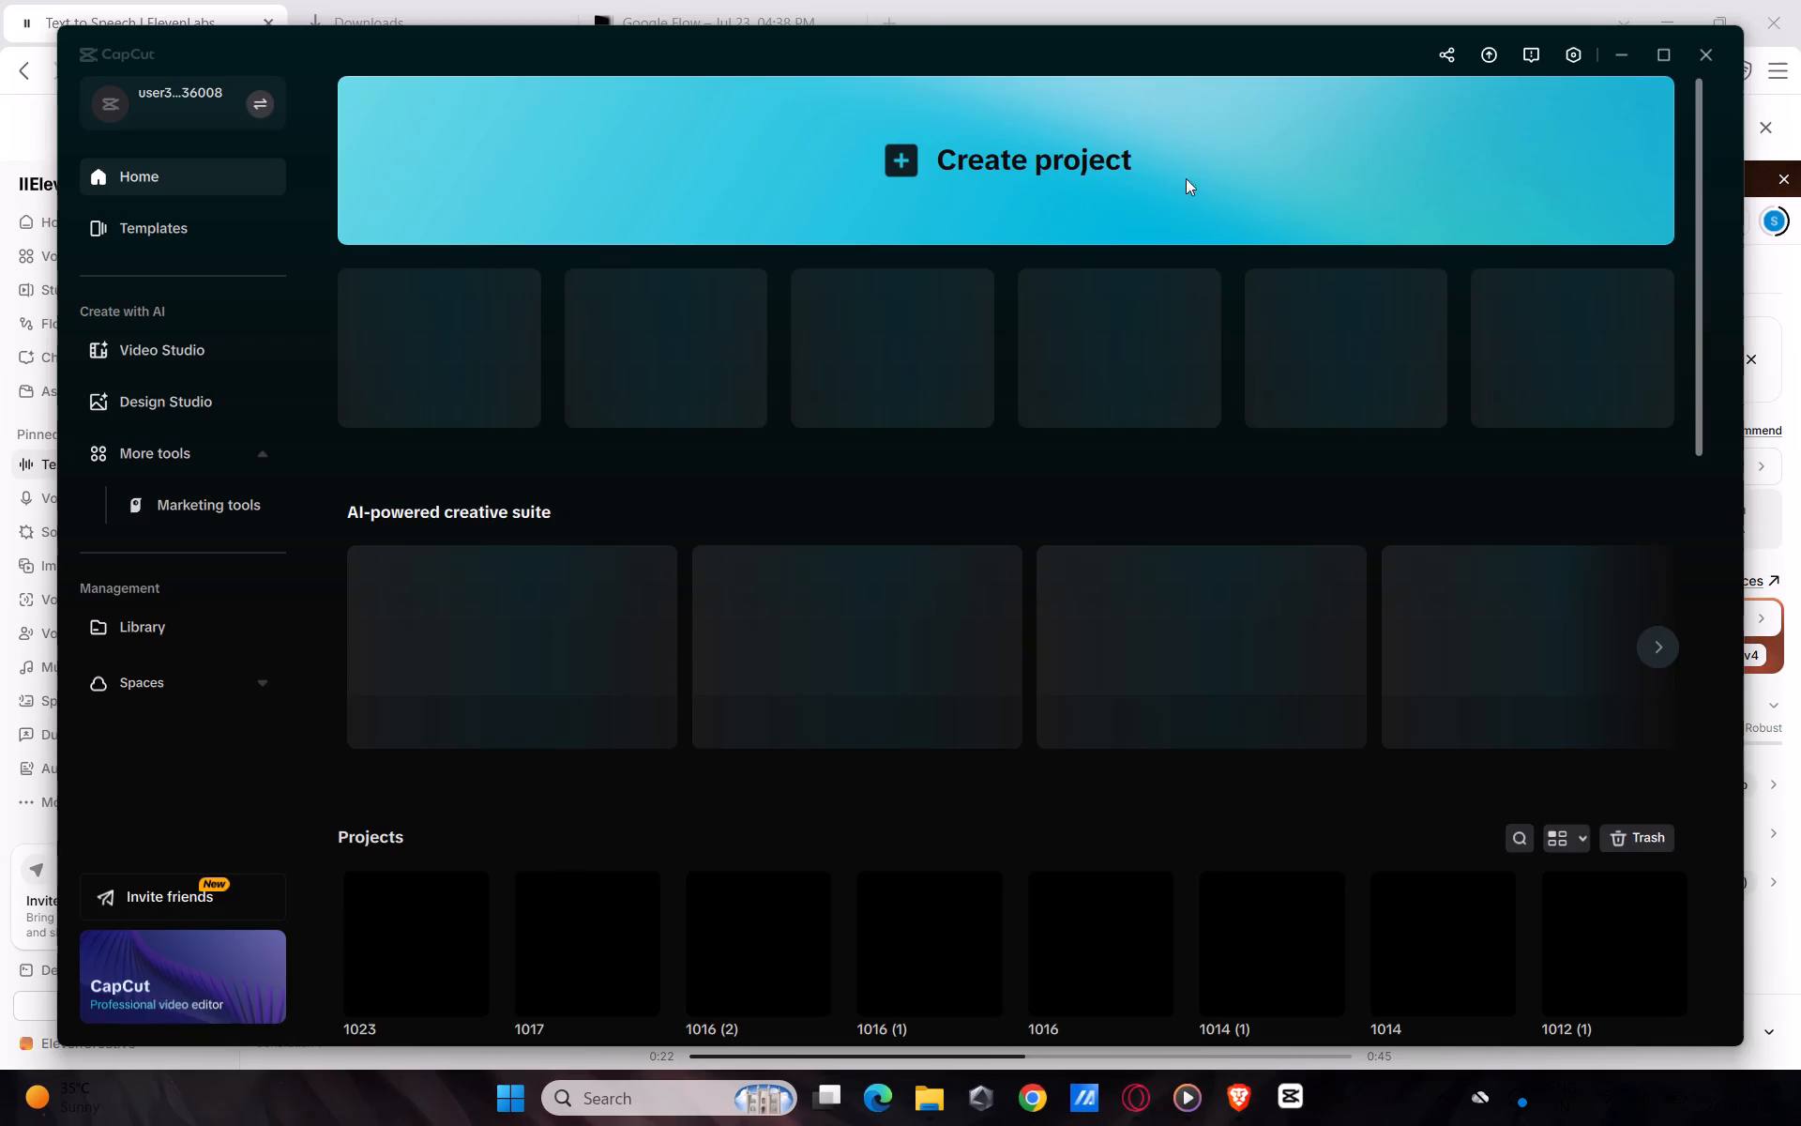
pyautogui.click(894, 145)
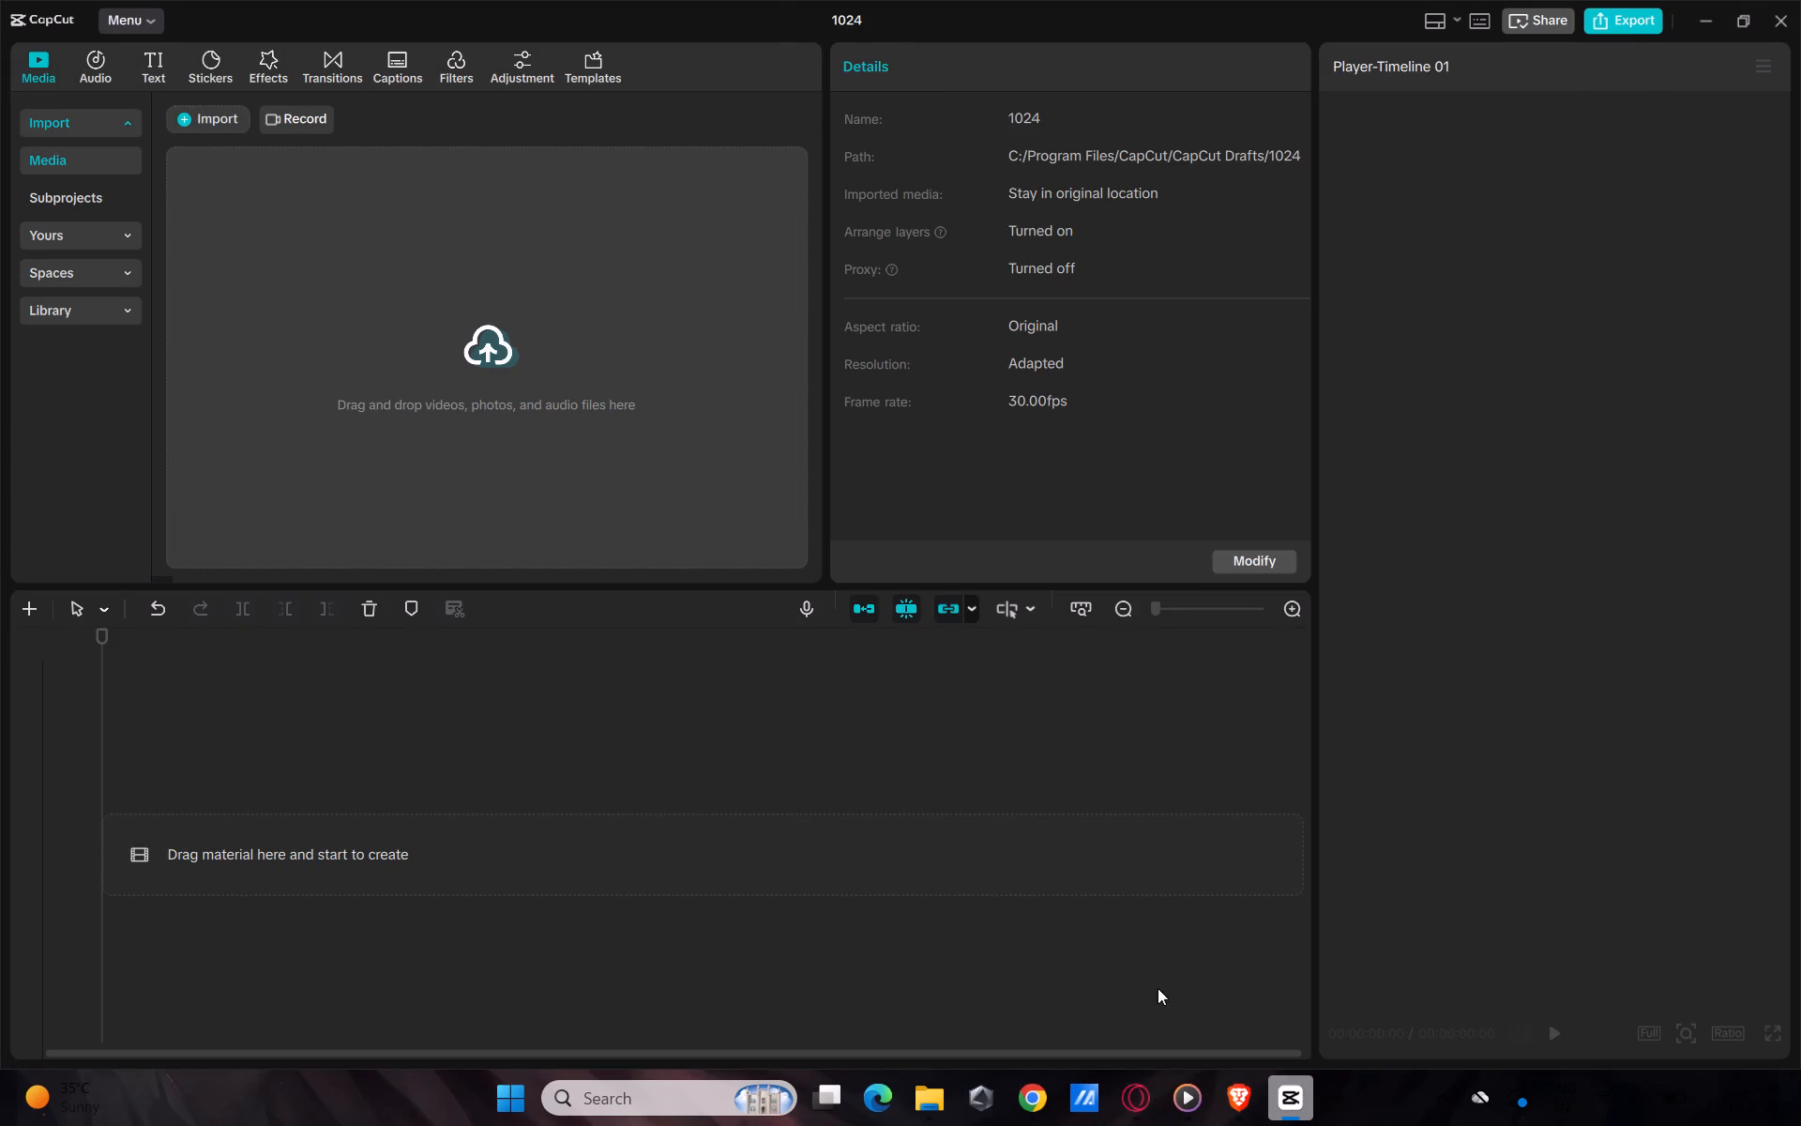
# Import the downloaded ElevenLabs MP3 from Brave's recent downloads into the CapCut project's media.
pyautogui.click(1227, 1093)
pyautogui.moveTo(1344, 162); pyautogui.dragTo(1293, 169)
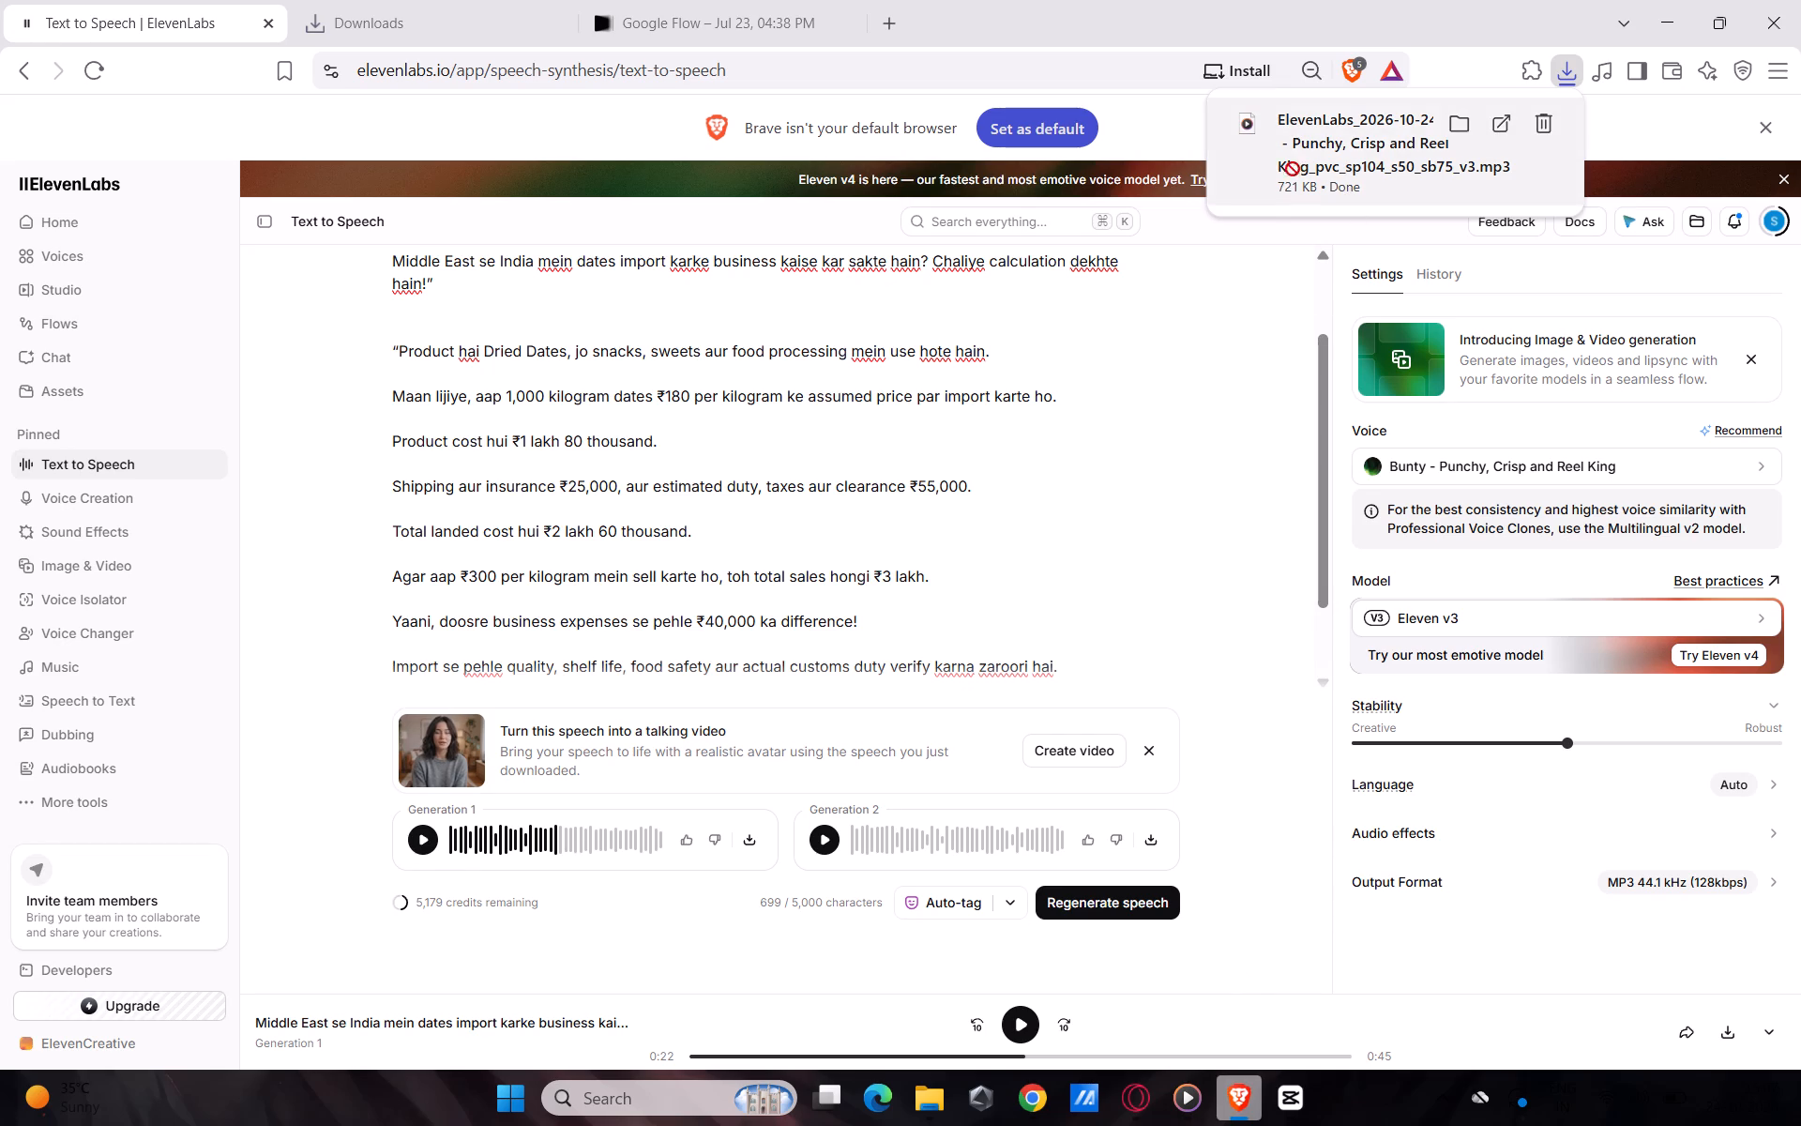
pyautogui.moveTo(1293, 169); pyautogui.dragTo(552, 388)
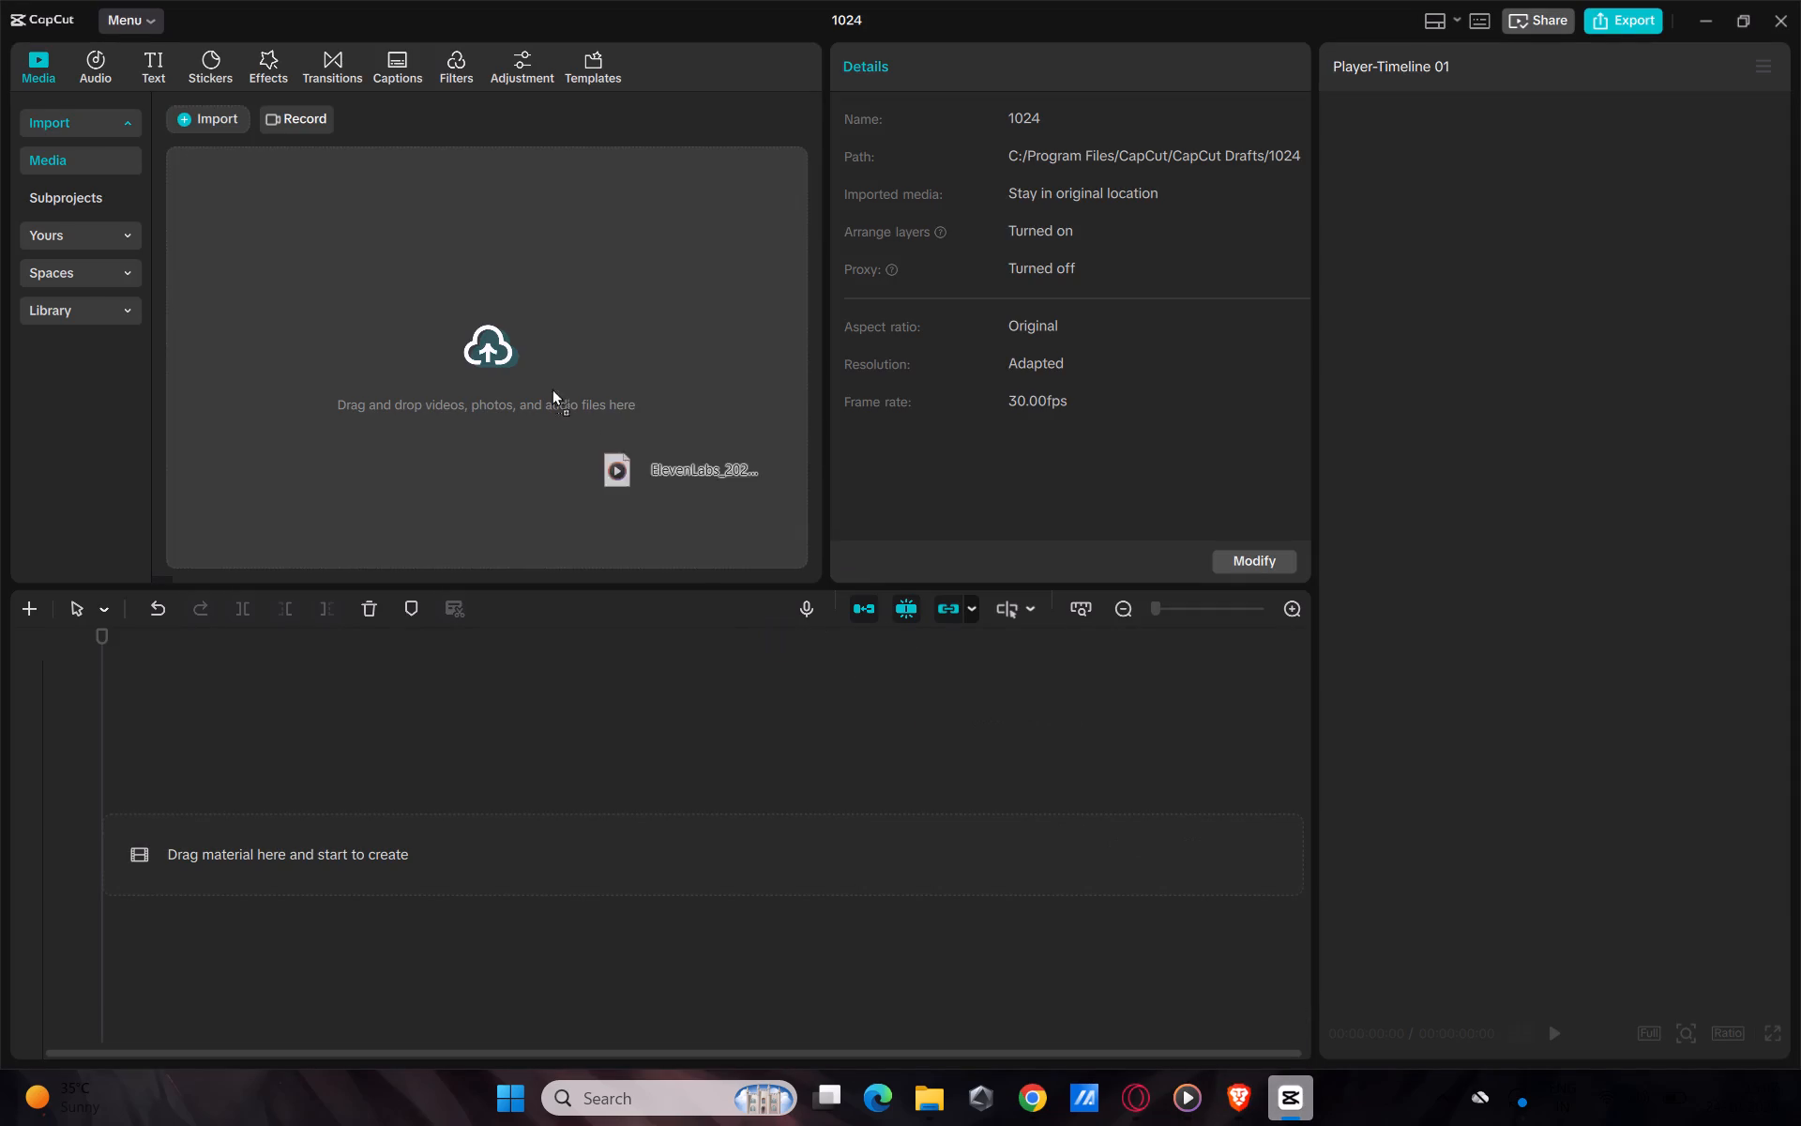
pyautogui.moveTo(552, 388); pyautogui.dragTo(537, 385)
# Place the imported voiceover on the timeline, starting at 00:00.
pyautogui.moveTo(222, 204); pyautogui.dragTo(218, 795)
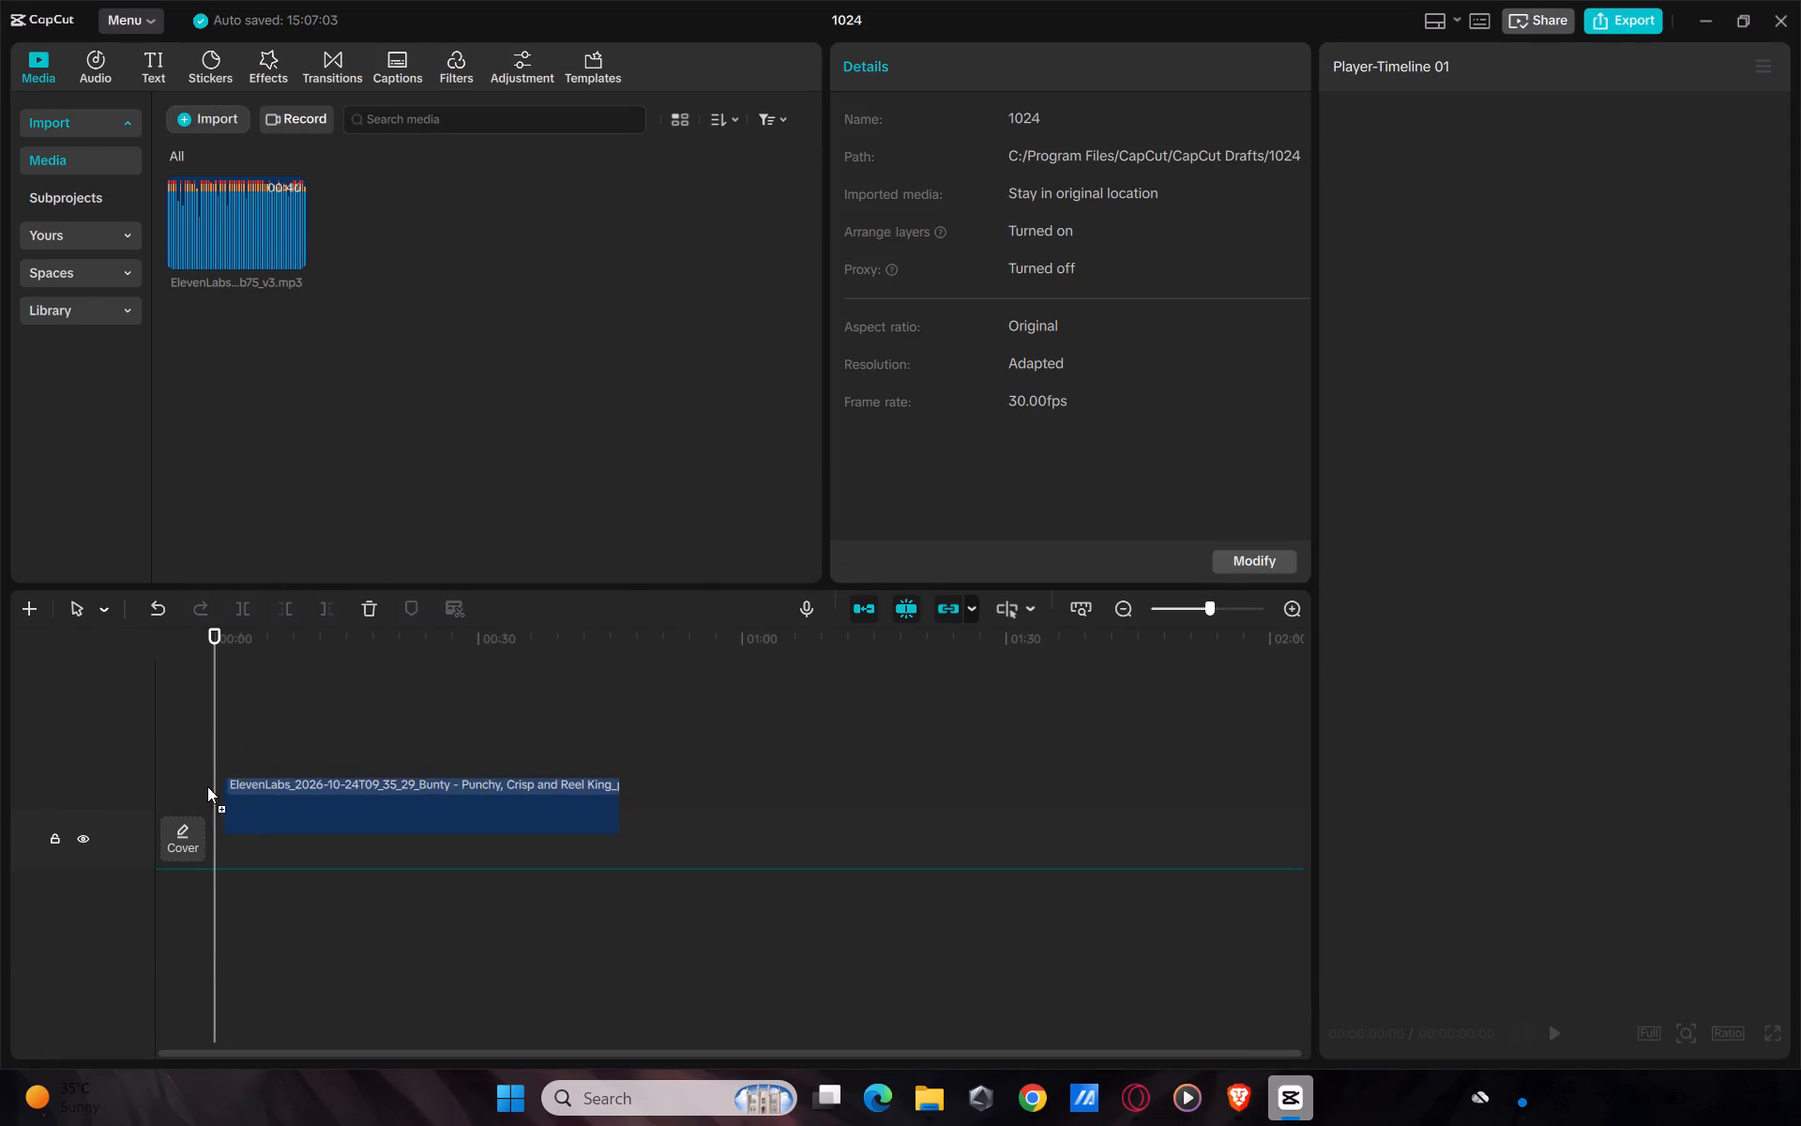
pyautogui.keyDown('ctrl'); pyautogui.scroll(14, 435, 1010); pyautogui.keyUp('ctrl')
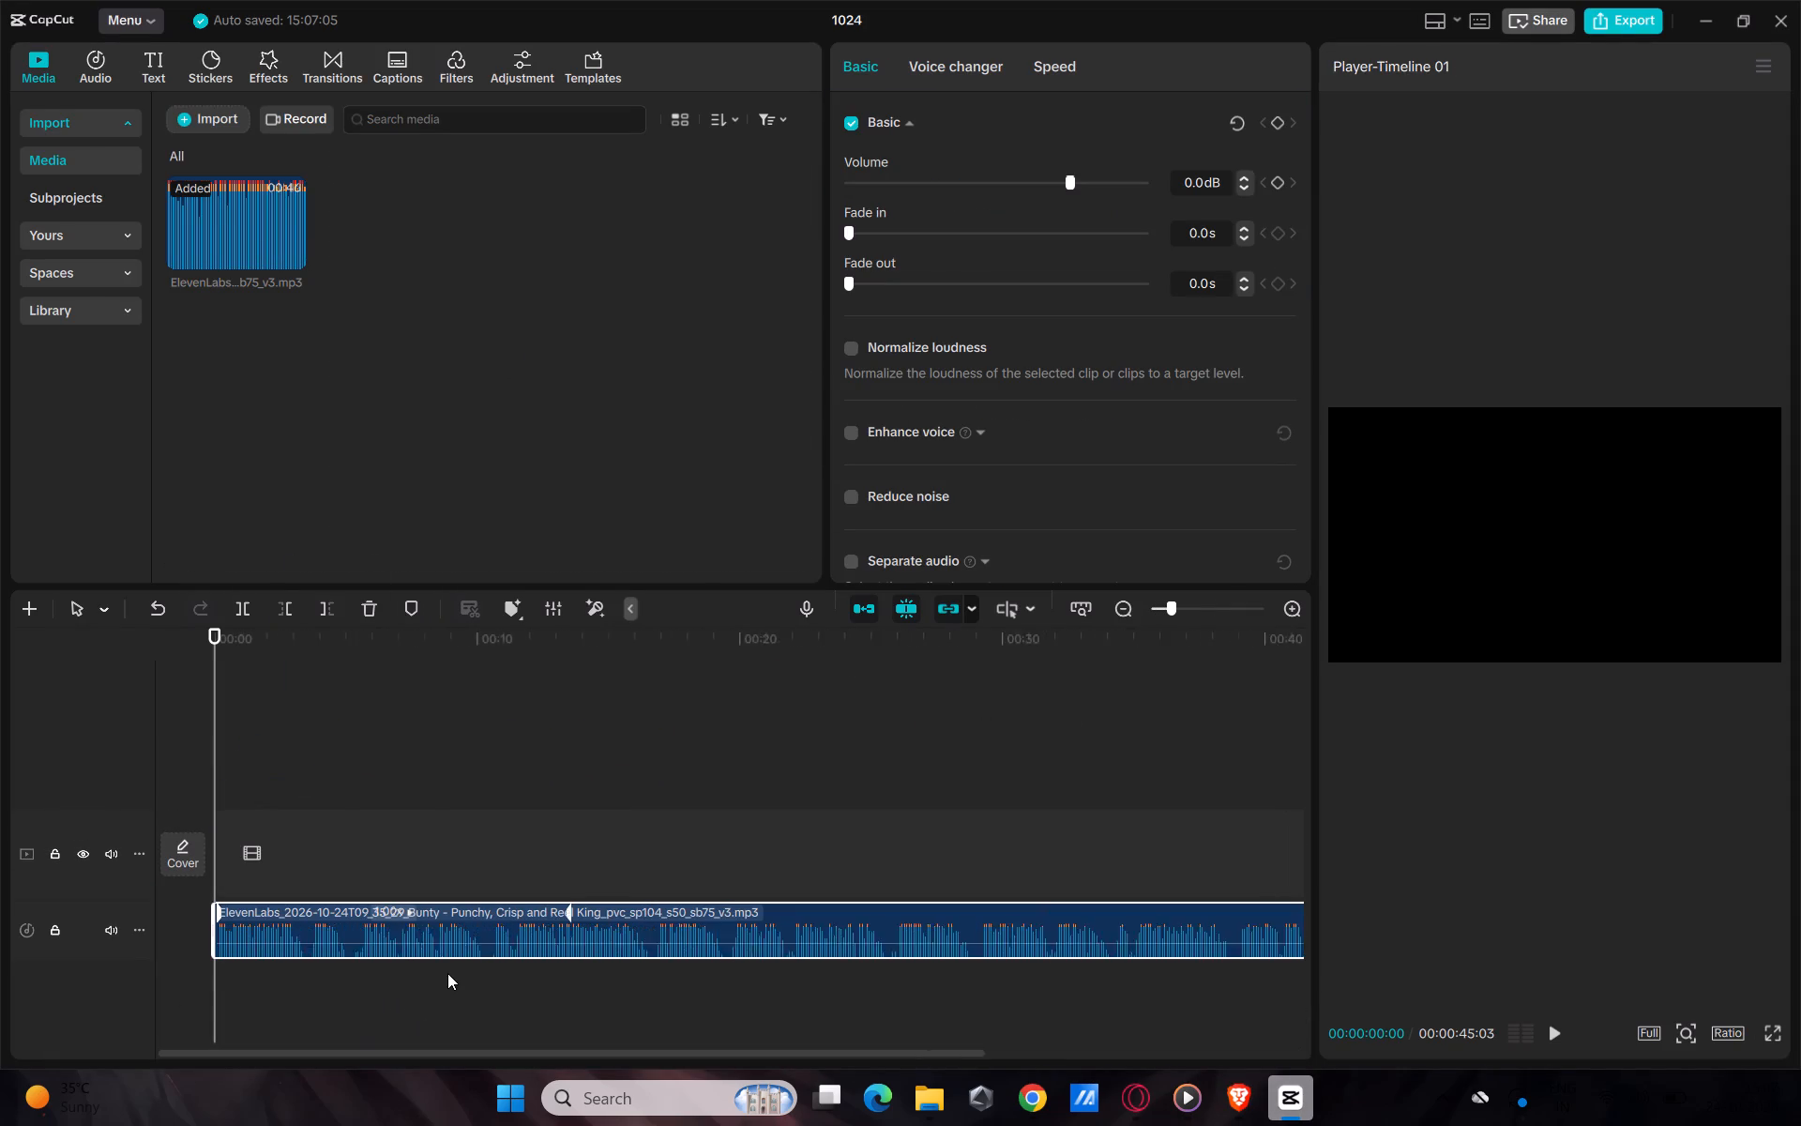
pyautogui.keyDown('ctrl'); pyautogui.scroll(3, 447, 973); pyautogui.keyUp('ctrl')
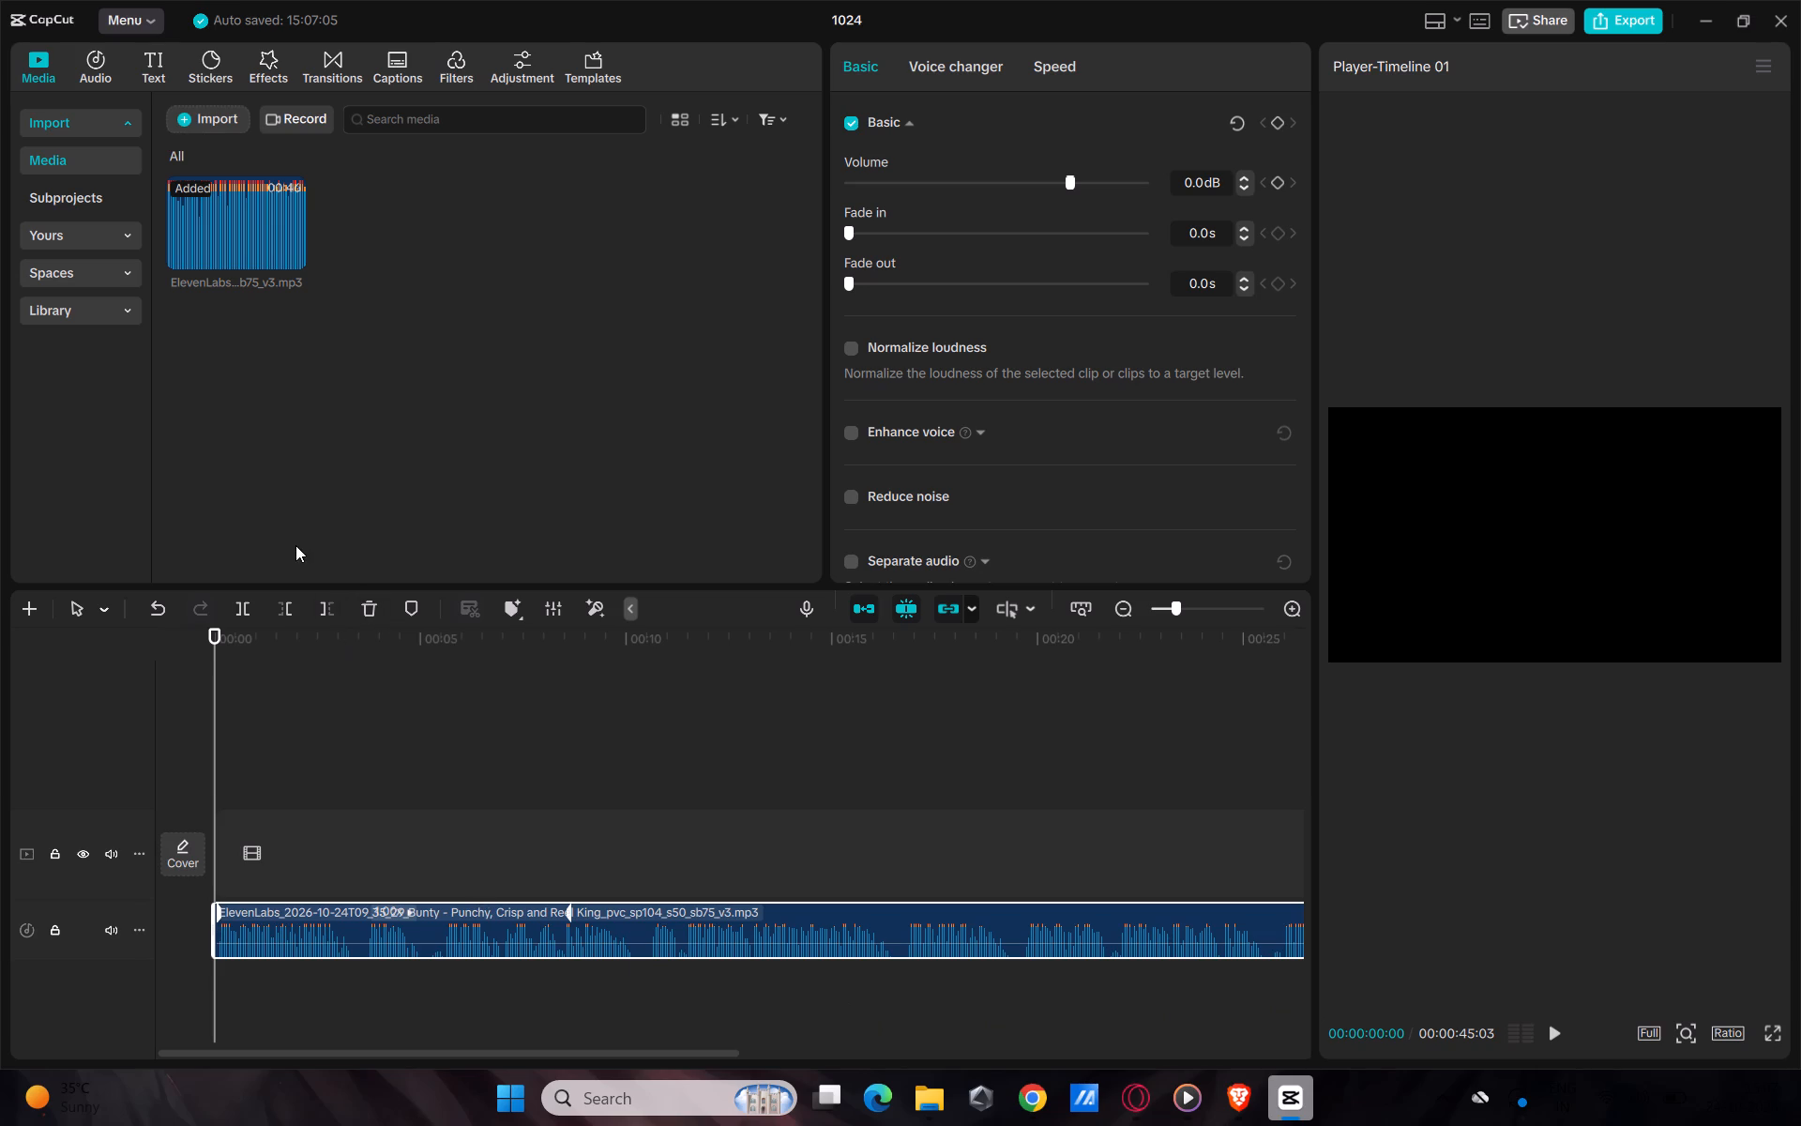
# Cut the voiceover pause between 00:00:03:11 and 00:00:03:18, delete it, and move the remaining audio back to close the gap.
pyautogui.moveTo(293, 538); pyautogui.dragTo(439, 571)
pyautogui.moveTo(368, 642); pyautogui.dragTo(931, 792)
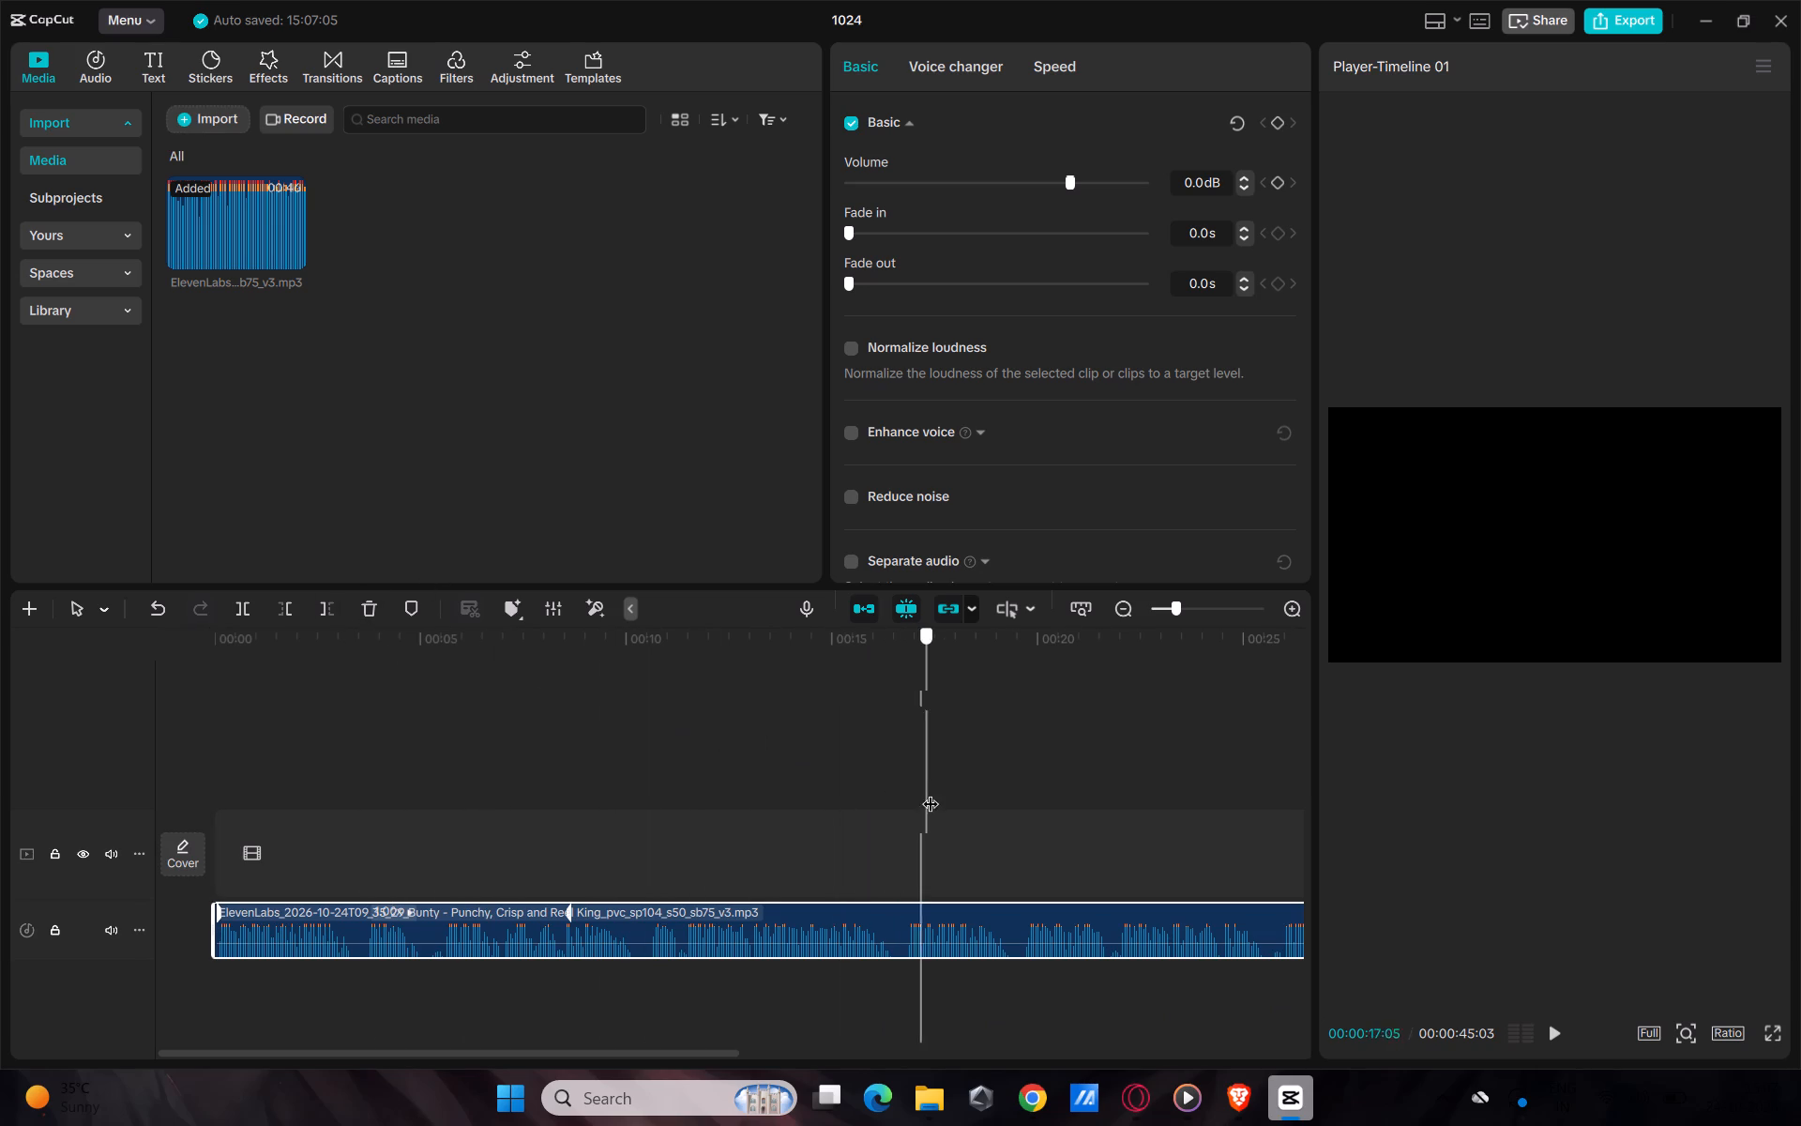
pyautogui.moveTo(931, 792); pyautogui.dragTo(395, 892)
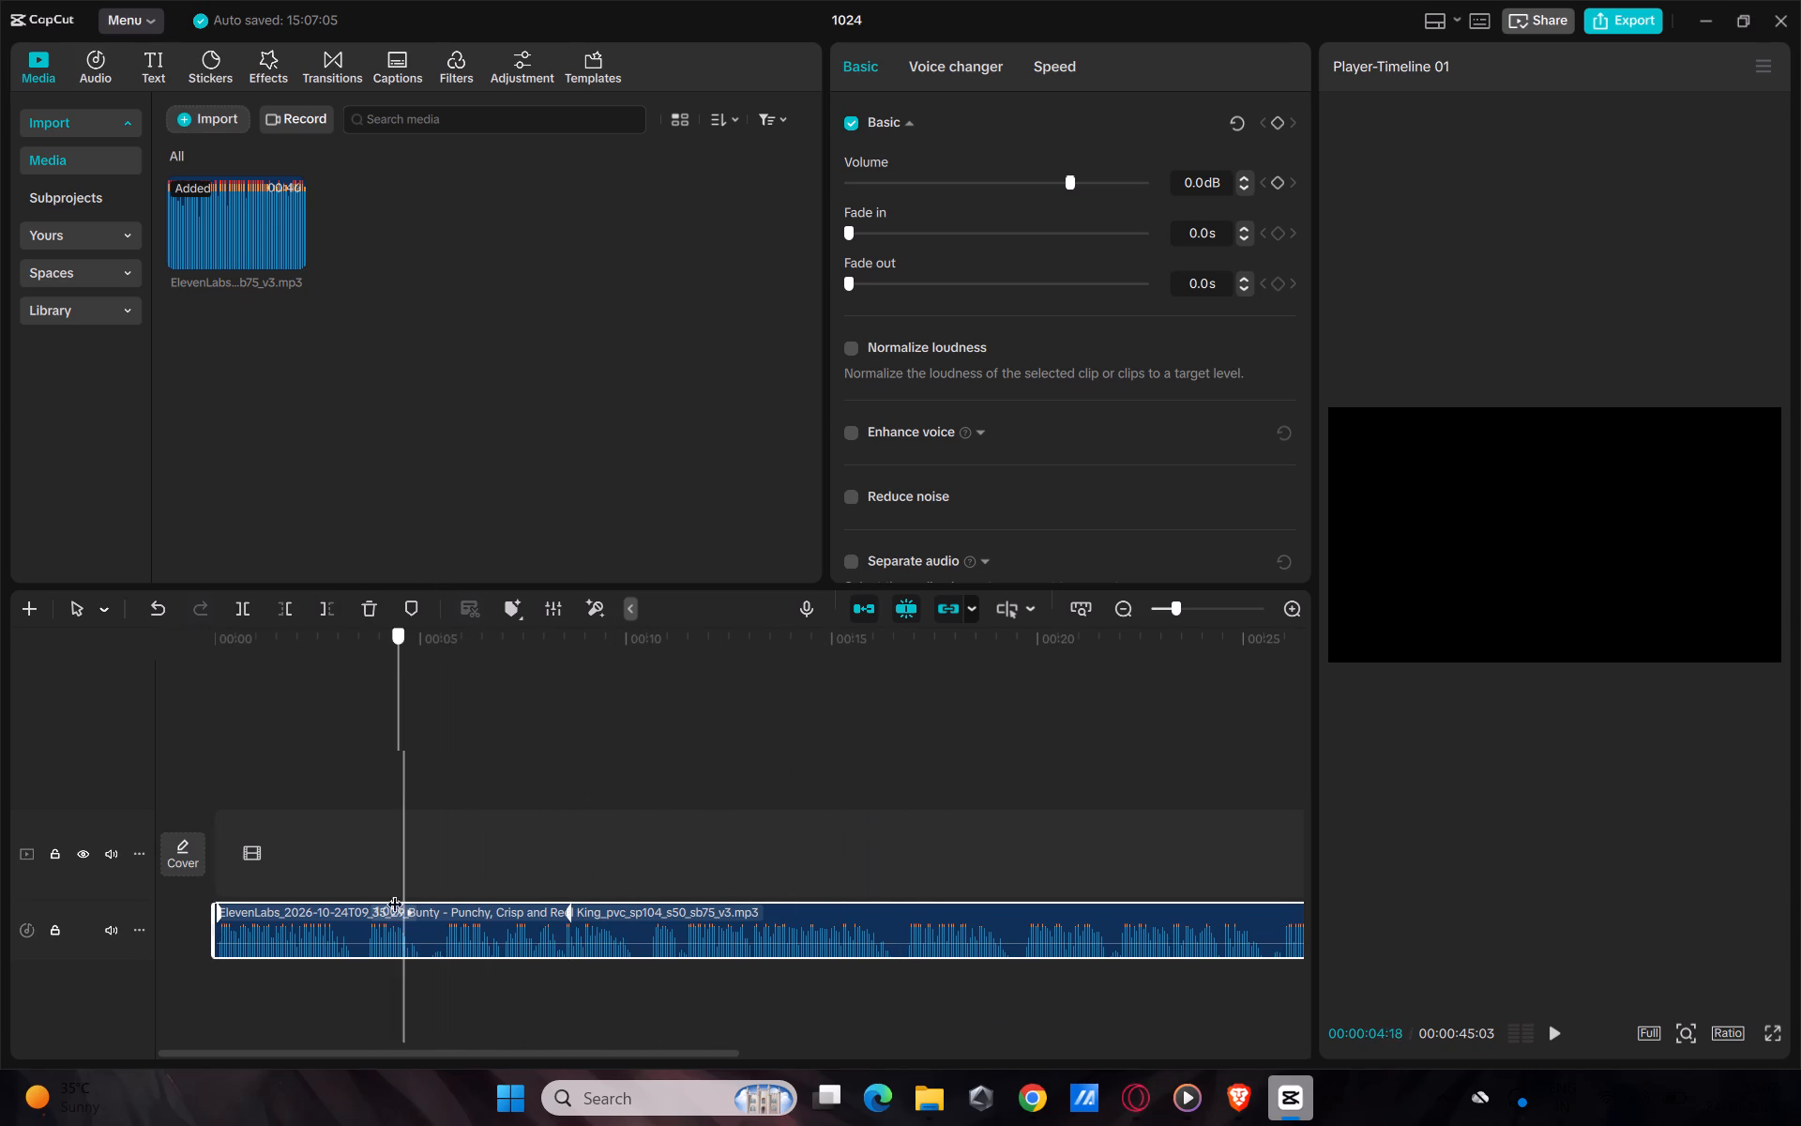
pyautogui.moveTo(395, 892); pyautogui.dragTo(353, 898)
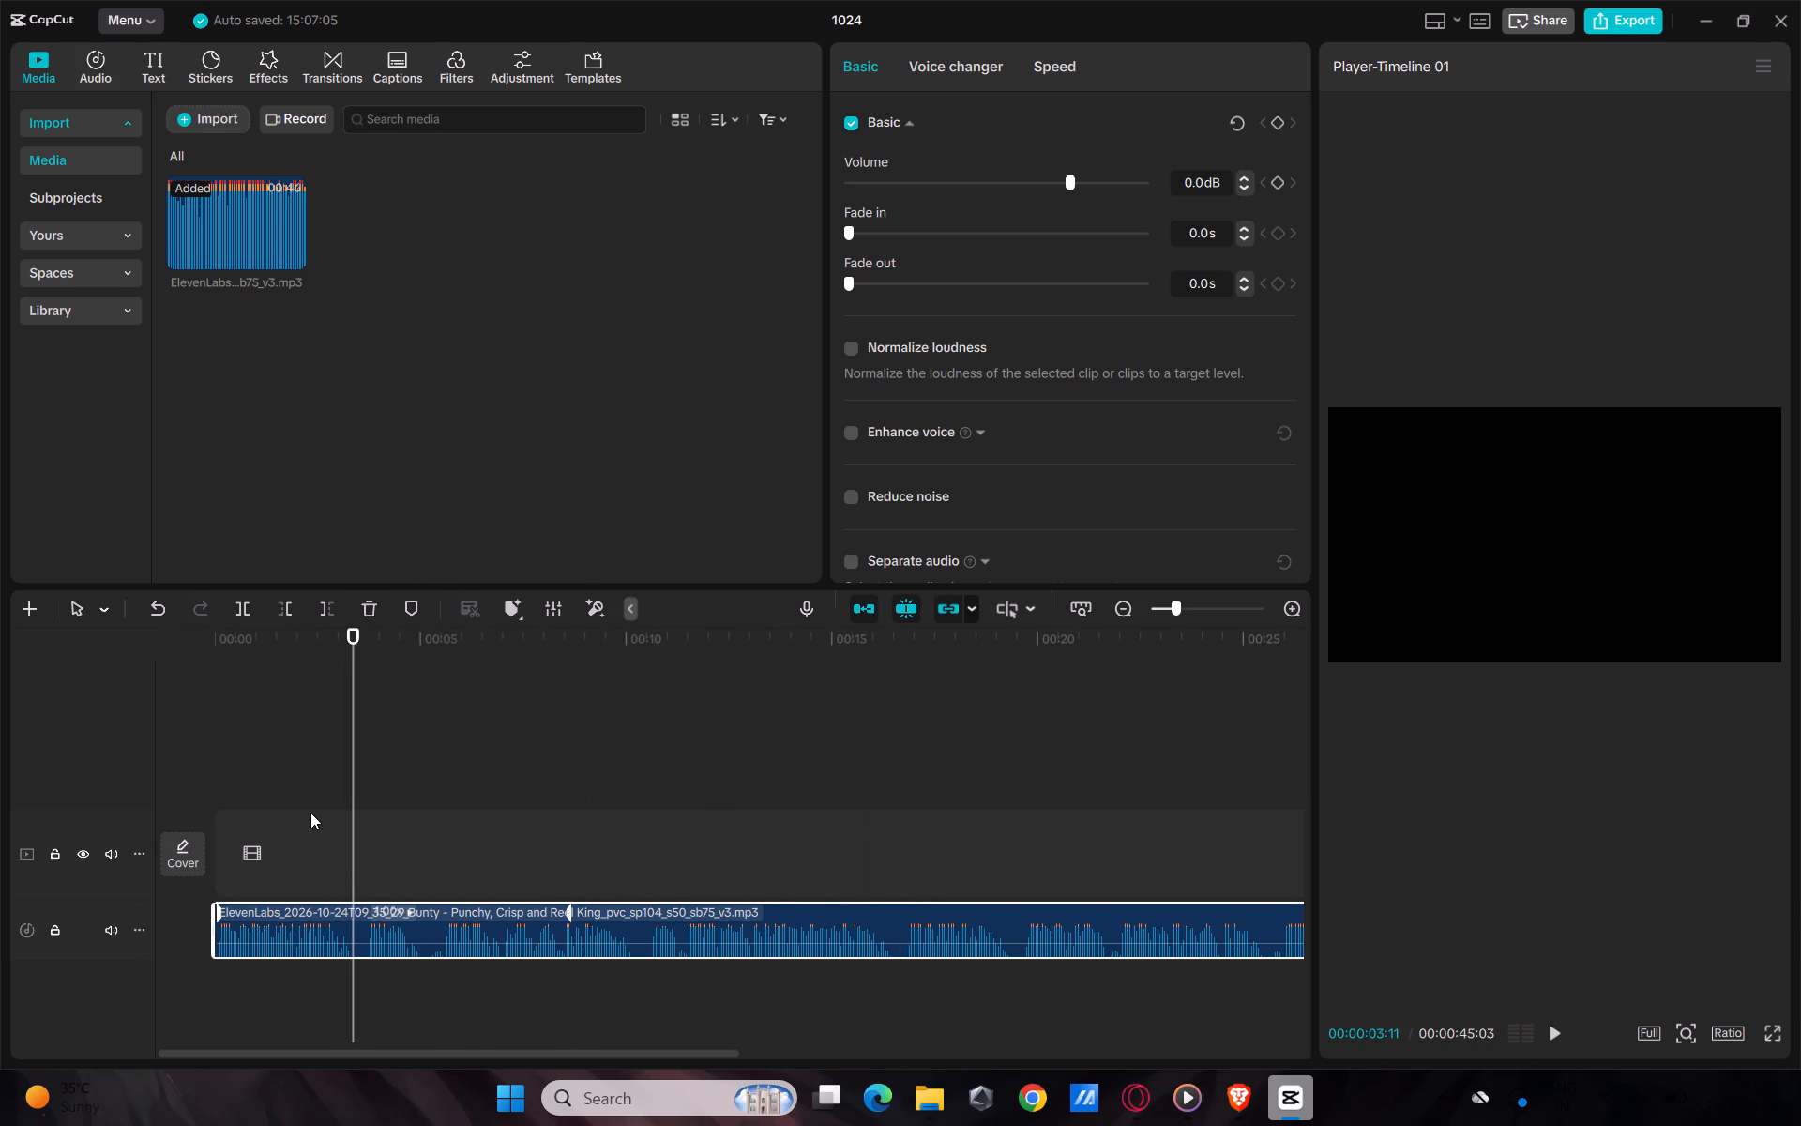
pyautogui.hotkey('ctrl', 'b')
pyautogui.moveTo(350, 635); pyautogui.dragTo(363, 673)
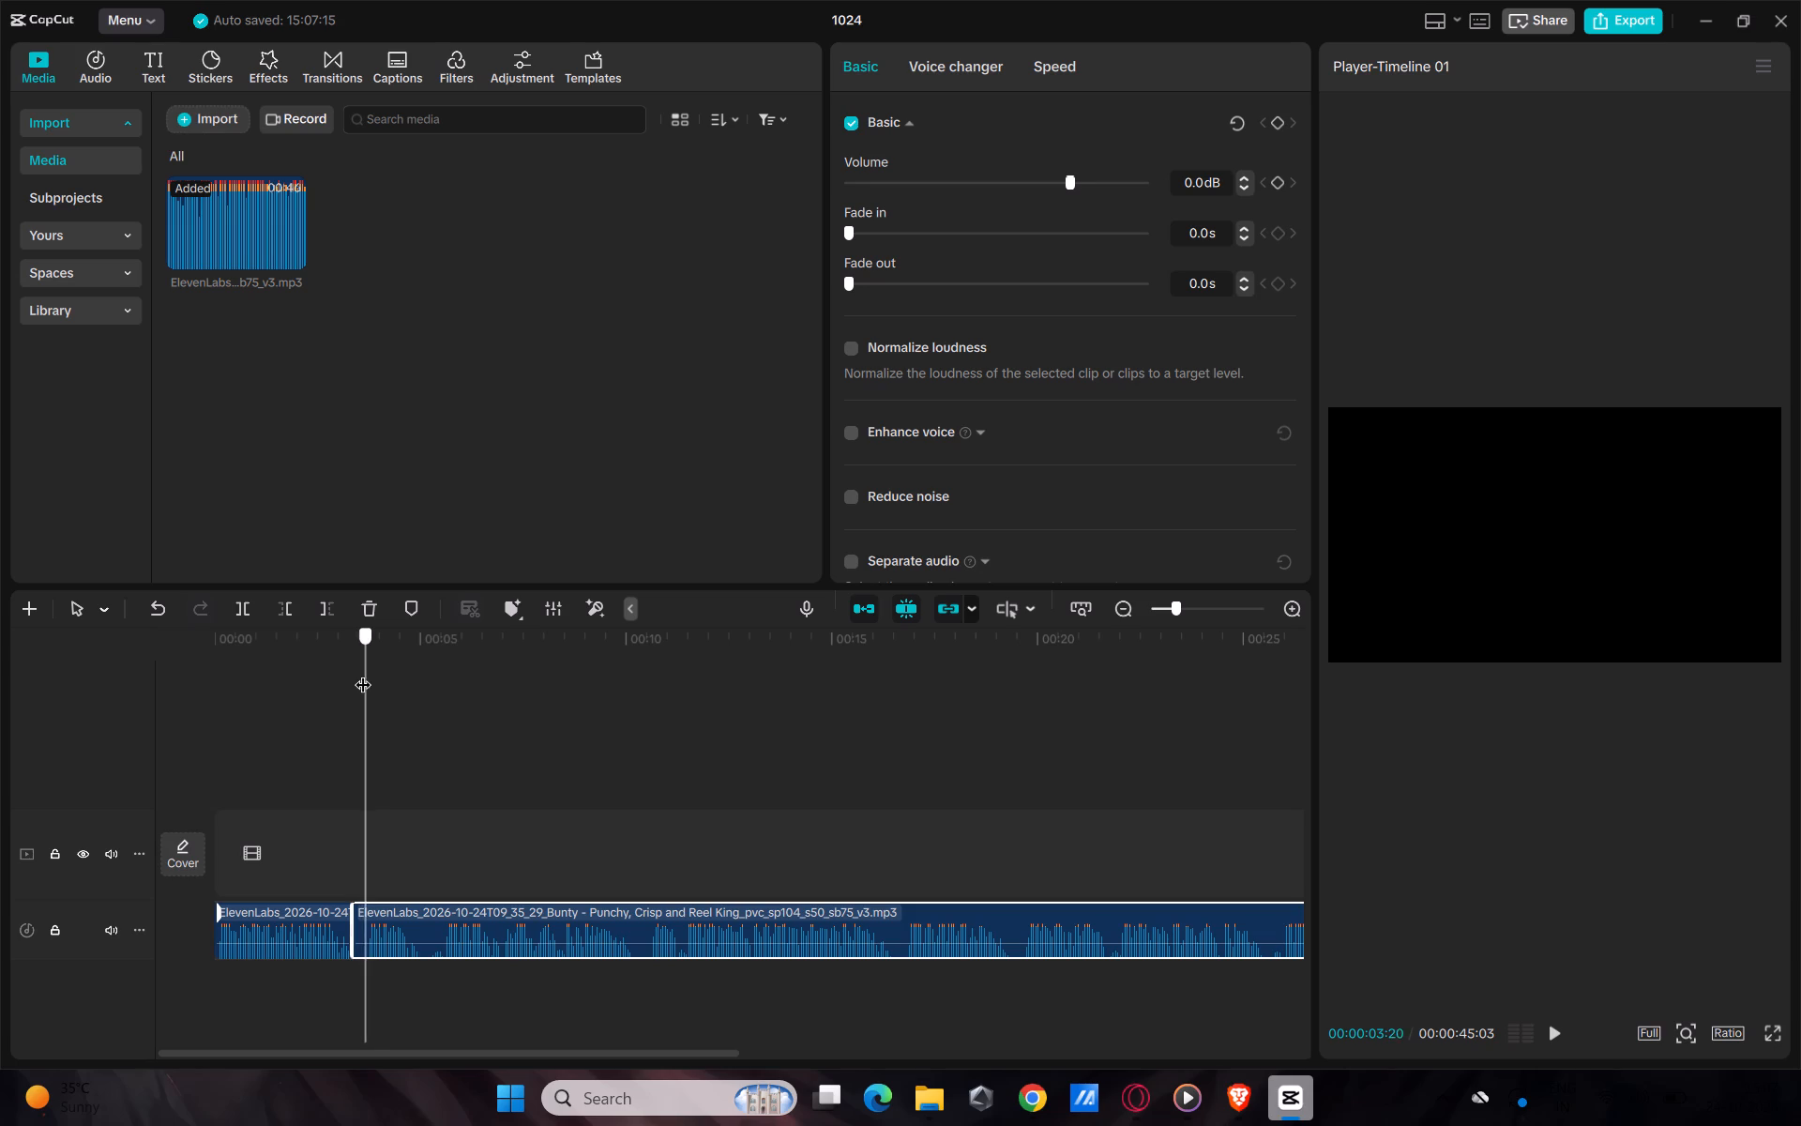
pyautogui.moveTo(363, 673); pyautogui.dragTo(363, 676)
pyautogui.hotkey('ctrl', 'b')
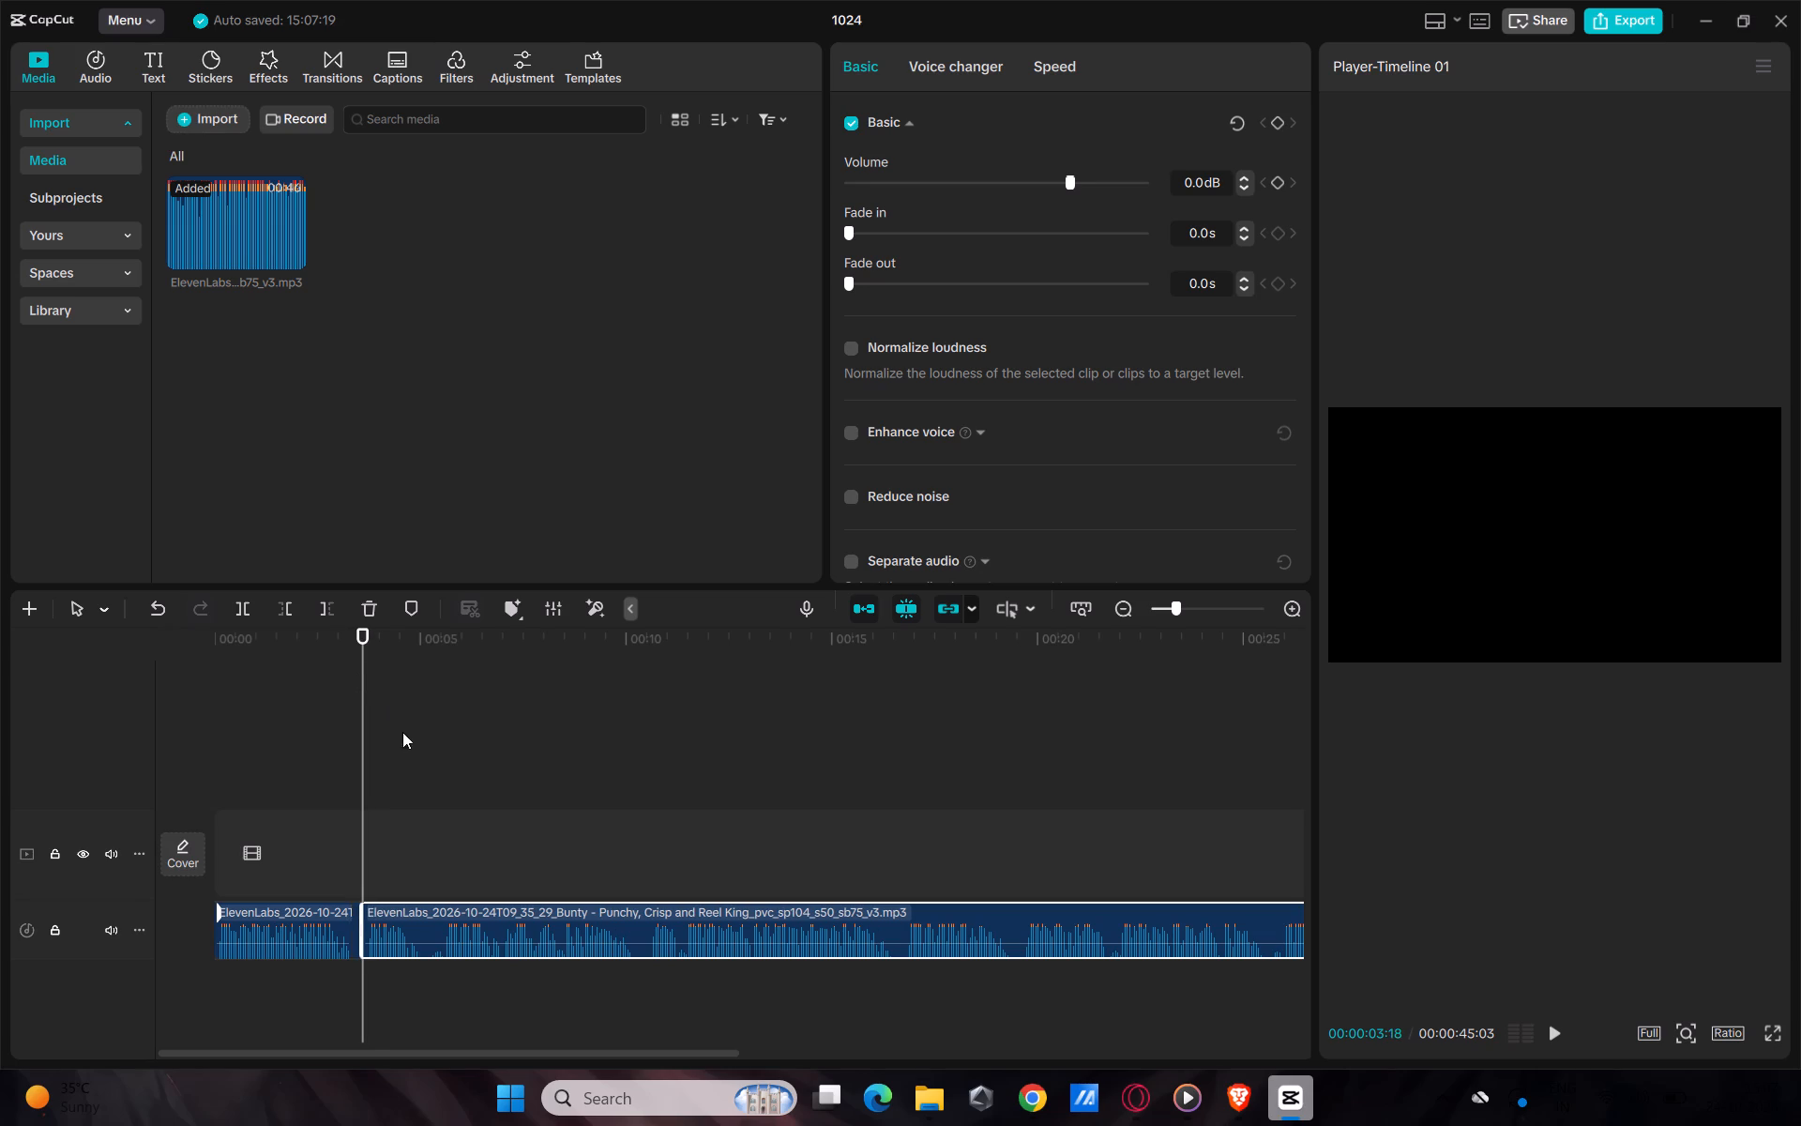
pyautogui.click(355, 924)
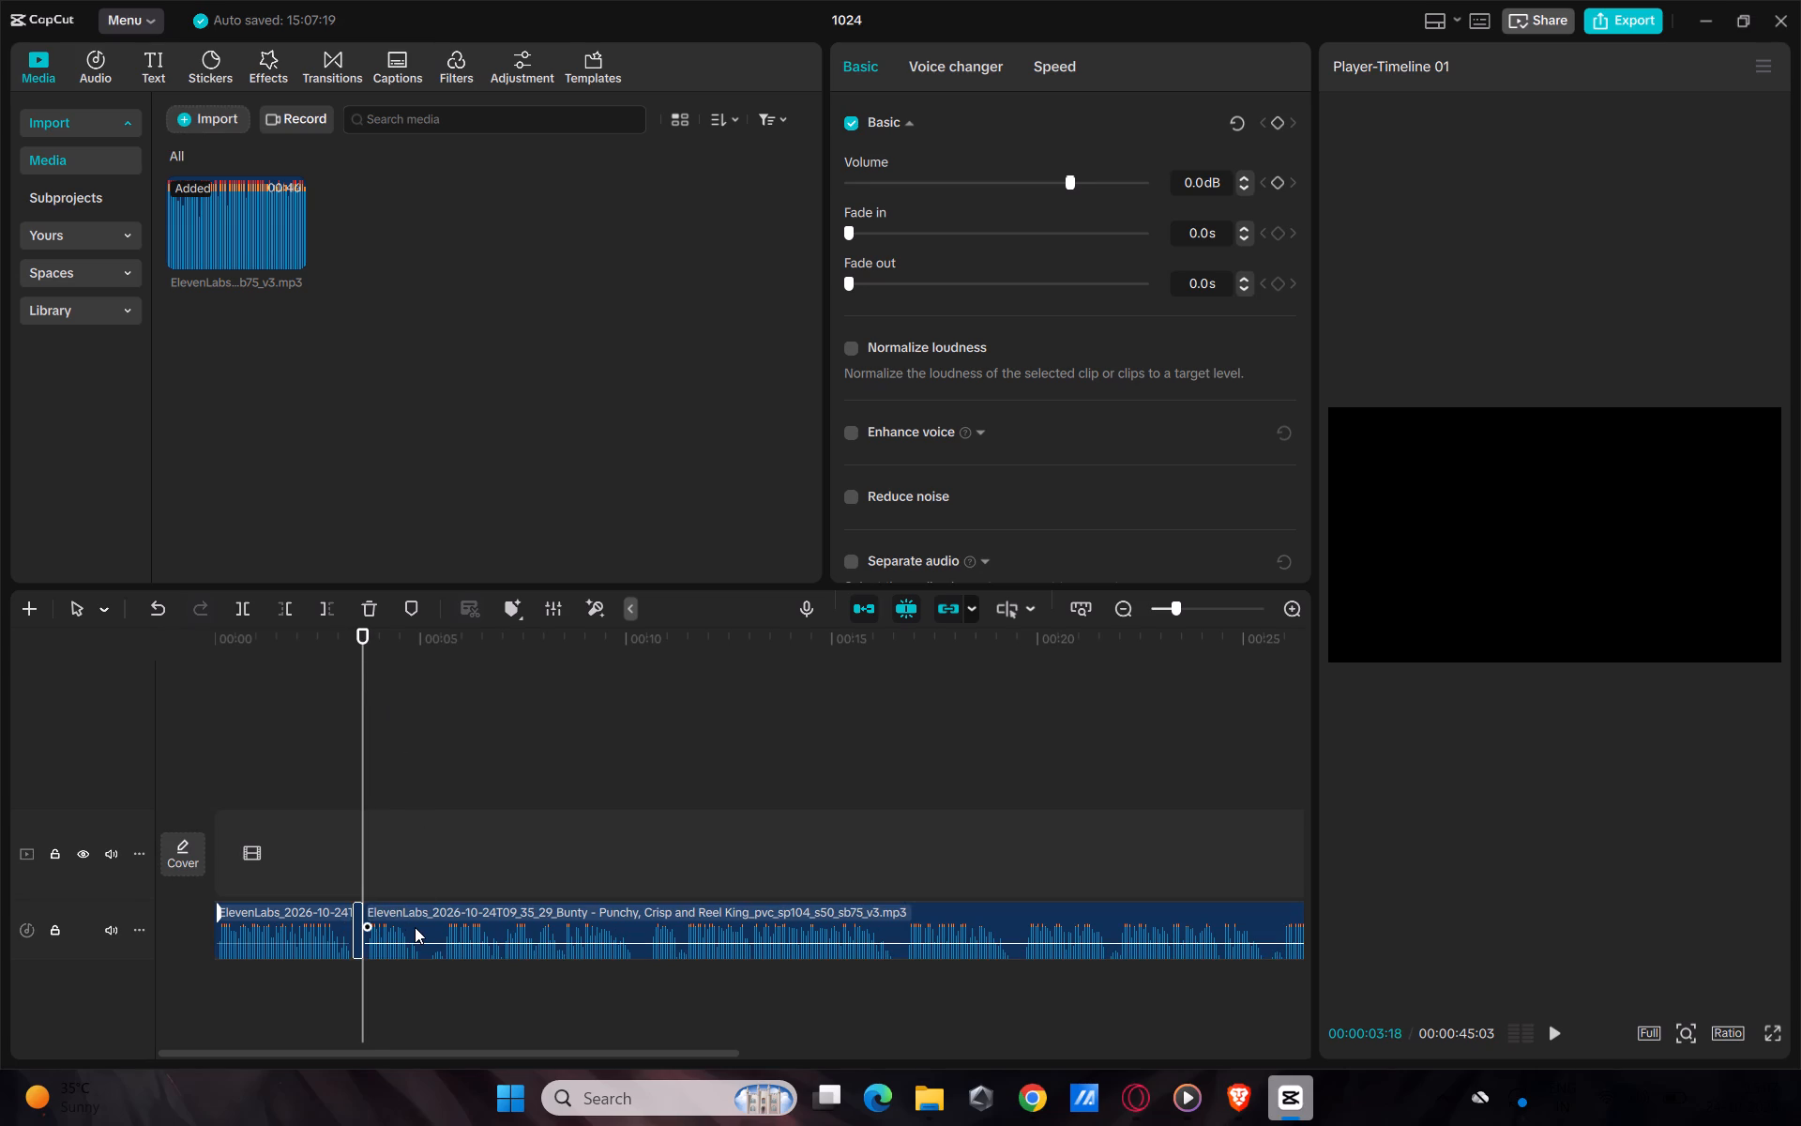
pyautogui.press('BackSpace')
pyautogui.moveTo(449, 921); pyautogui.dragTo(438, 919)
# Remove the voiceover pause from just before 5 seconds to 00:00:05:10 and butt the remaining audio against the previous clip.
pyautogui.moveTo(358, 641); pyautogui.dragTo(414, 681)
pyautogui.hotkey('ctrl', 'b')
pyautogui.moveTo(416, 642); pyautogui.dragTo(428, 655)
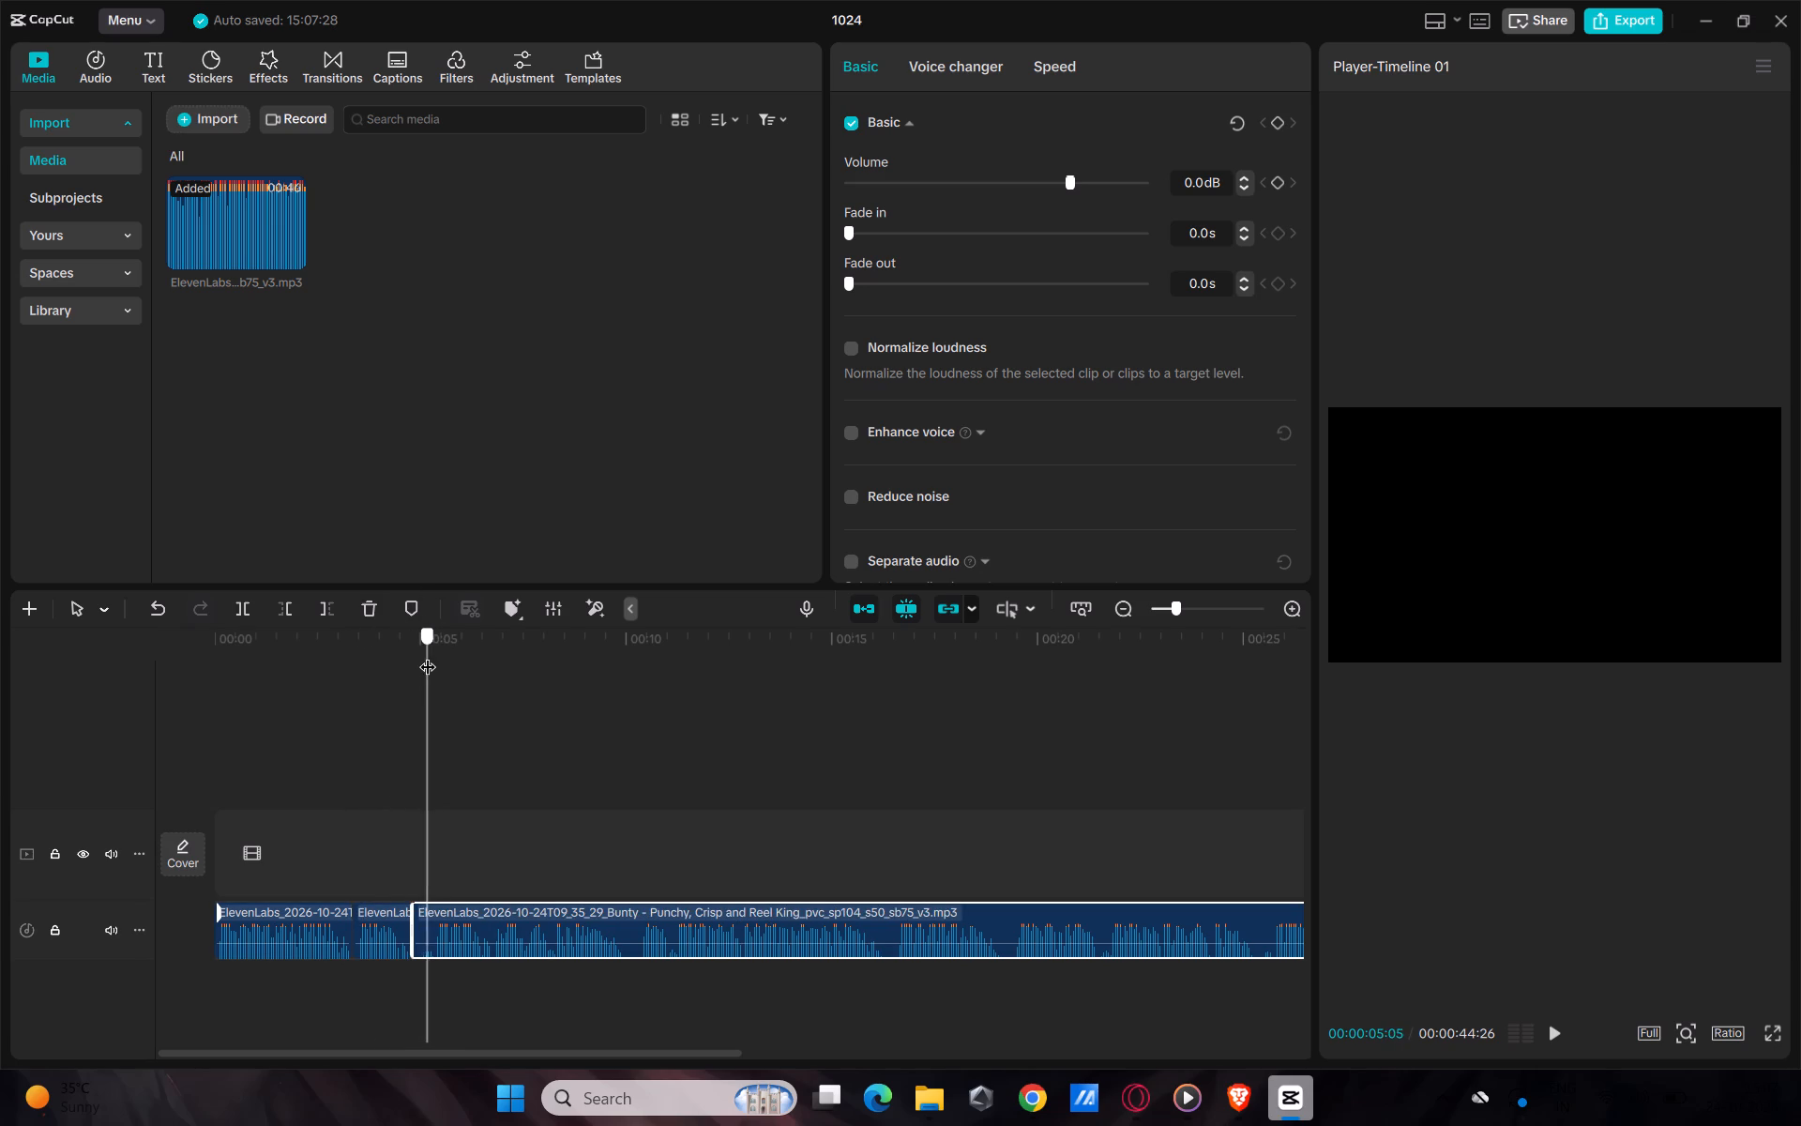
pyautogui.moveTo(428, 655); pyautogui.dragTo(434, 667)
pyautogui.hotkey('ctrl', 'b')
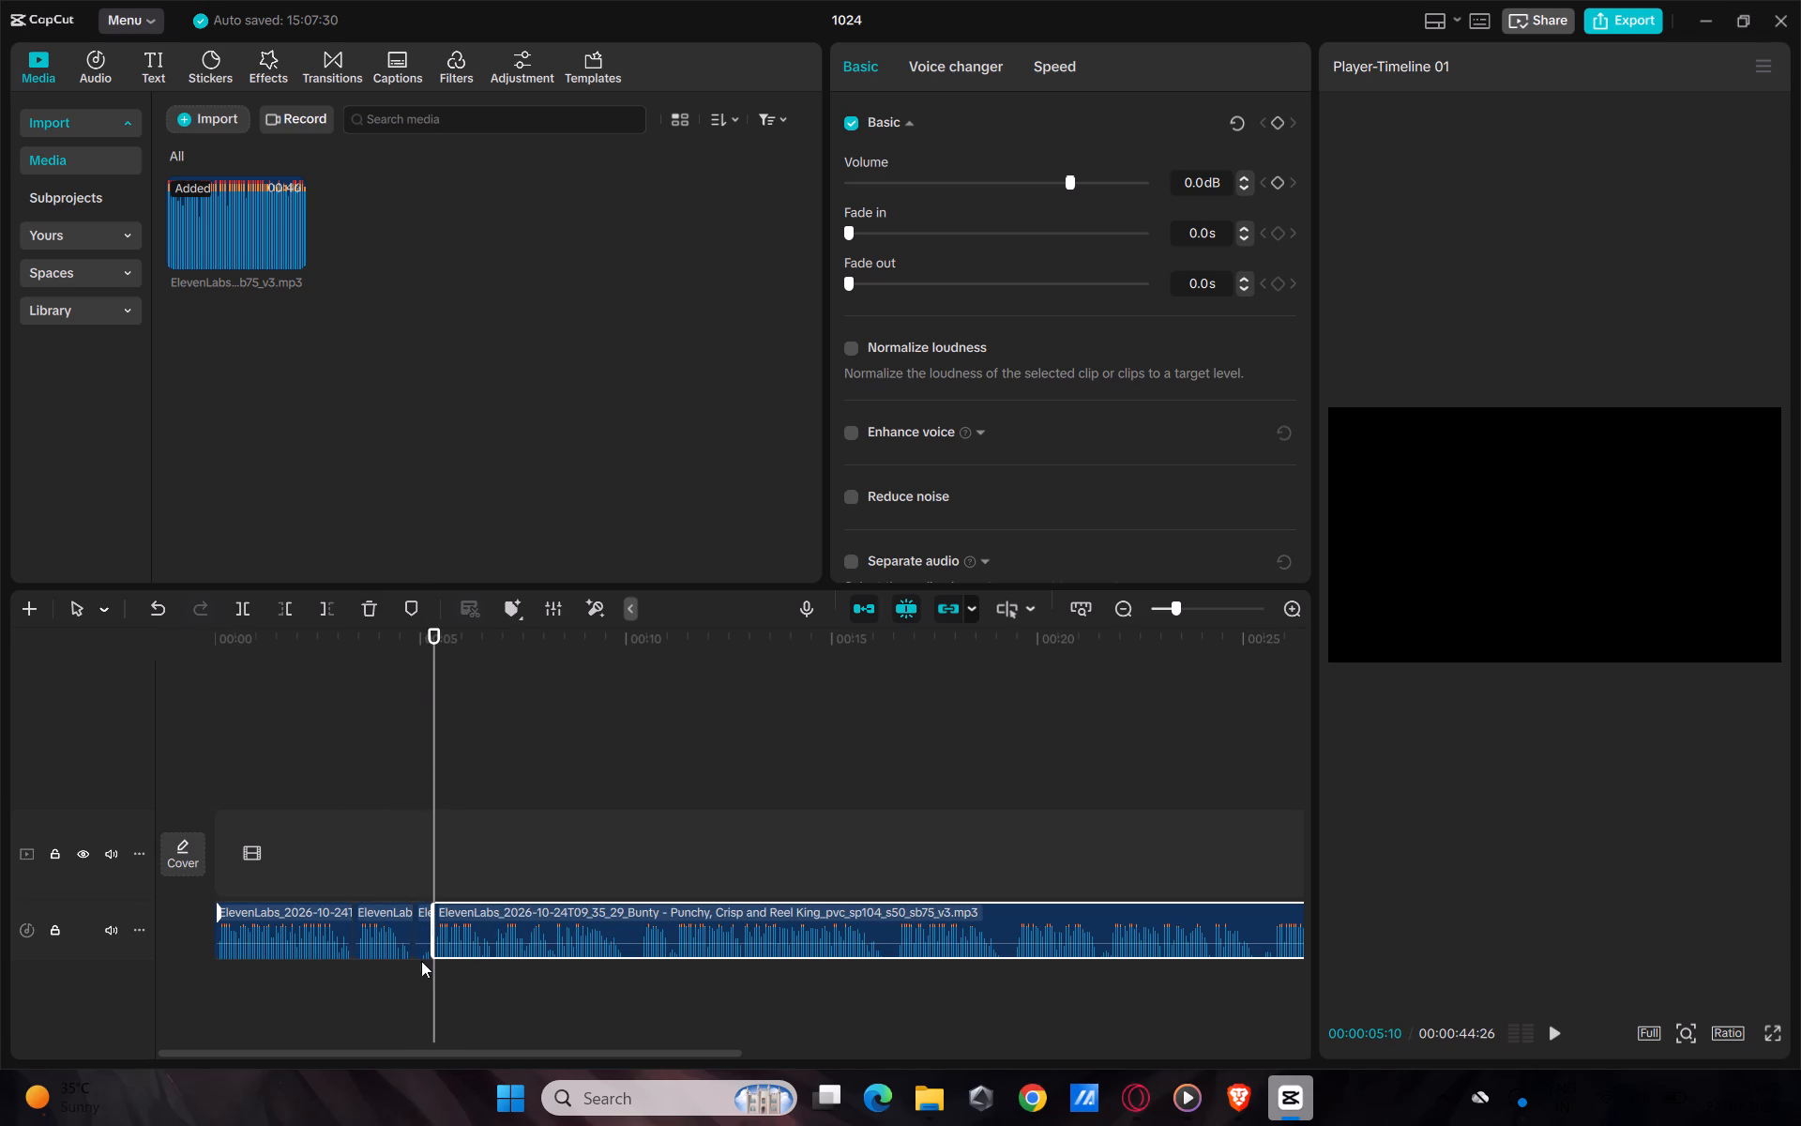
pyautogui.click(420, 950)
pyautogui.press('BackSpace')
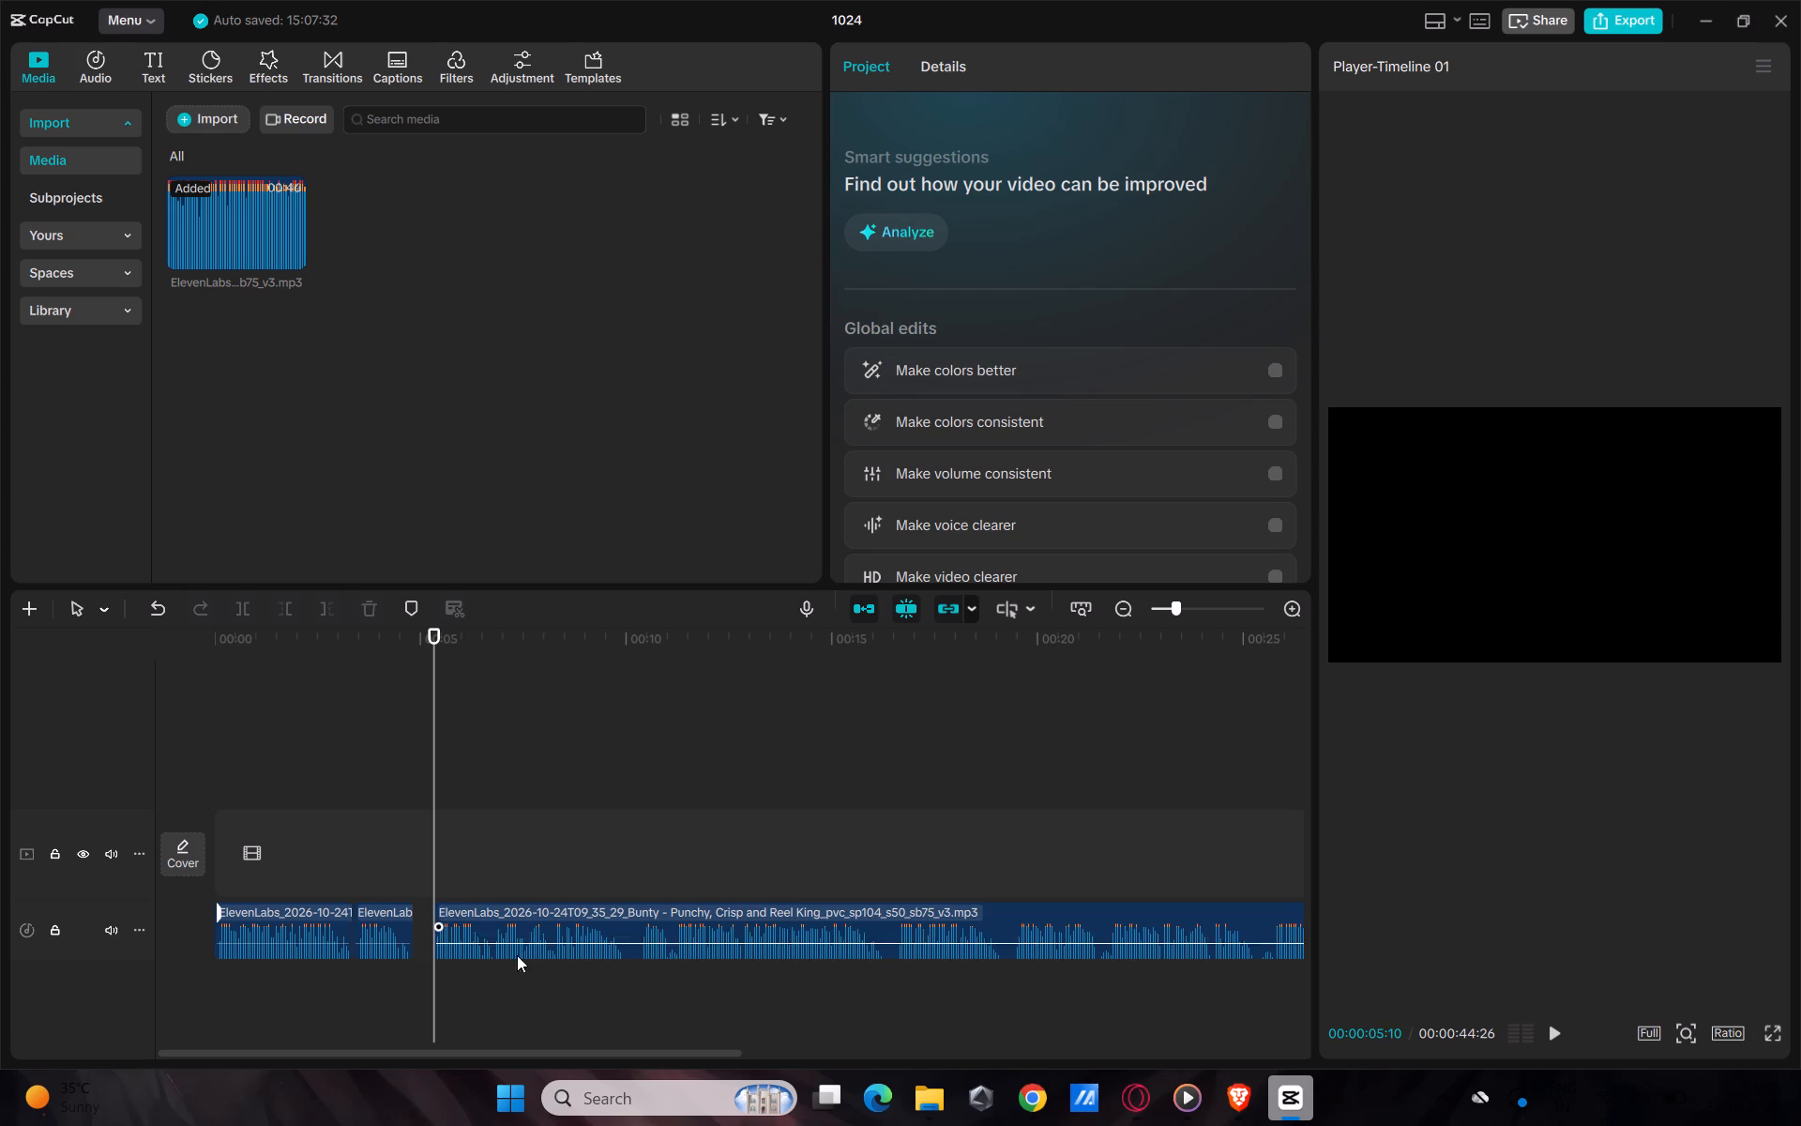
pyautogui.moveTo(526, 919); pyautogui.dragTo(511, 921)
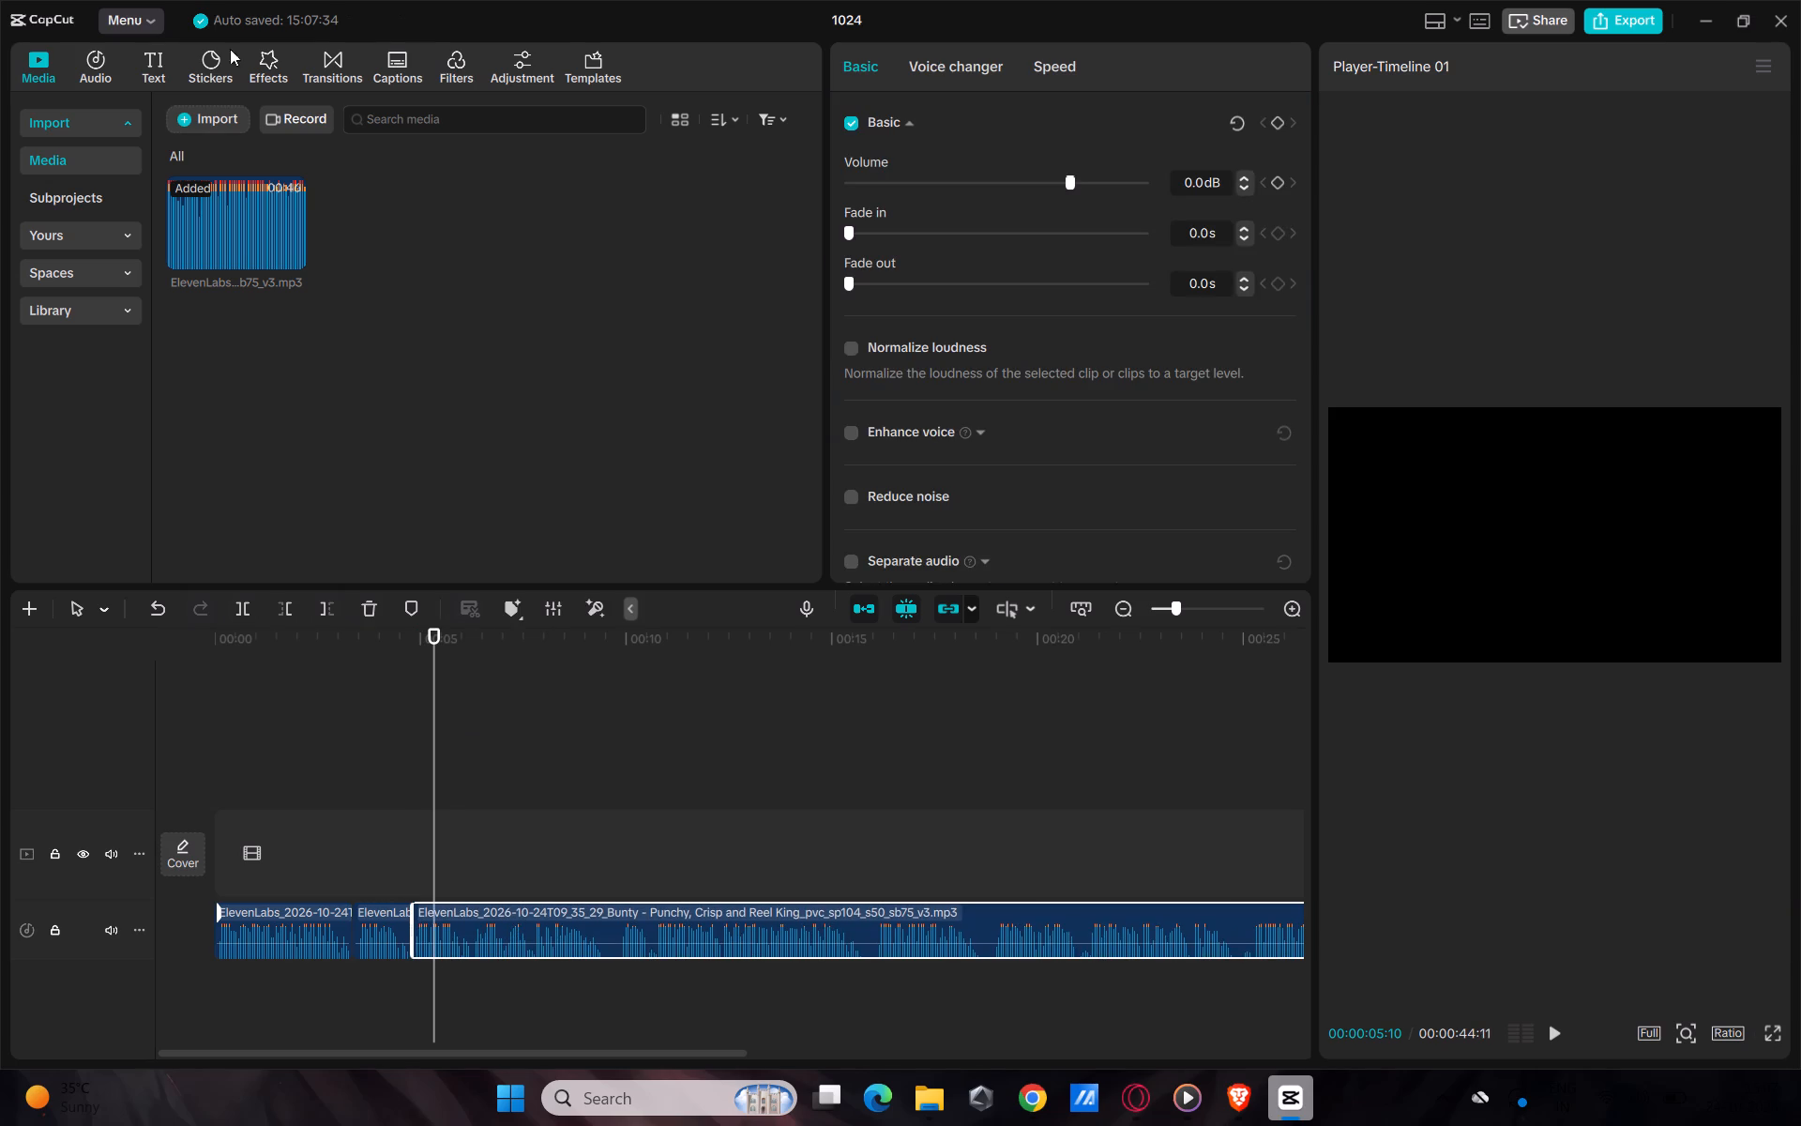
# Cut out the voiceover pause between 00:00:09:16 and 00:00:09:25 and move the remaining audio back to close the gap.
pyautogui.moveTo(429, 637); pyautogui.dragTo(500, 669)
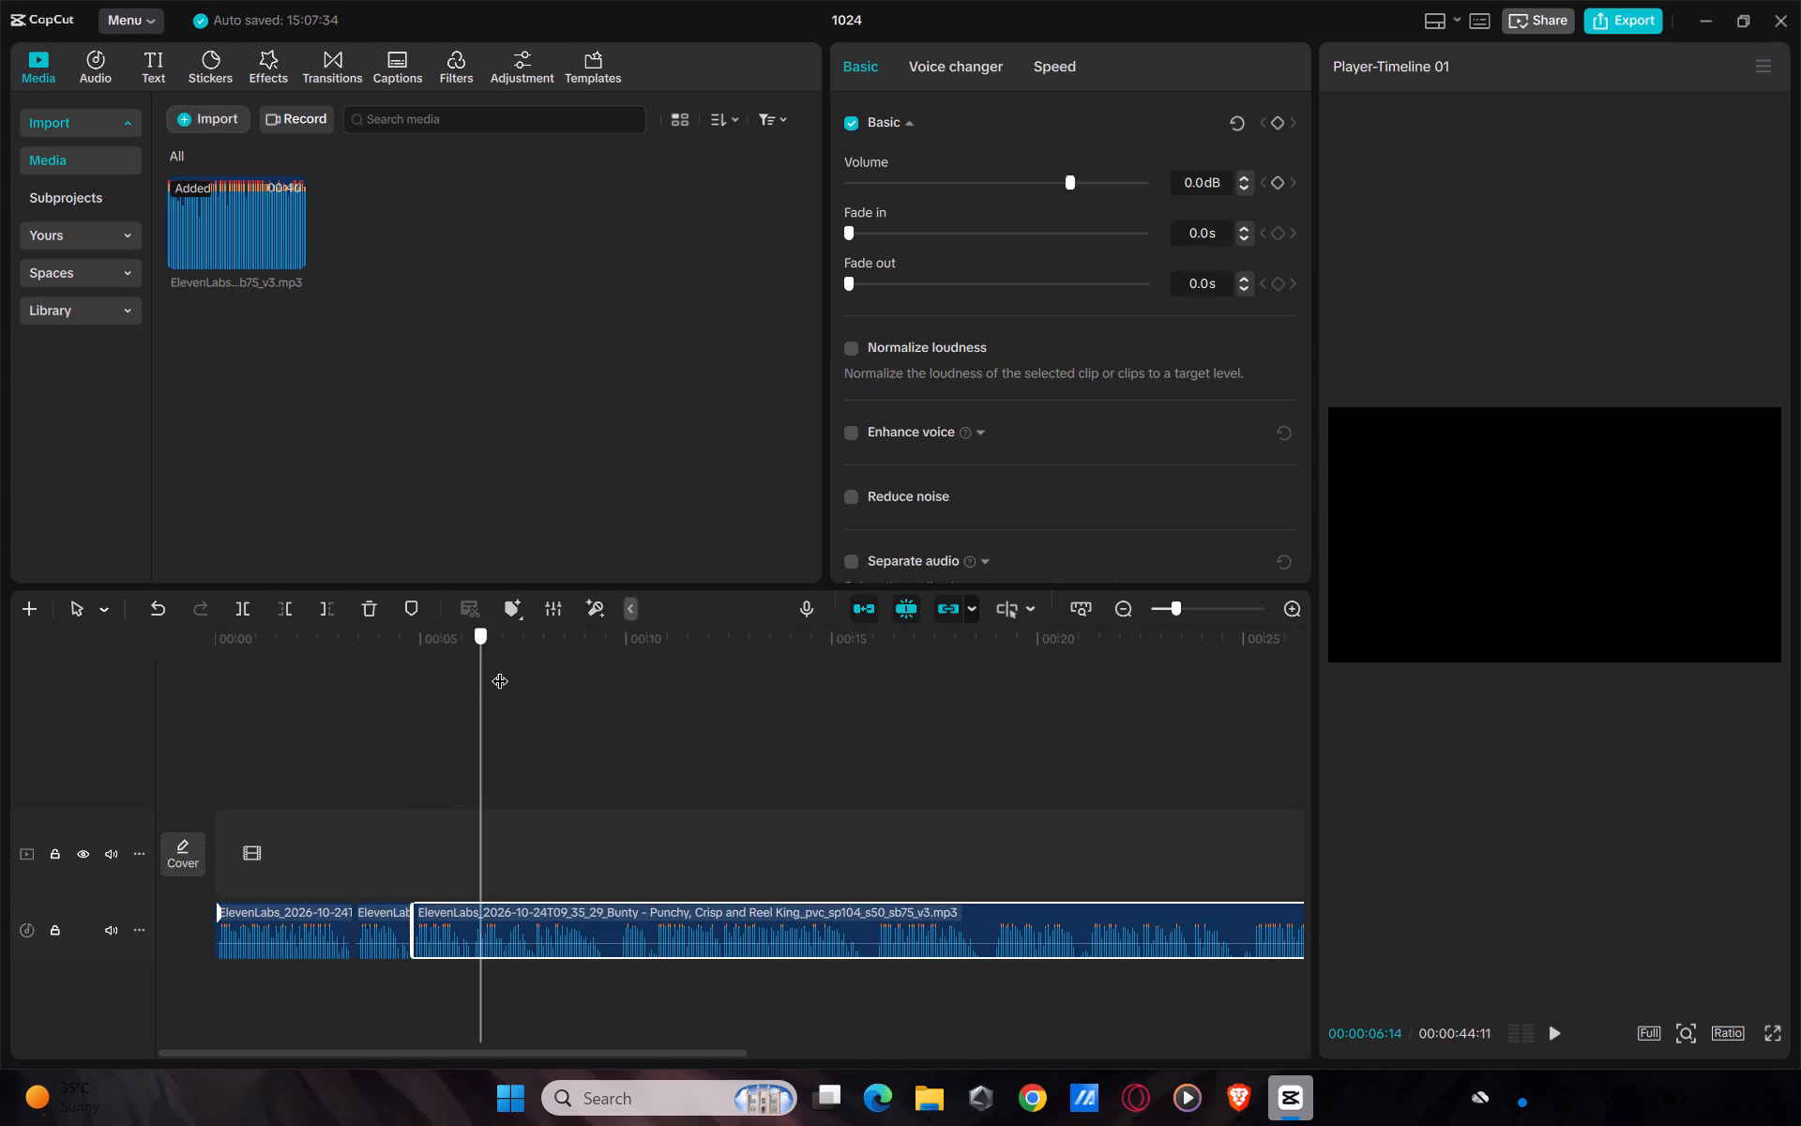
pyautogui.moveTo(500, 669); pyautogui.dragTo(607, 782)
pyautogui.hotkey('ctrl', 'b')
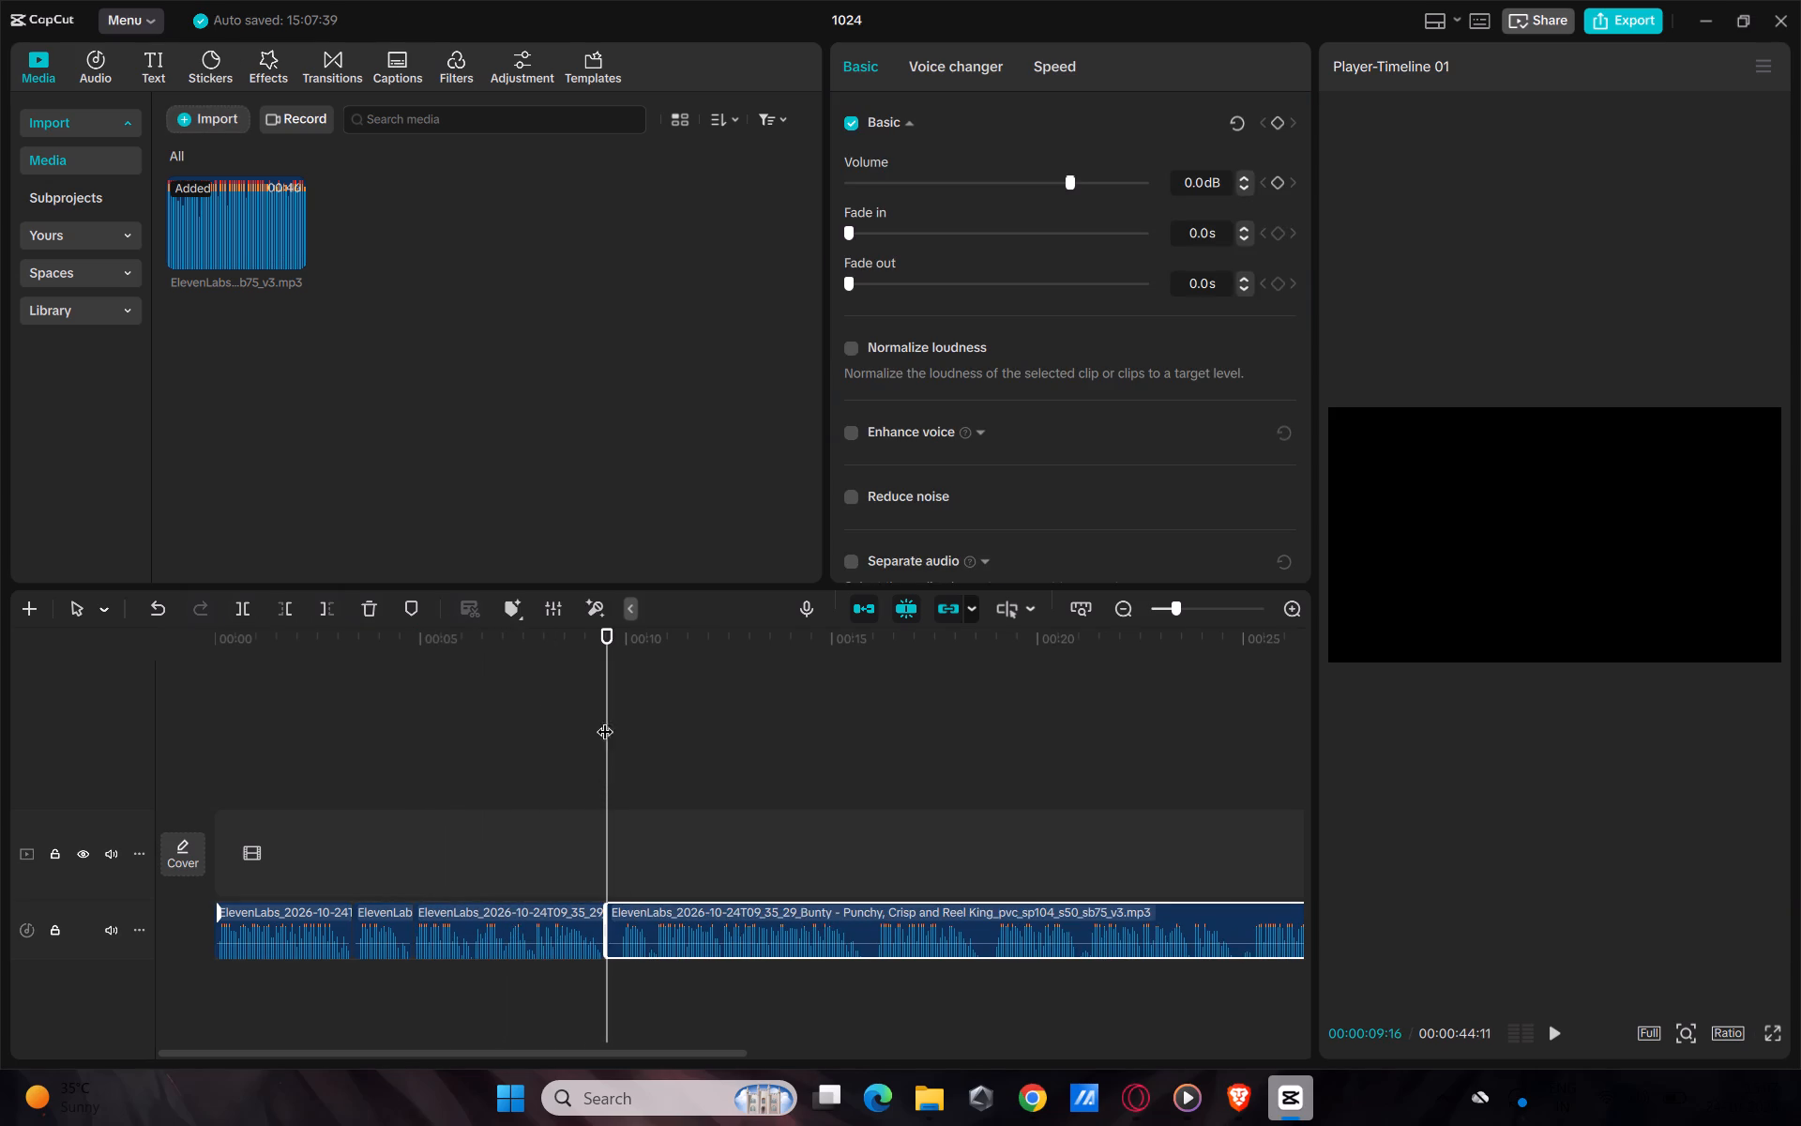
pyautogui.moveTo(602, 635); pyautogui.dragTo(616, 676)
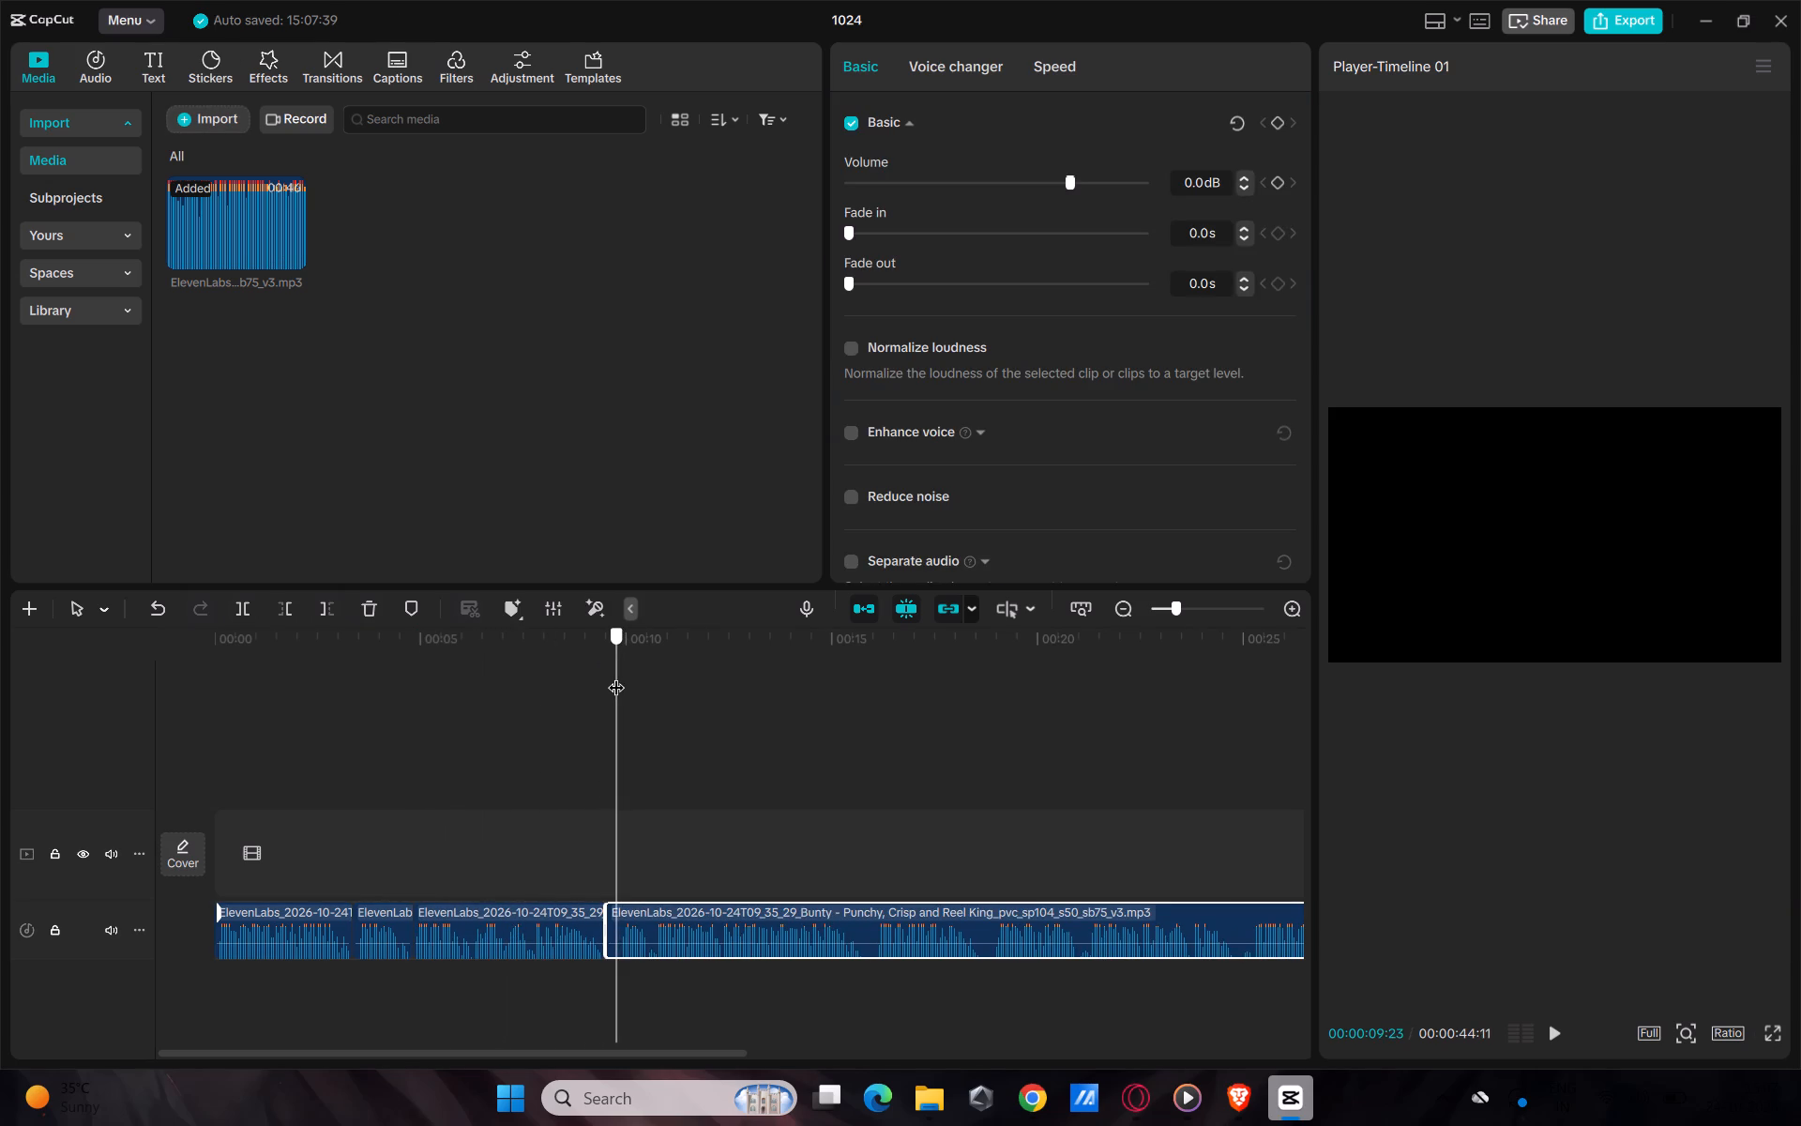
pyautogui.moveTo(616, 676); pyautogui.dragTo(619, 688)
pyautogui.hotkey('ctrl', 'b')
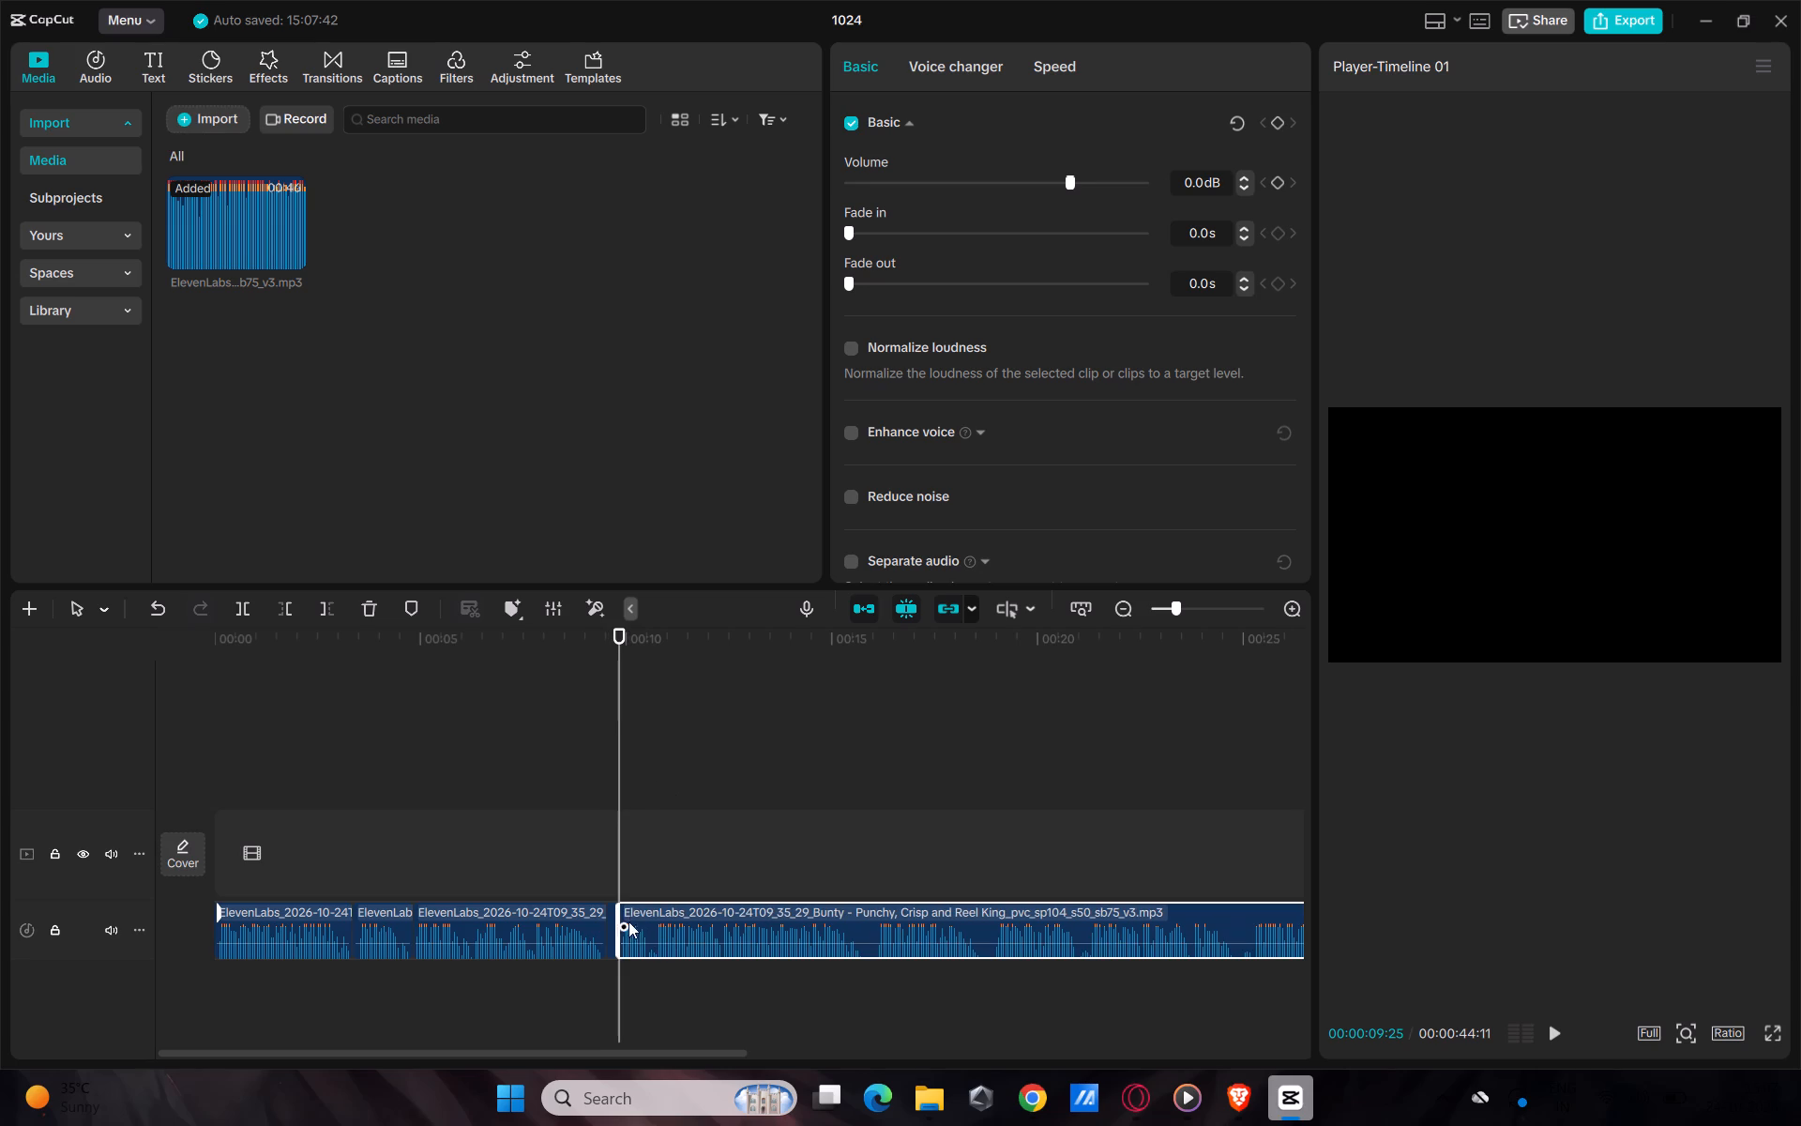
pyautogui.click(609, 923)
pyautogui.press('BackSpace')
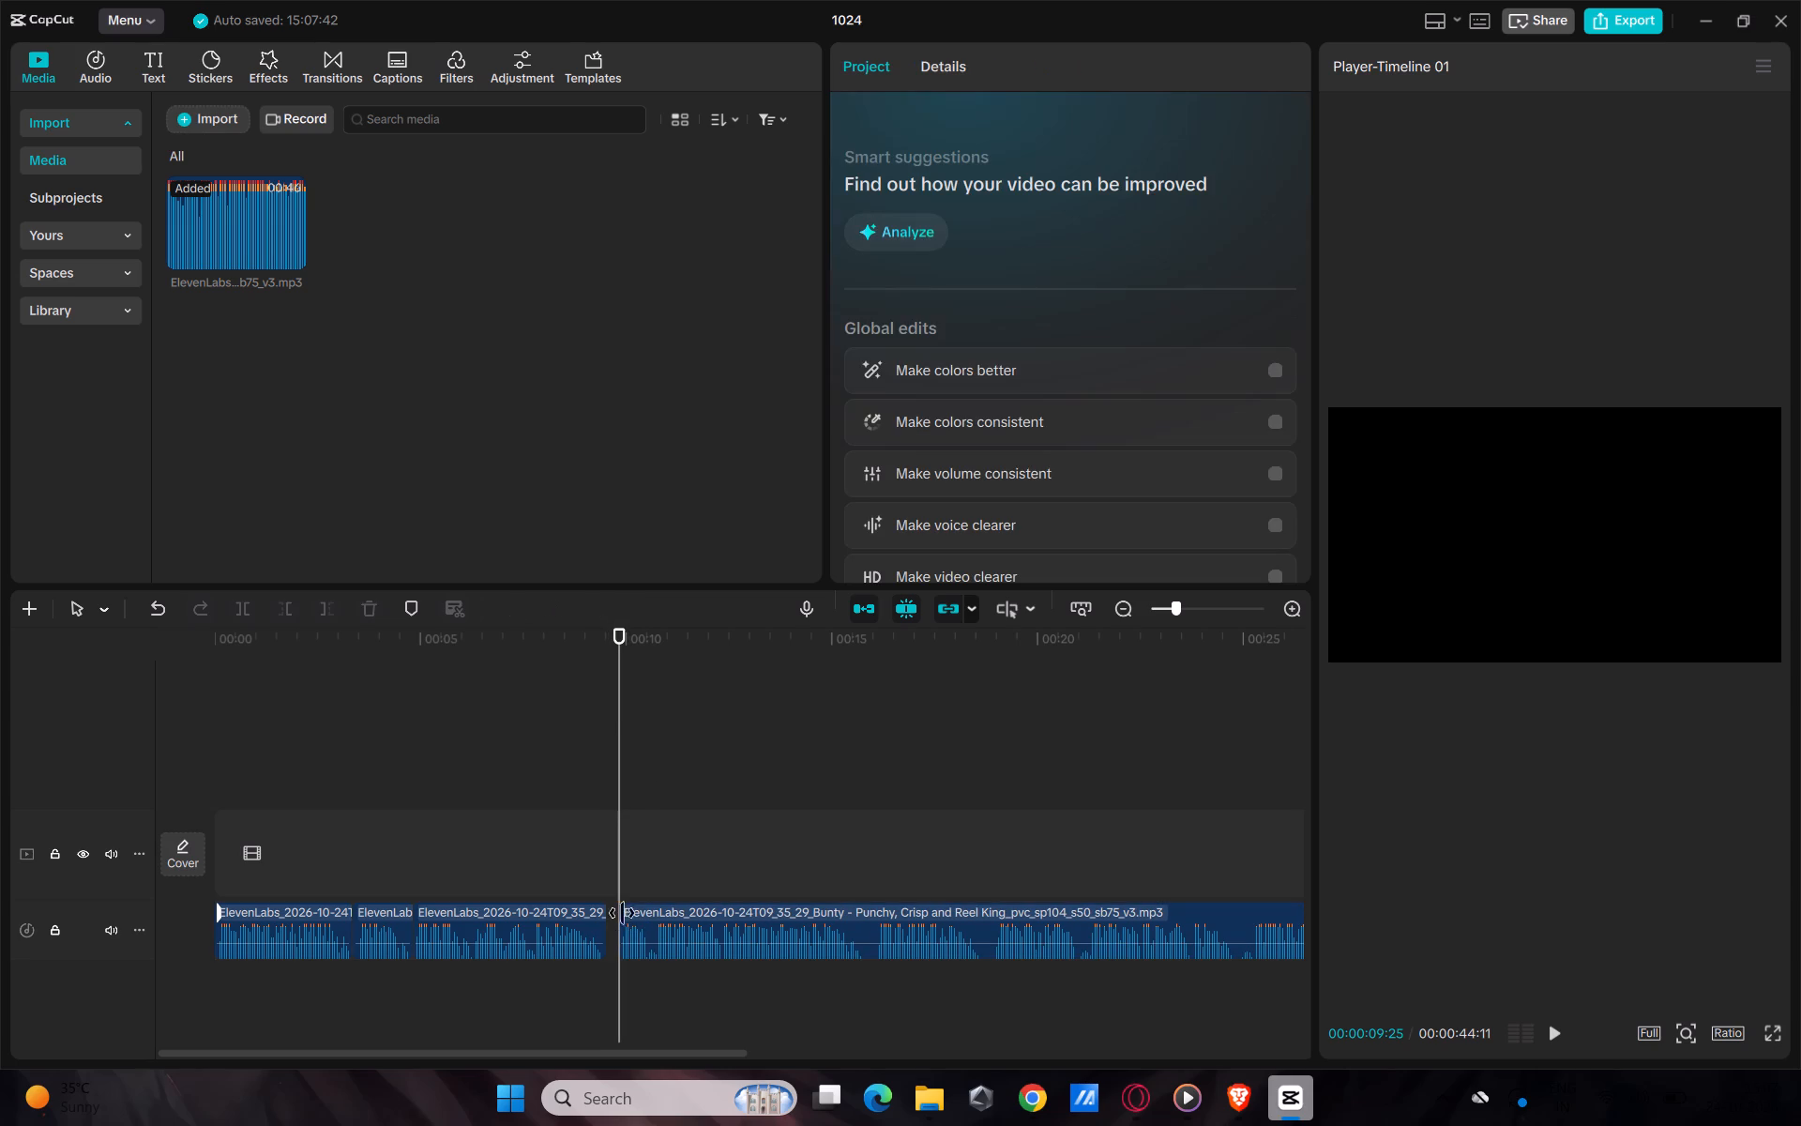
pyautogui.moveTo(711, 917); pyautogui.dragTo(693, 920)
# Split the voiceover at 00:00:15:15 and 00:00:15:22, delete the pause between the cuts, and close the gap with the remaining audio.
pyautogui.moveTo(618, 651); pyautogui.dragTo(1118, 953)
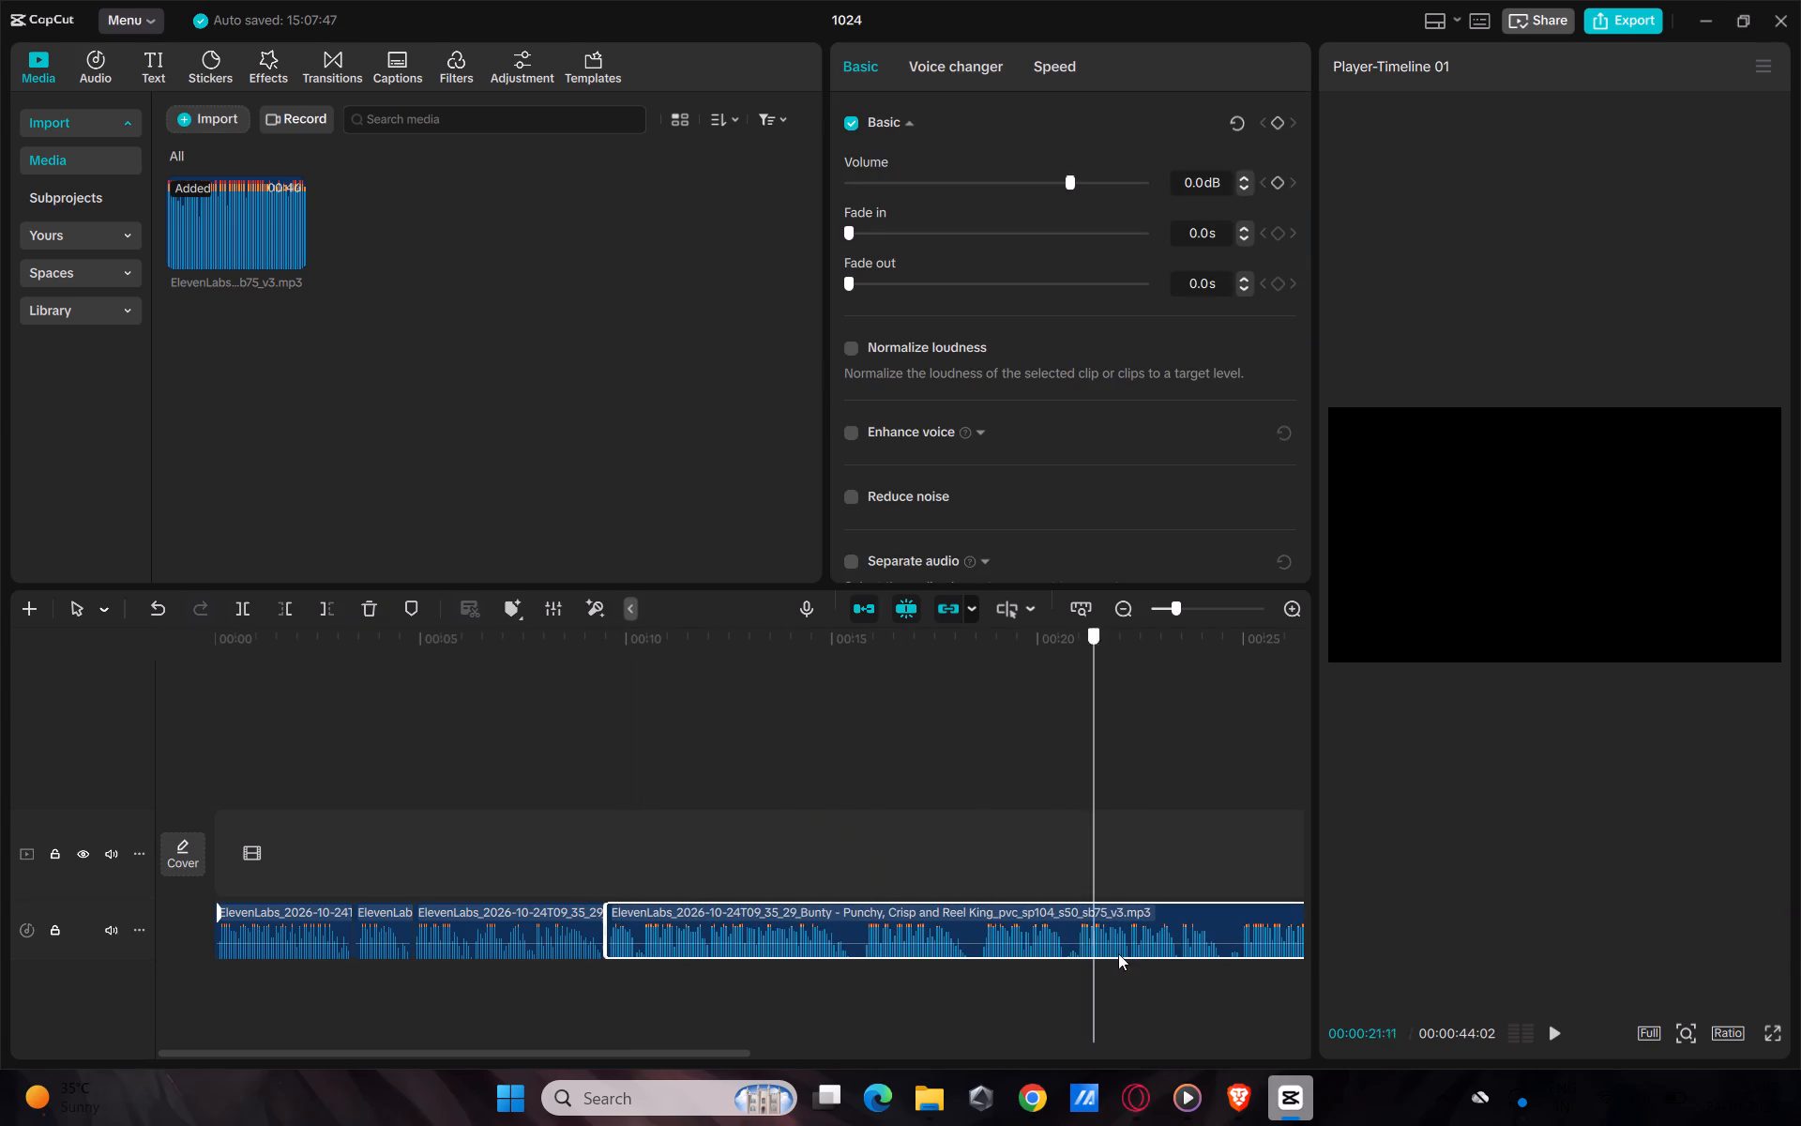
pyautogui.moveTo(1118, 953); pyautogui.dragTo(996, 1027)
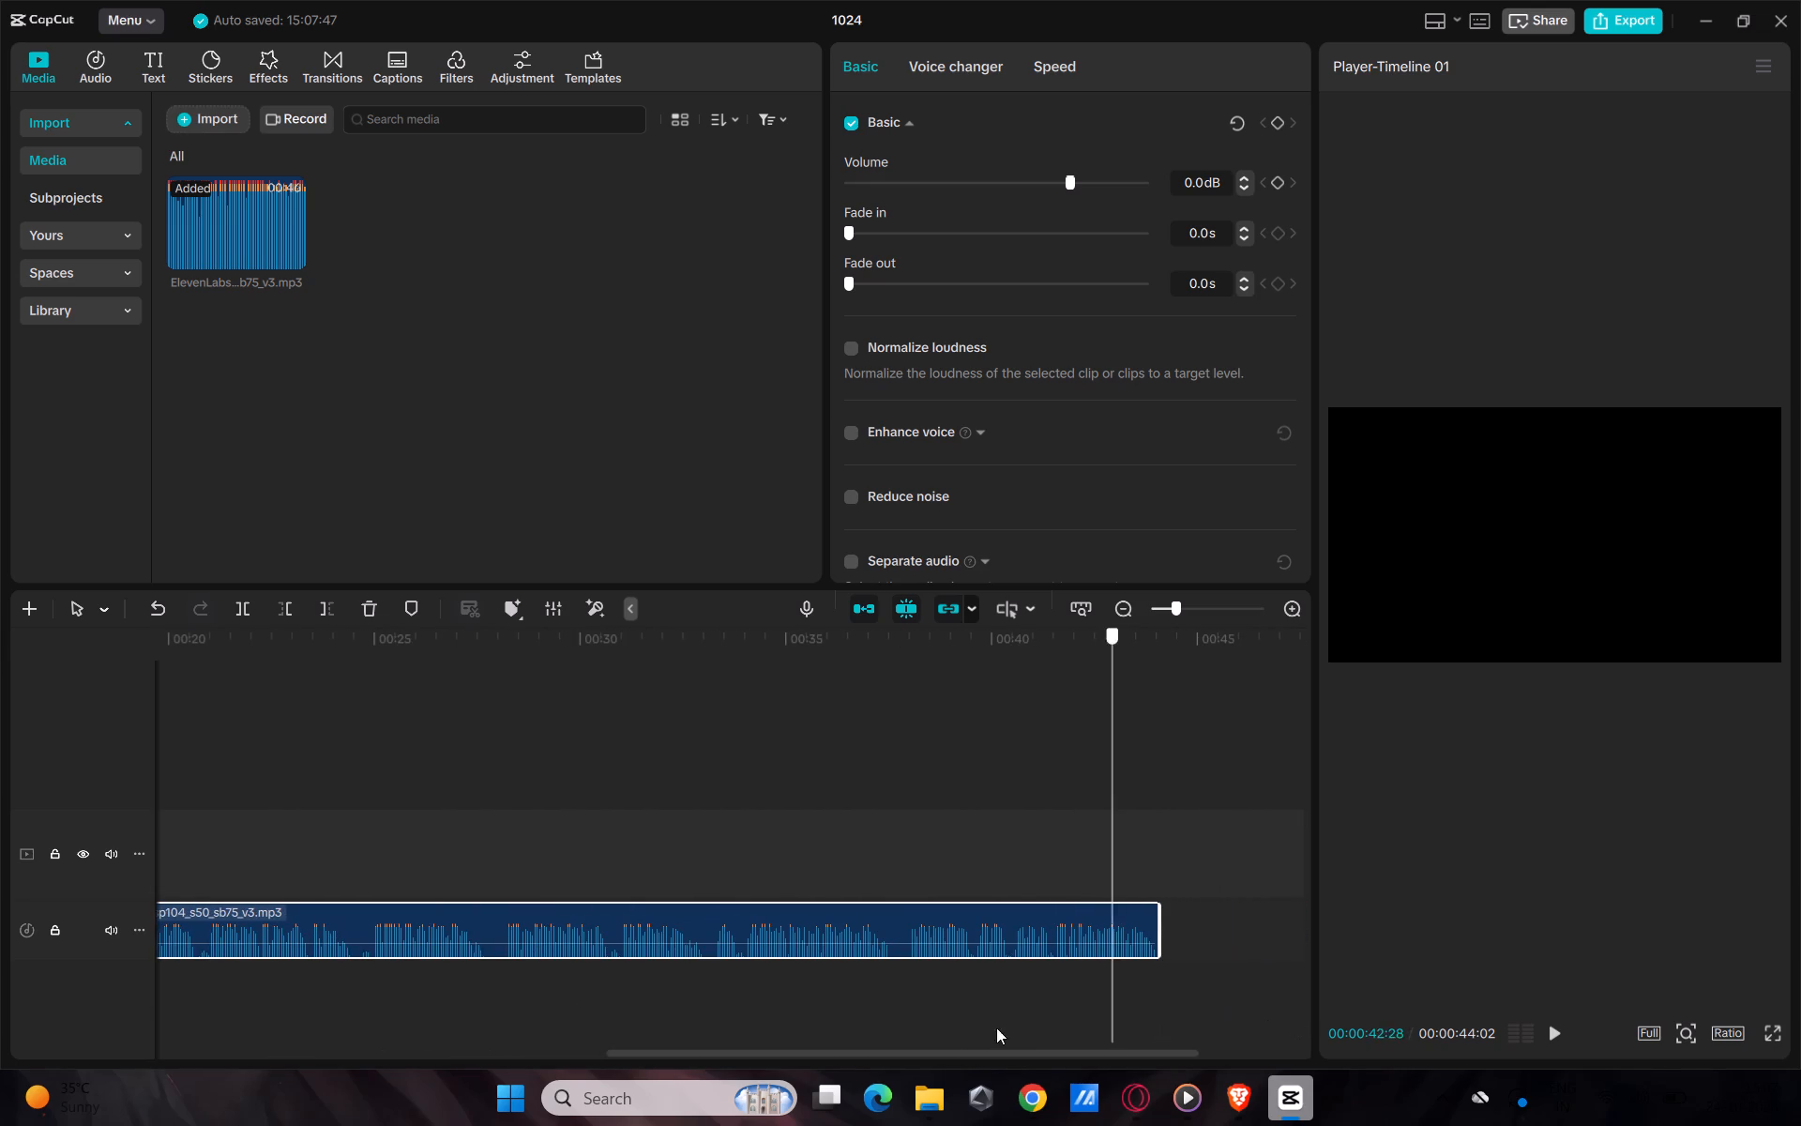
pyautogui.moveTo(996, 1027); pyautogui.dragTo(0, 977)
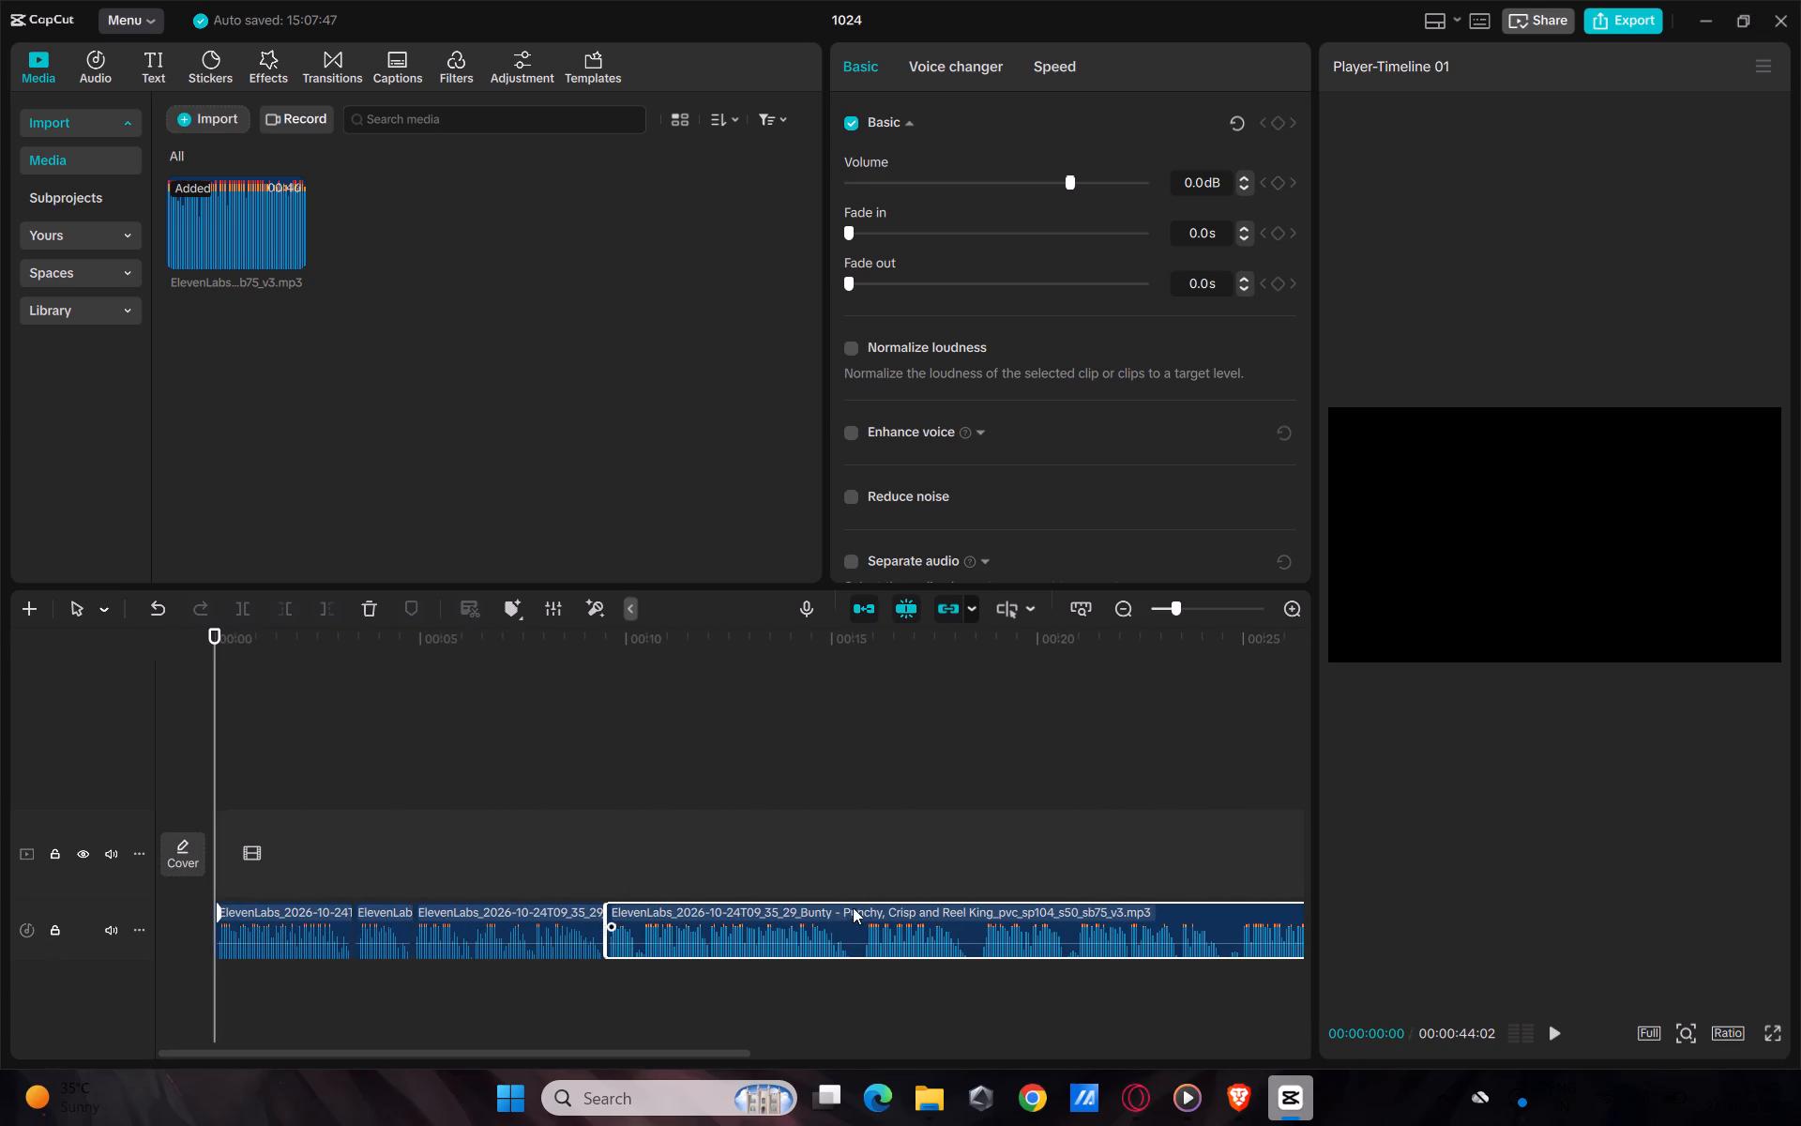
pyautogui.moveTo(806, 640); pyautogui.dragTo(853, 705)
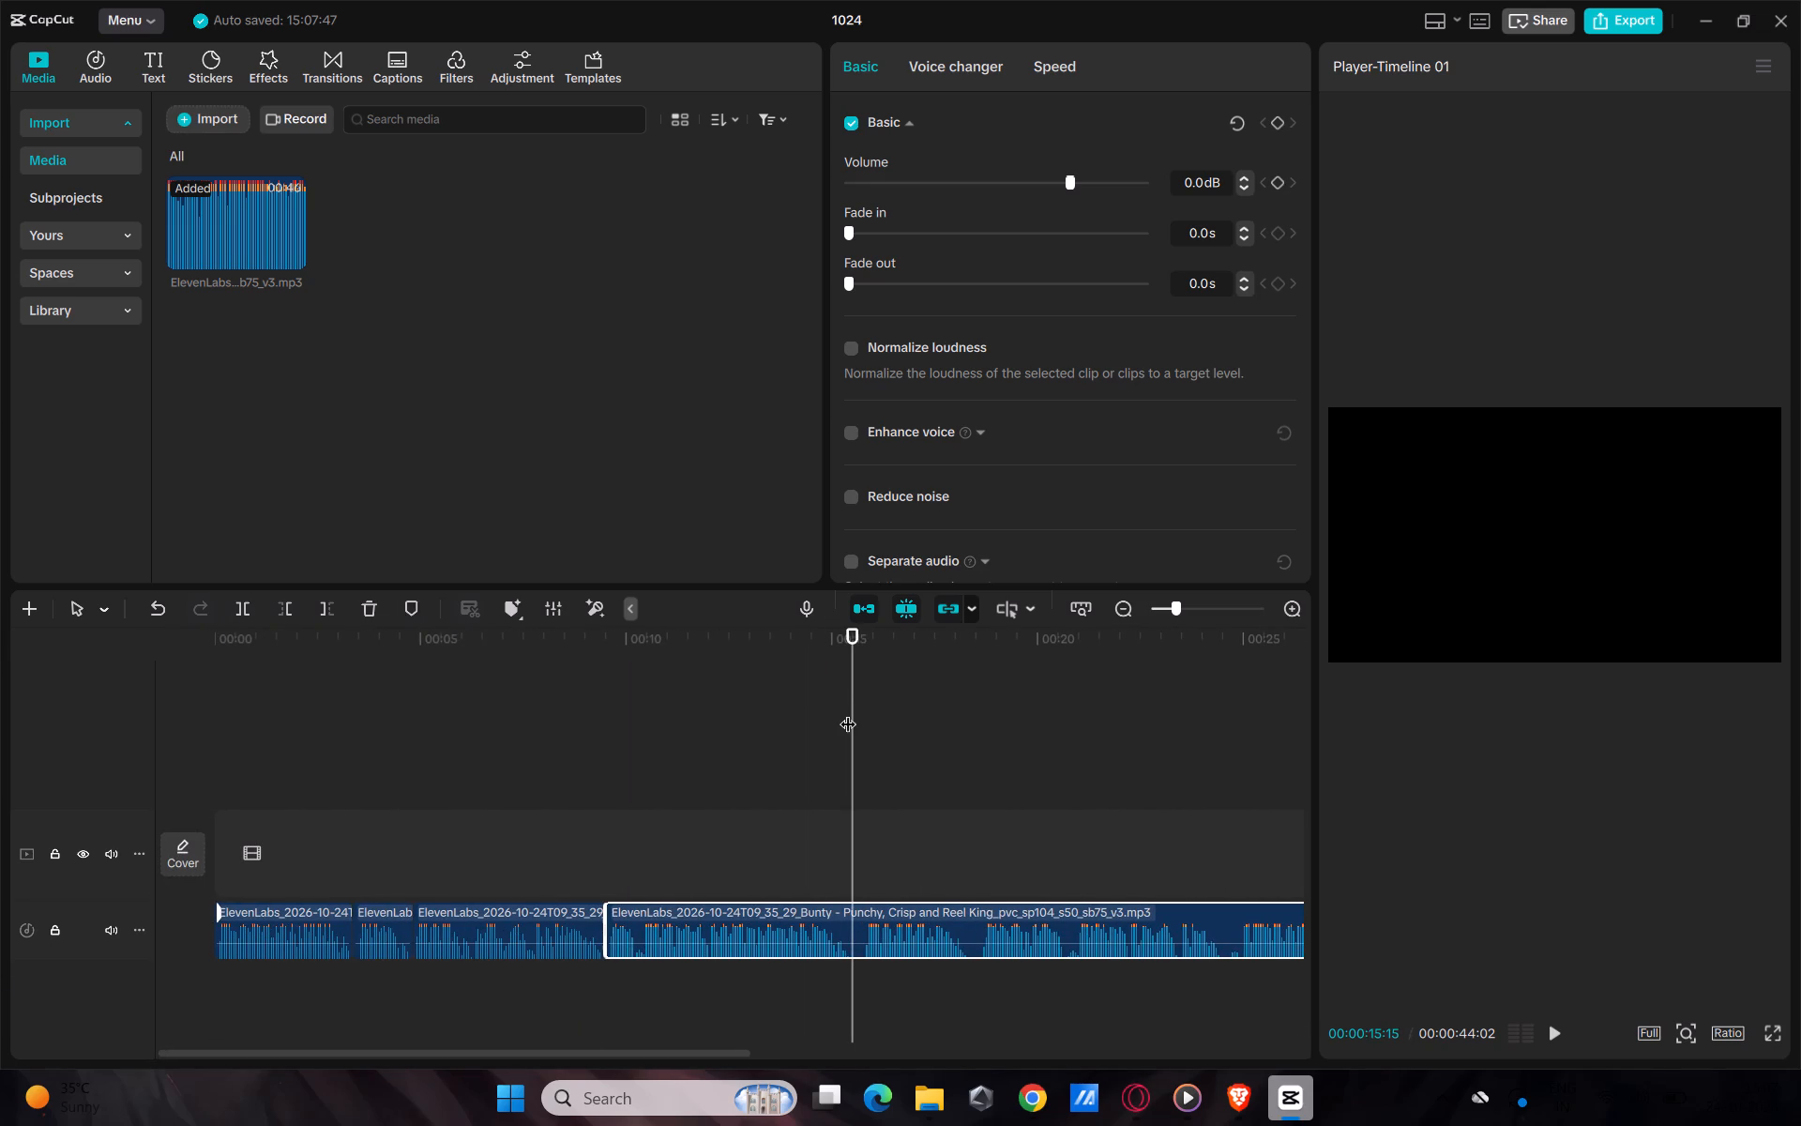
pyautogui.hotkey('ctrl', 'b')
pyautogui.moveTo(854, 636); pyautogui.dragTo(863, 662)
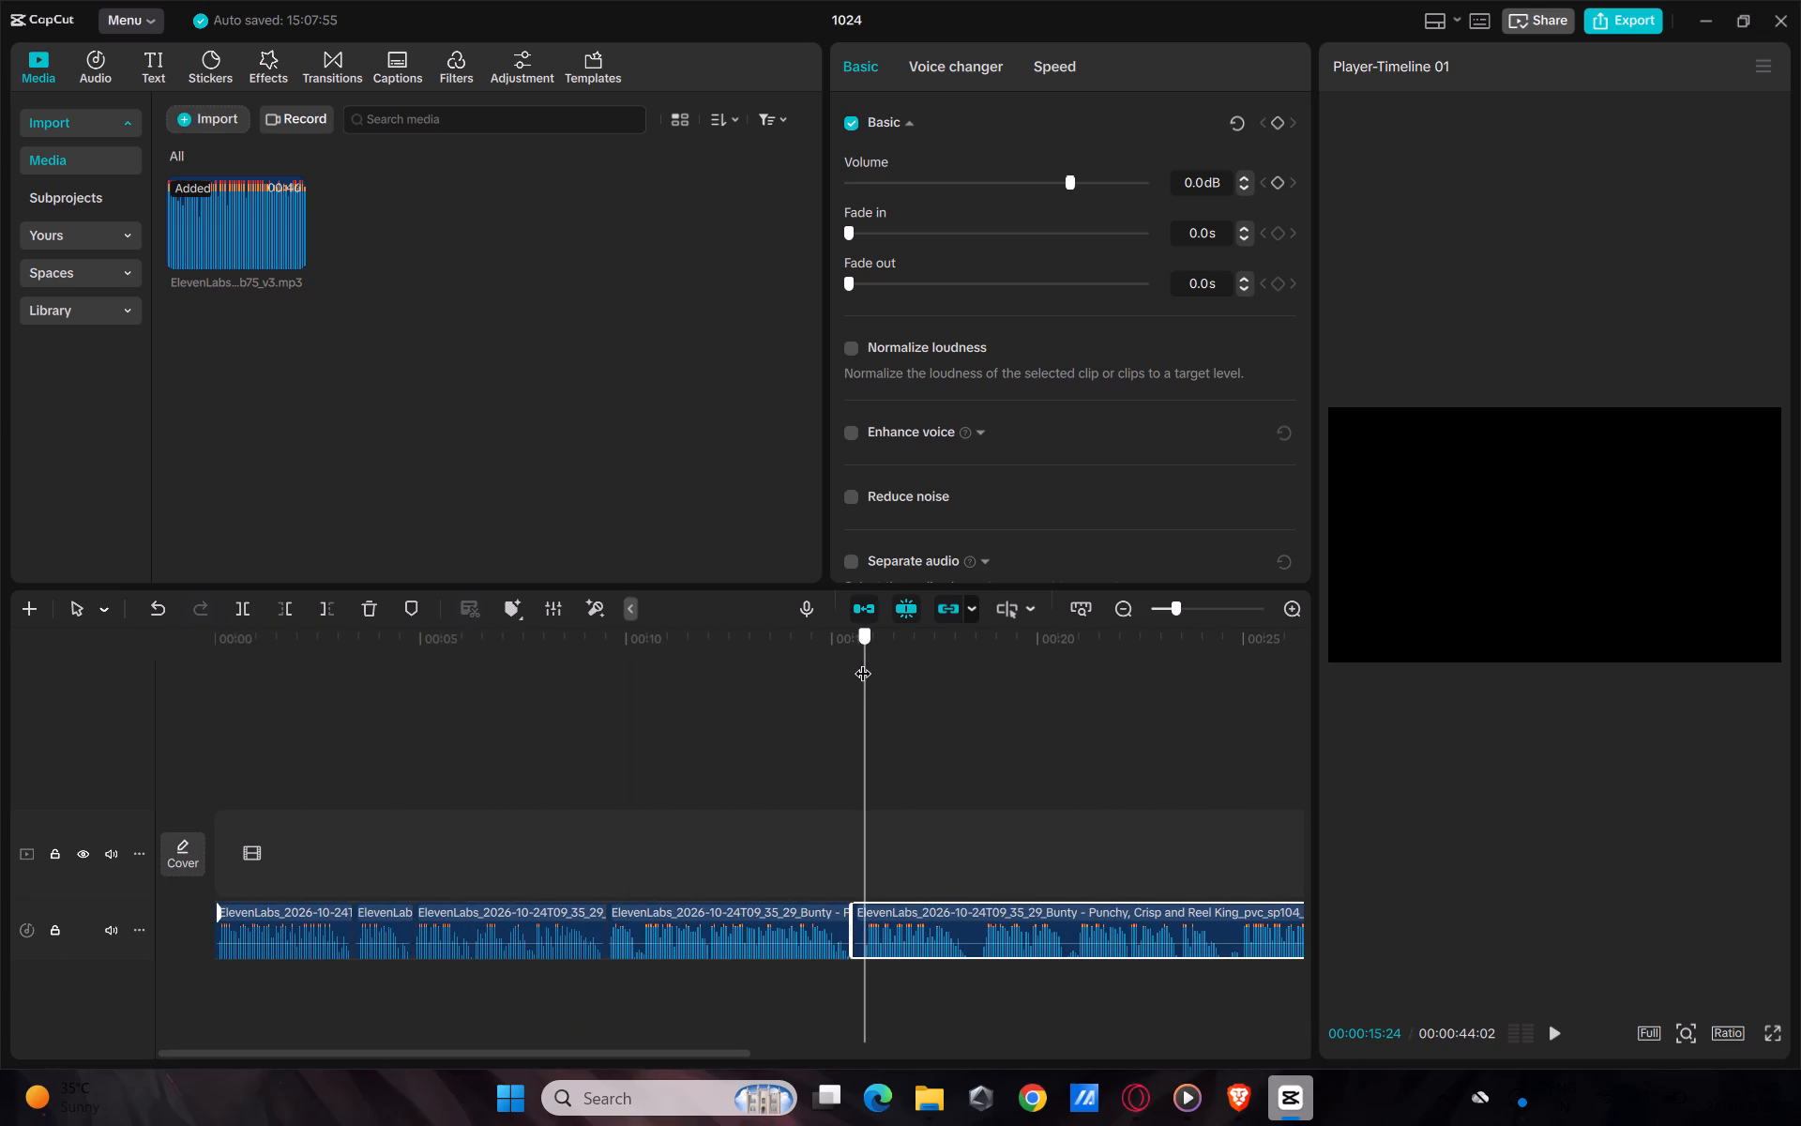
pyautogui.moveTo(863, 662); pyautogui.dragTo(862, 663)
pyautogui.hotkey('ctrl', 'b')
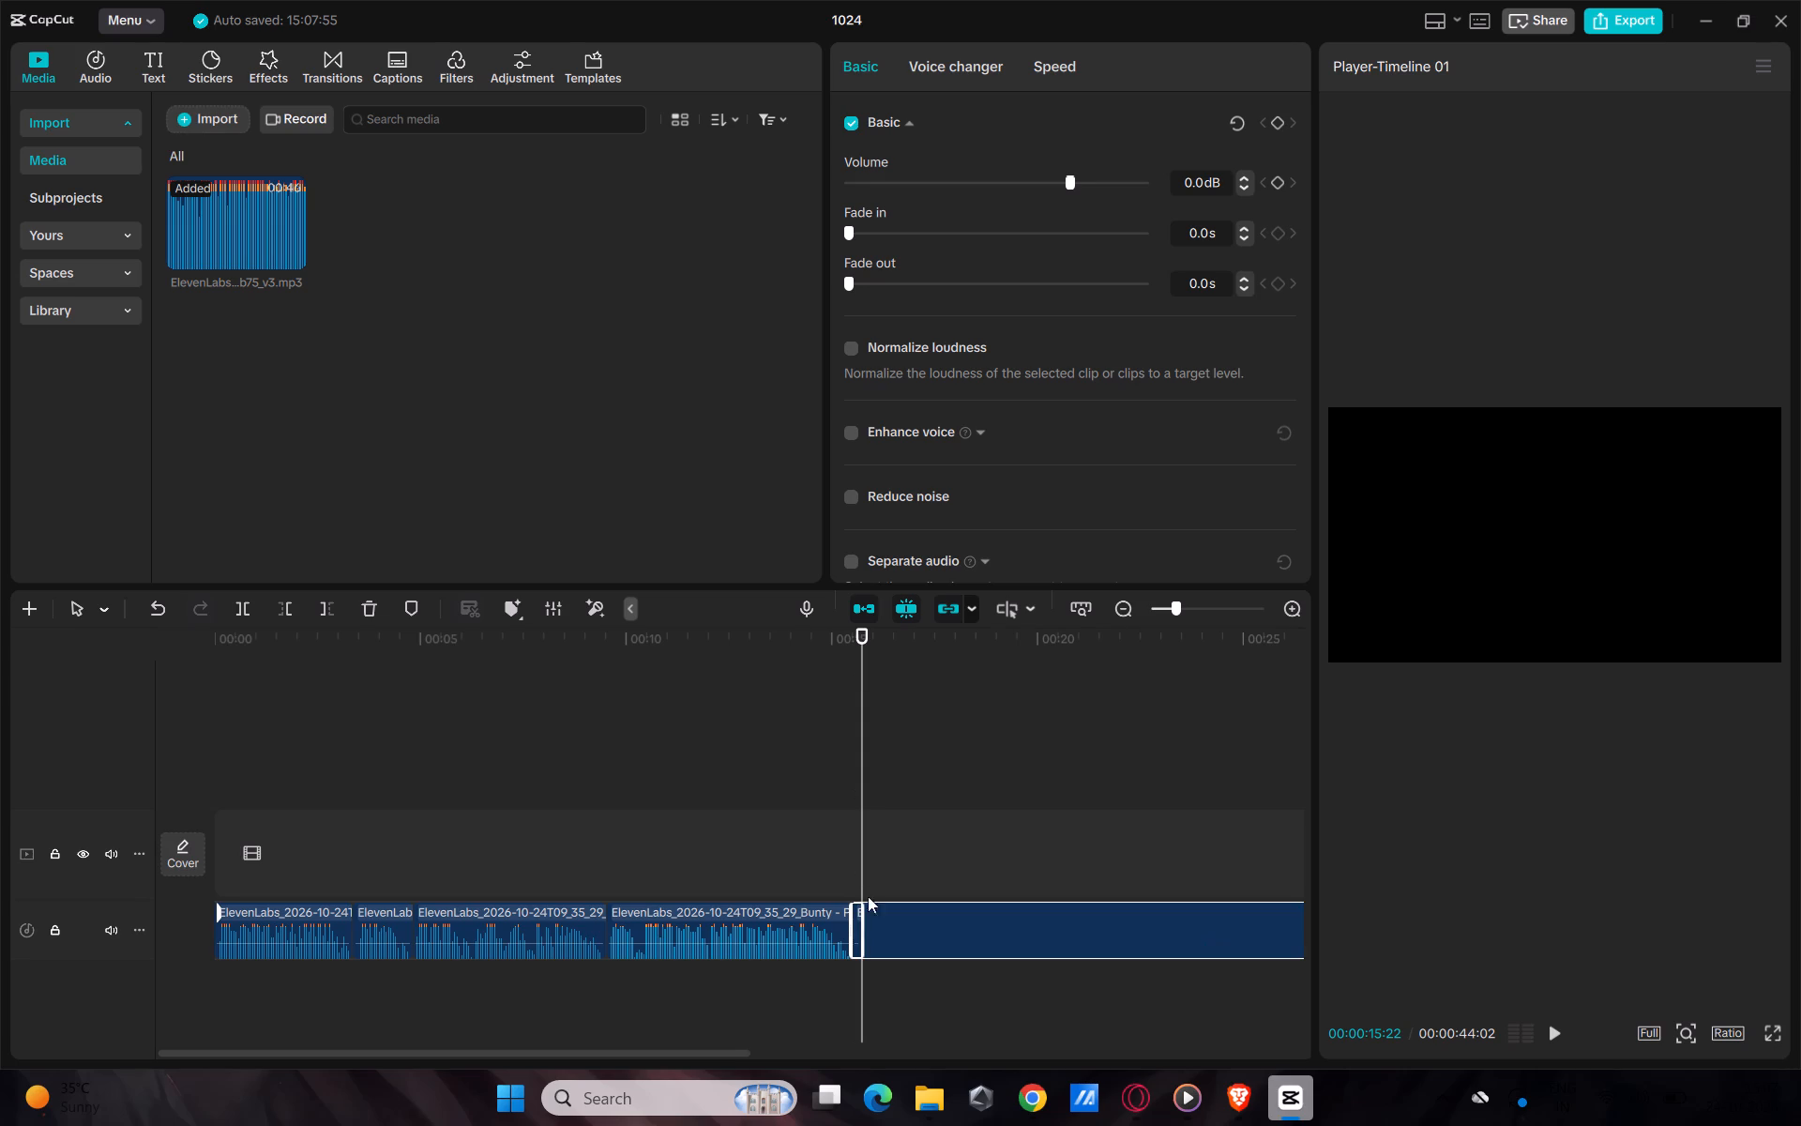
pyautogui.click(844, 933)
pyautogui.click(853, 936)
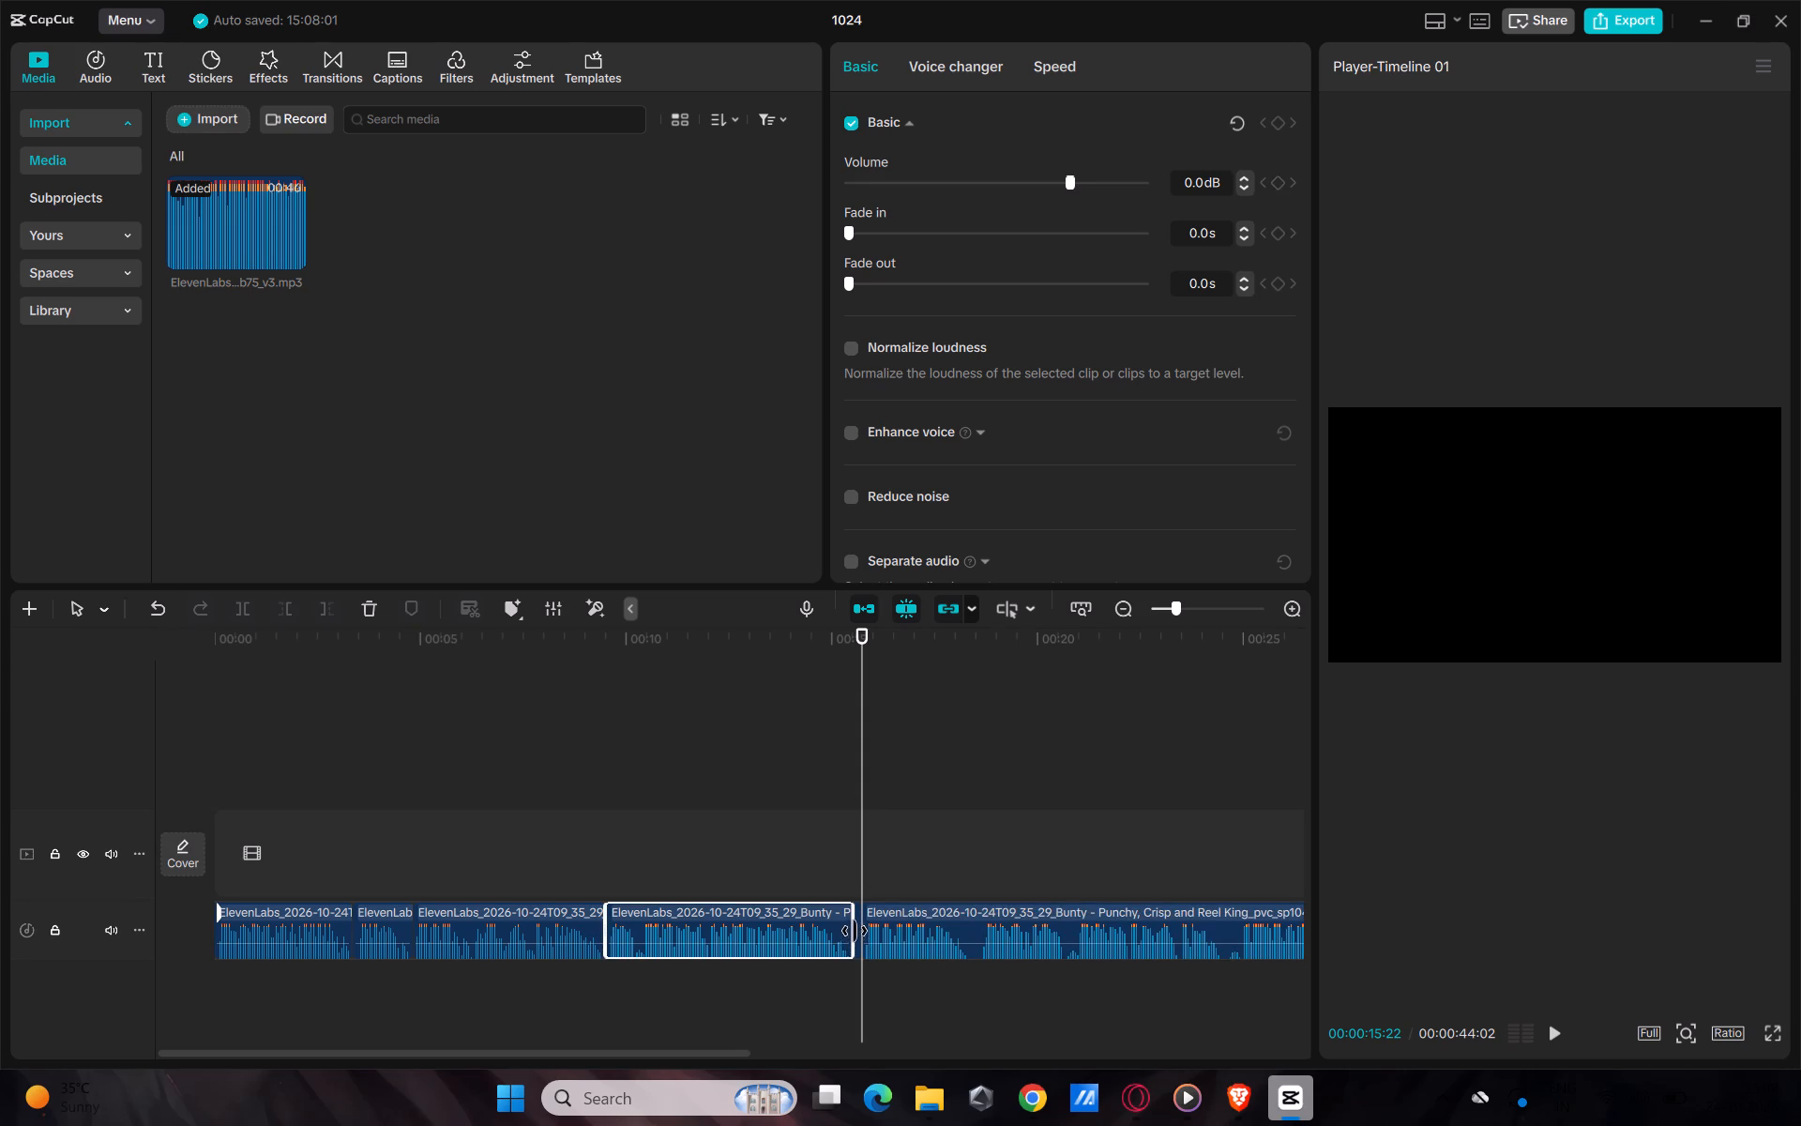
pyautogui.click(858, 921)
pyautogui.press('BackSpace')
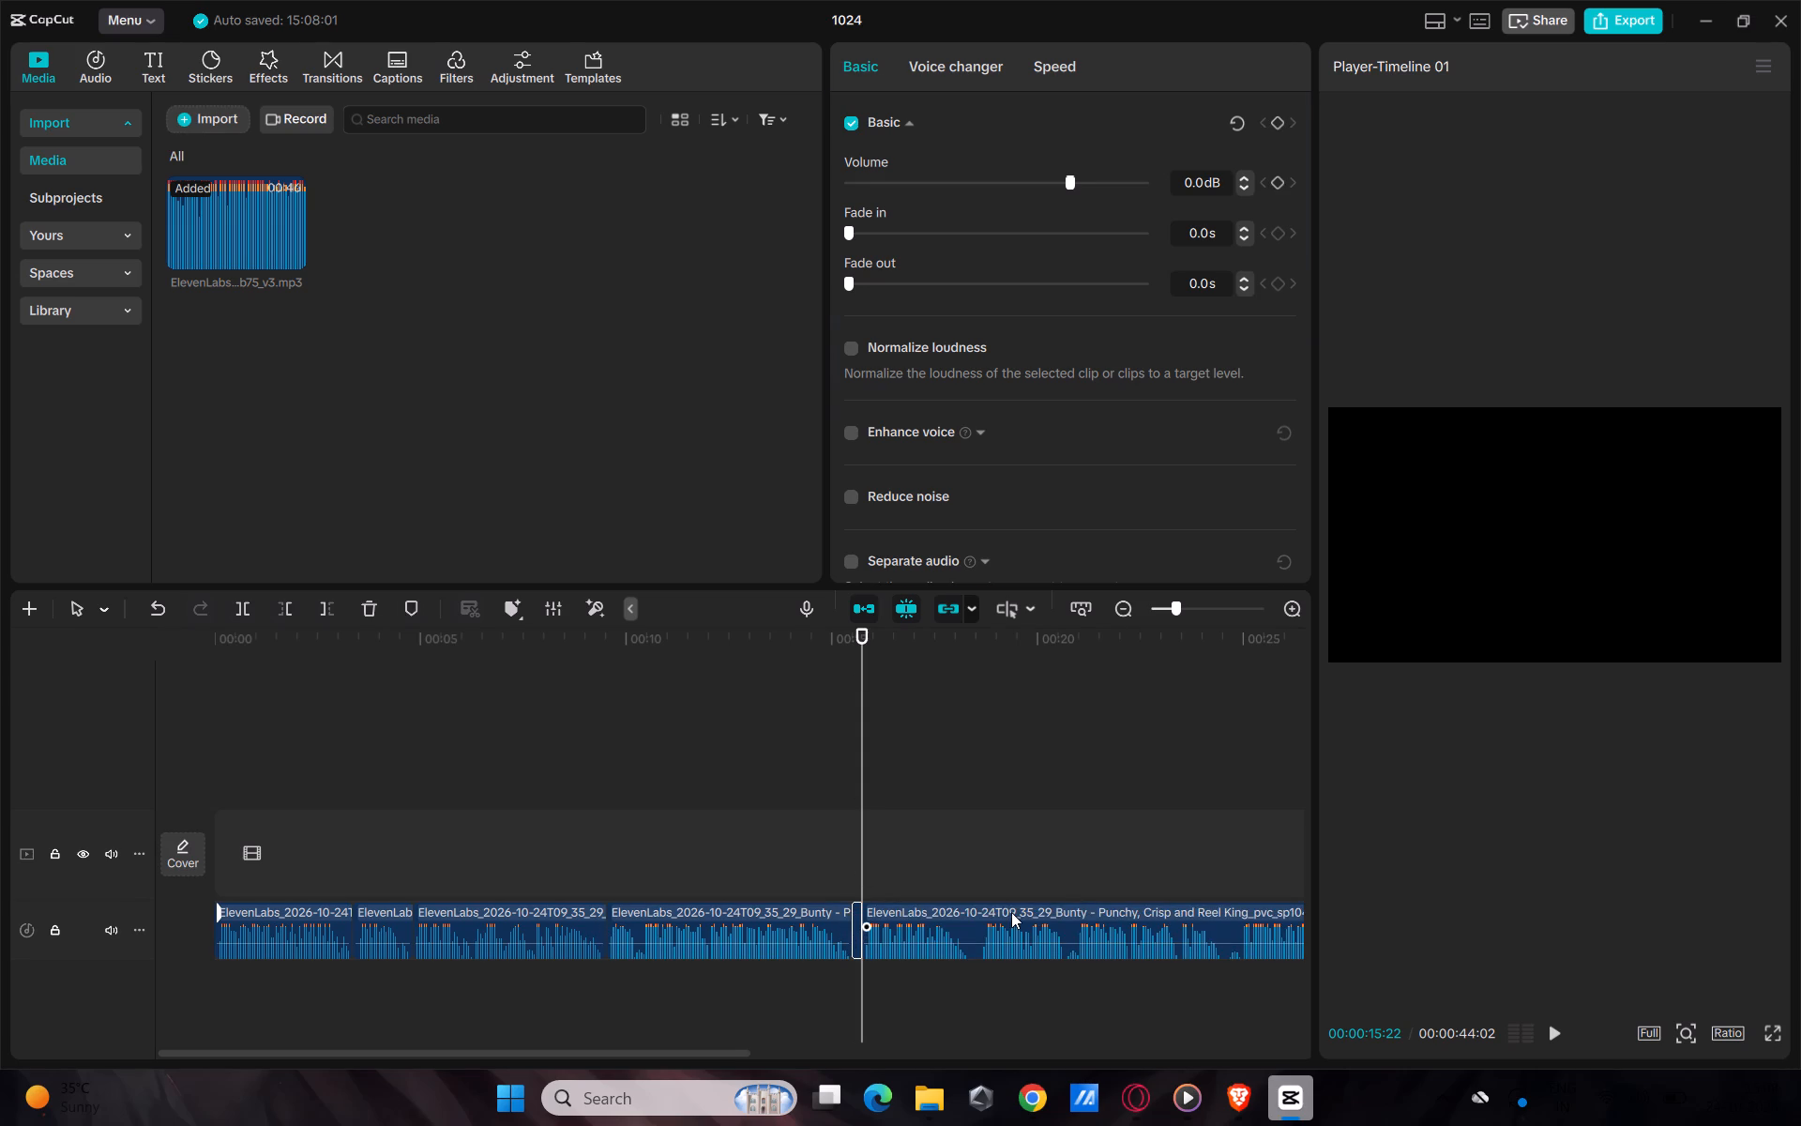
pyautogui.moveTo(1020, 905); pyautogui.dragTo(1006, 909)
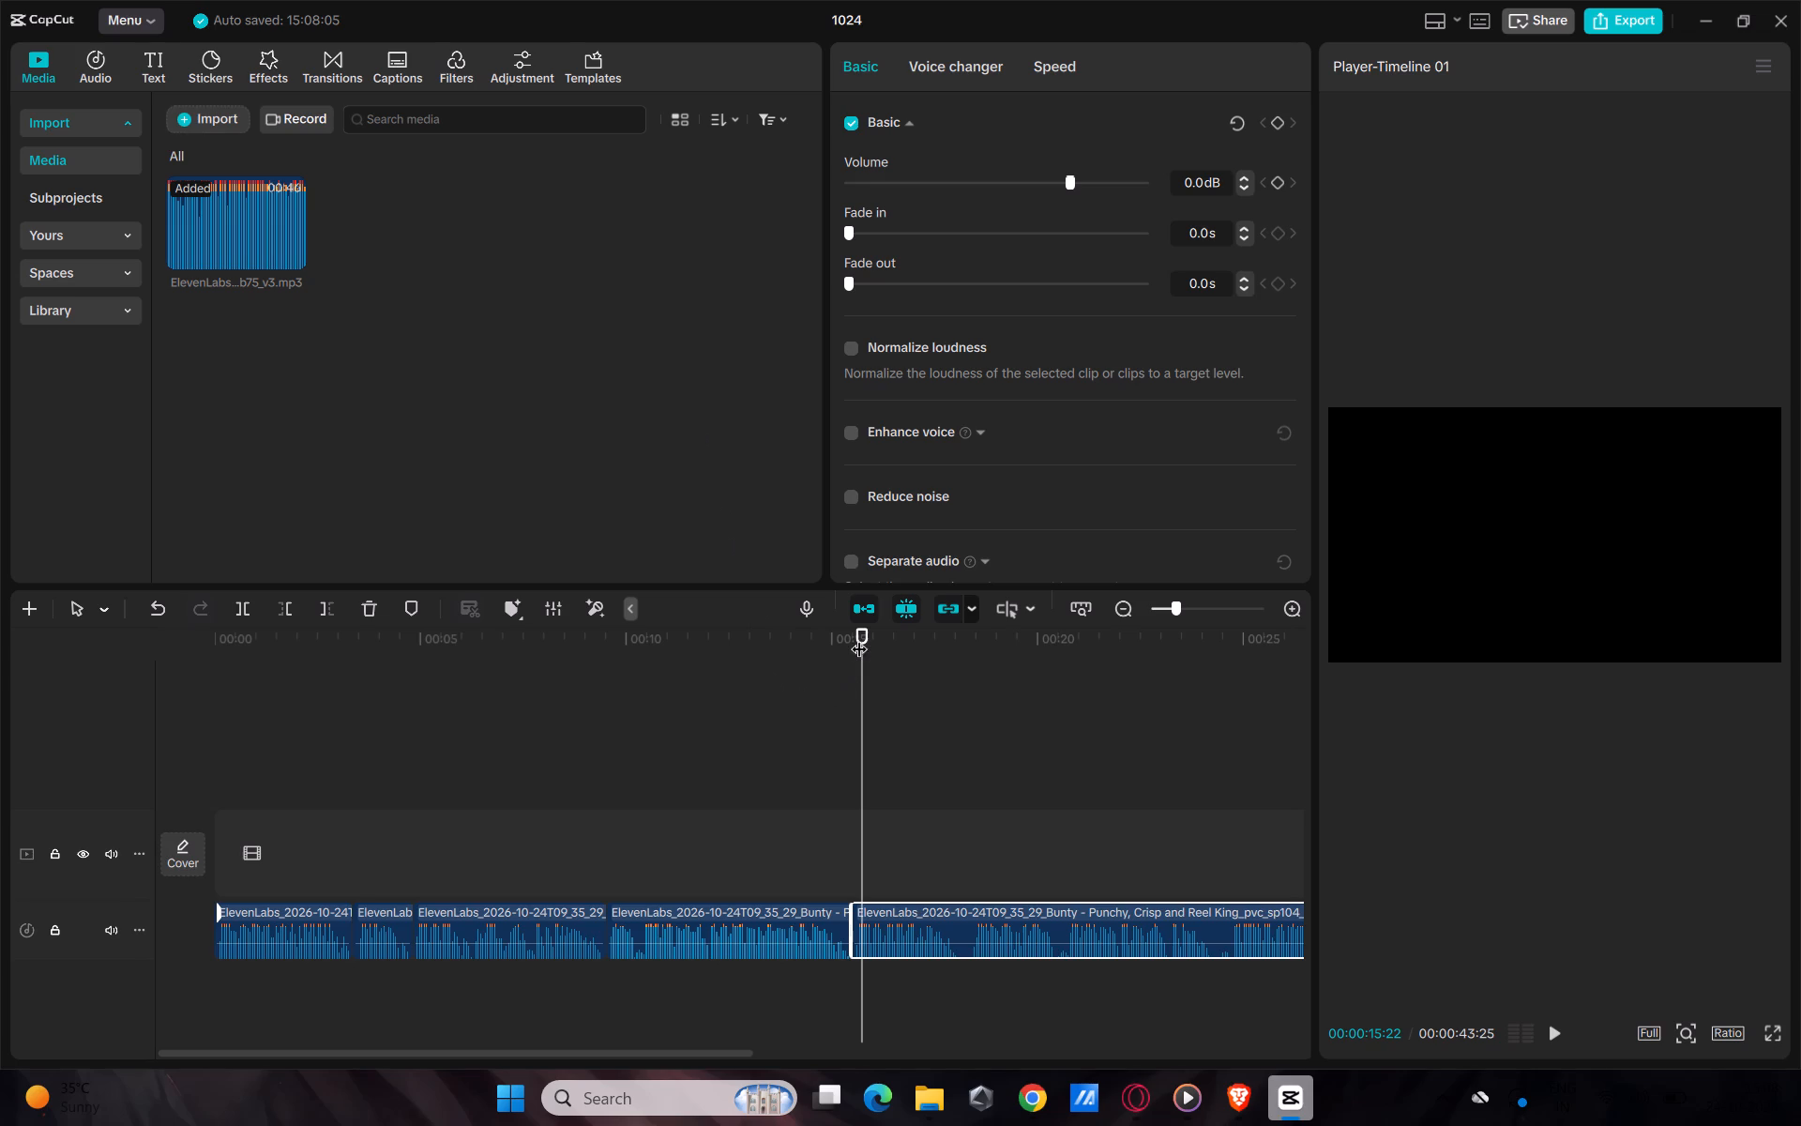
# Remove the voiceover pause between 00:00:18:04 and 00:00:18:12 and join the remaining audio to the preceding clip.
pyautogui.moveTo(859, 637); pyautogui.dragTo(960, 712)
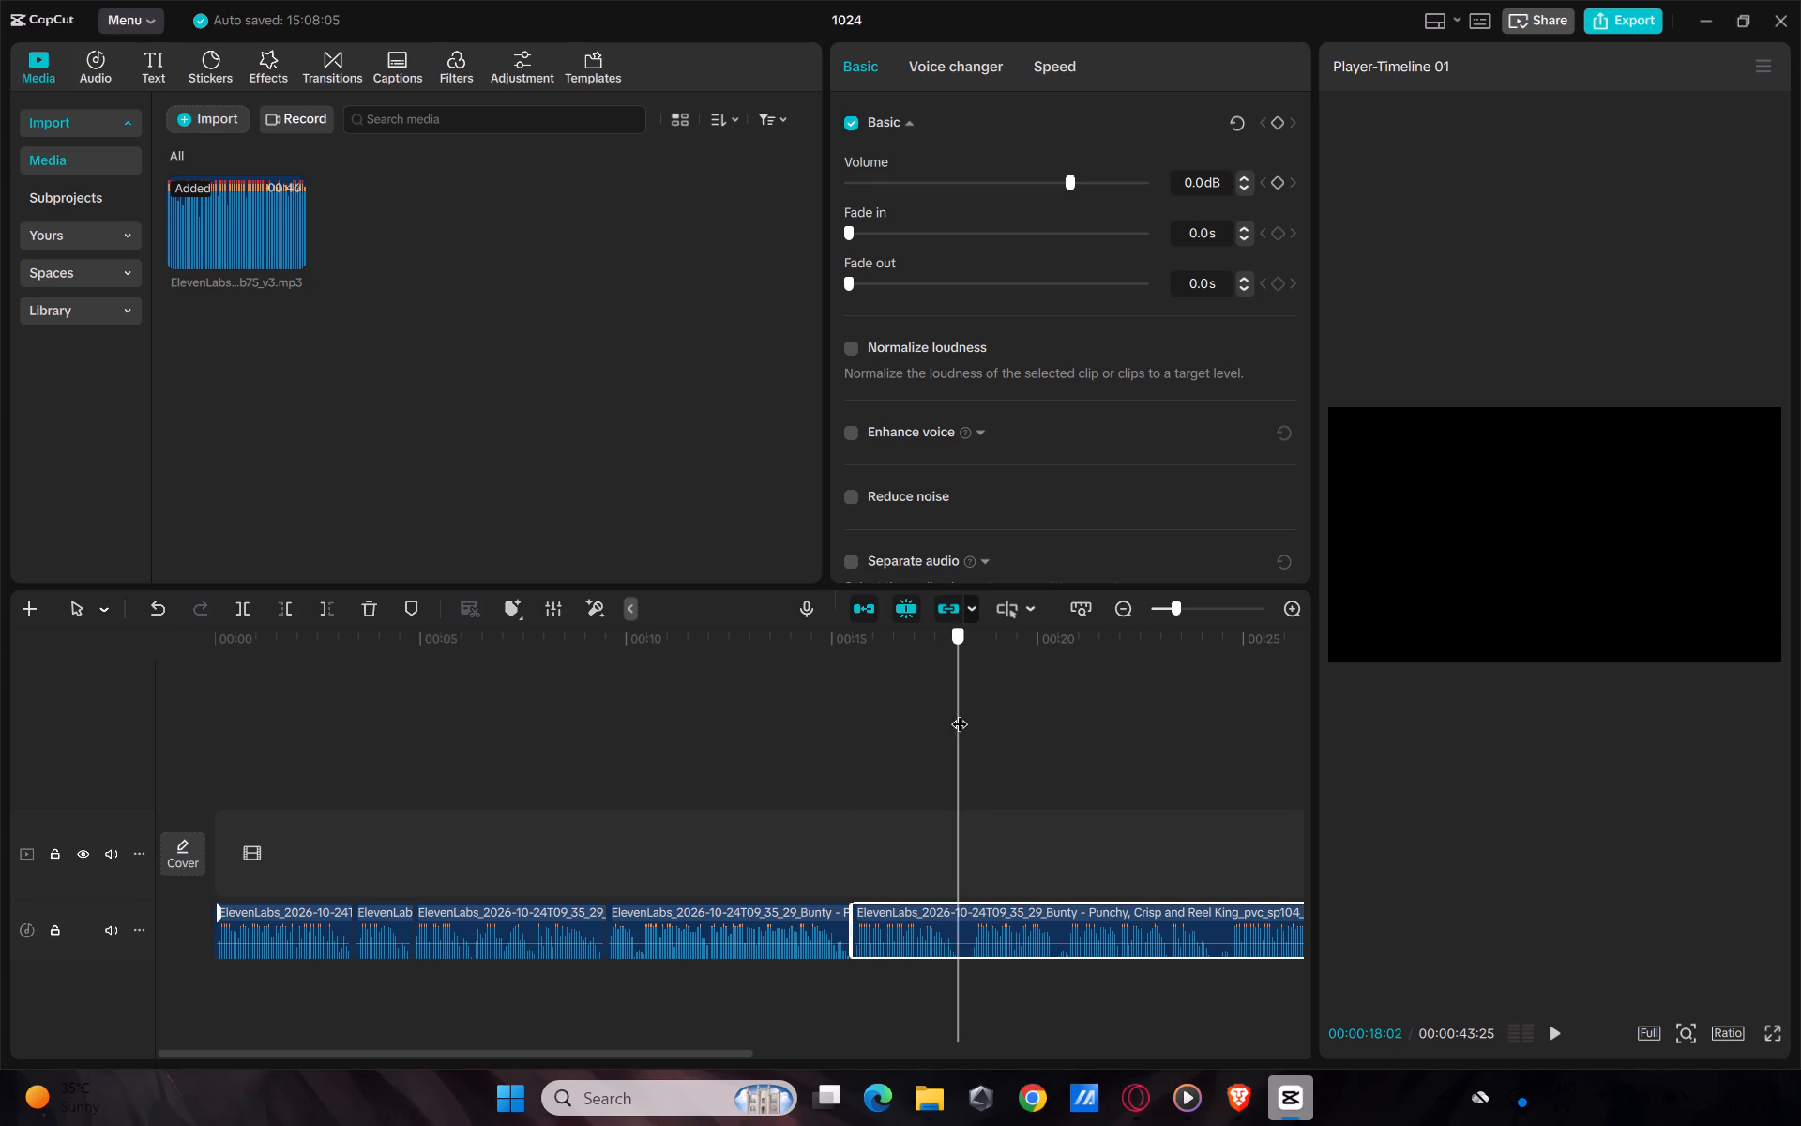
pyautogui.moveTo(960, 712); pyautogui.dragTo(961, 714)
pyautogui.hotkey('ctrl', 'b')
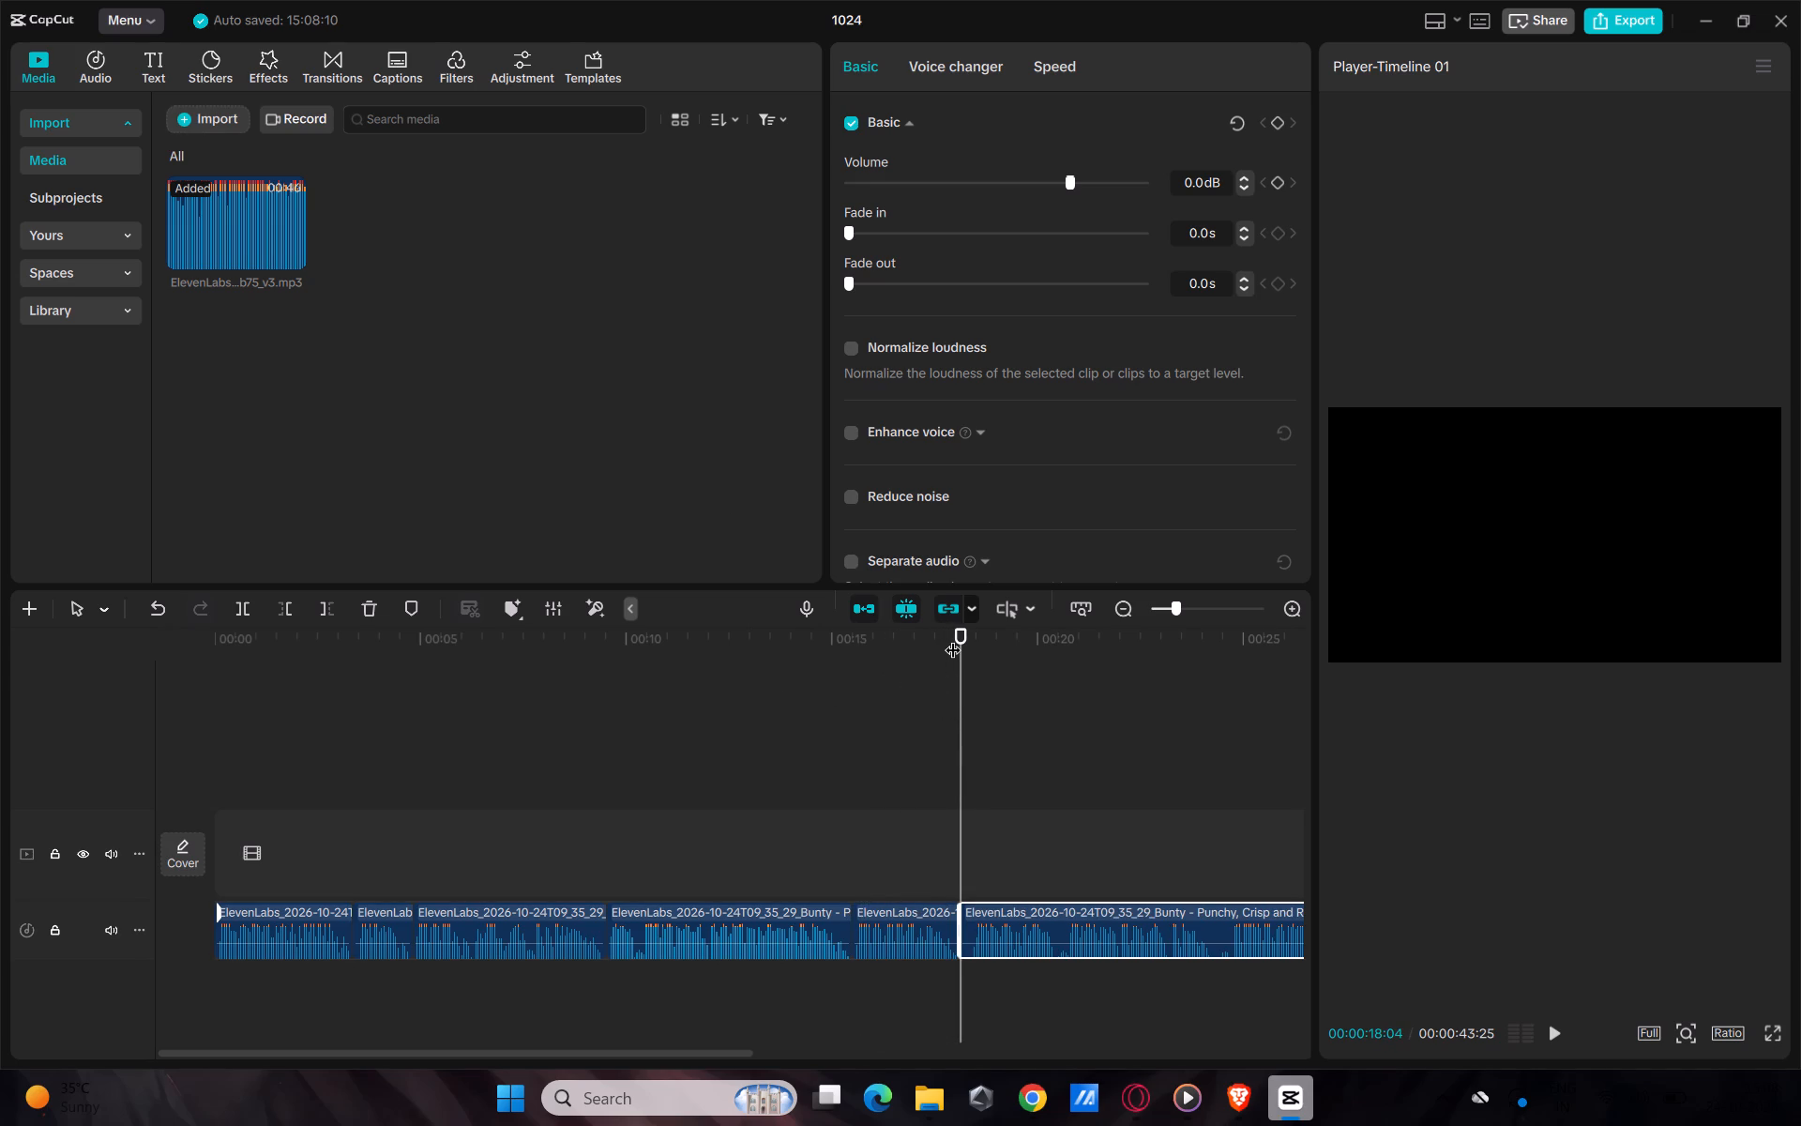
pyautogui.moveTo(965, 638); pyautogui.dragTo(972, 650)
pyautogui.hotkey('ctrl', 'b')
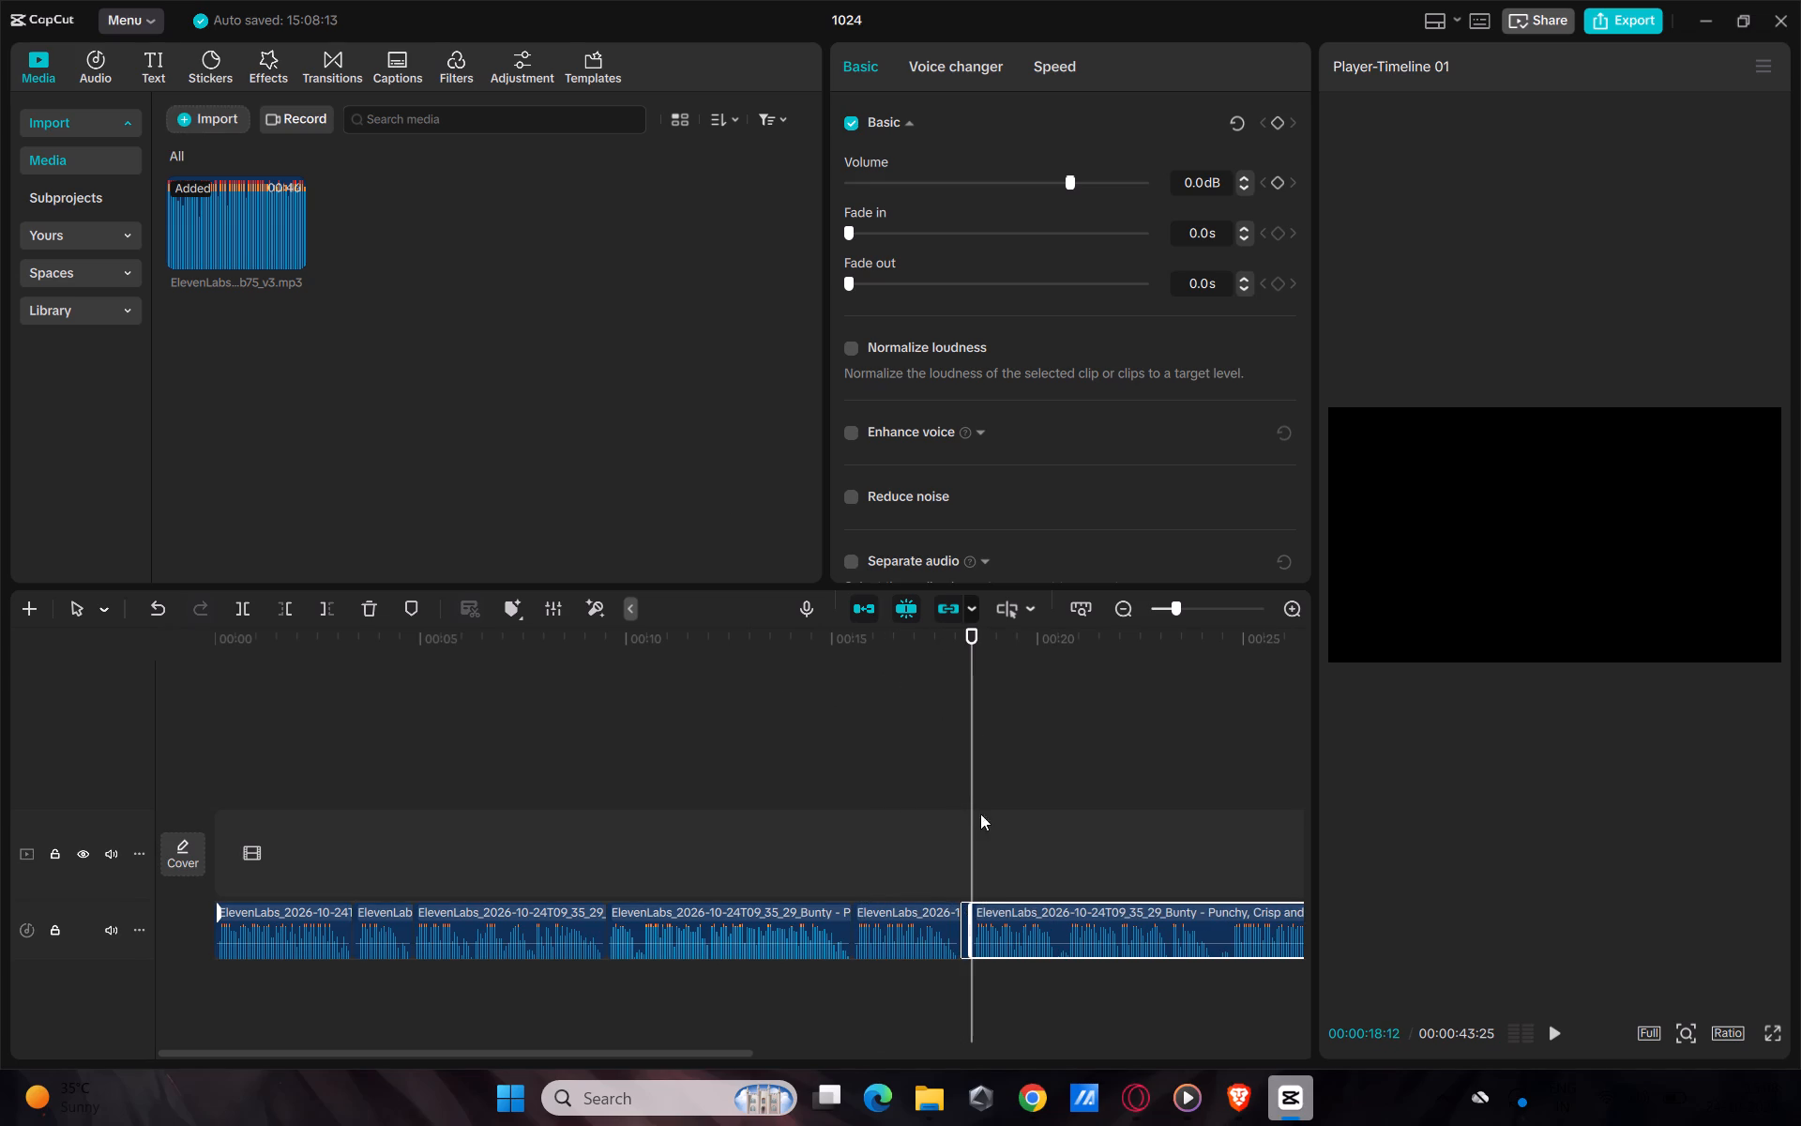
pyautogui.click(968, 921)
pyautogui.press('BackSpace')
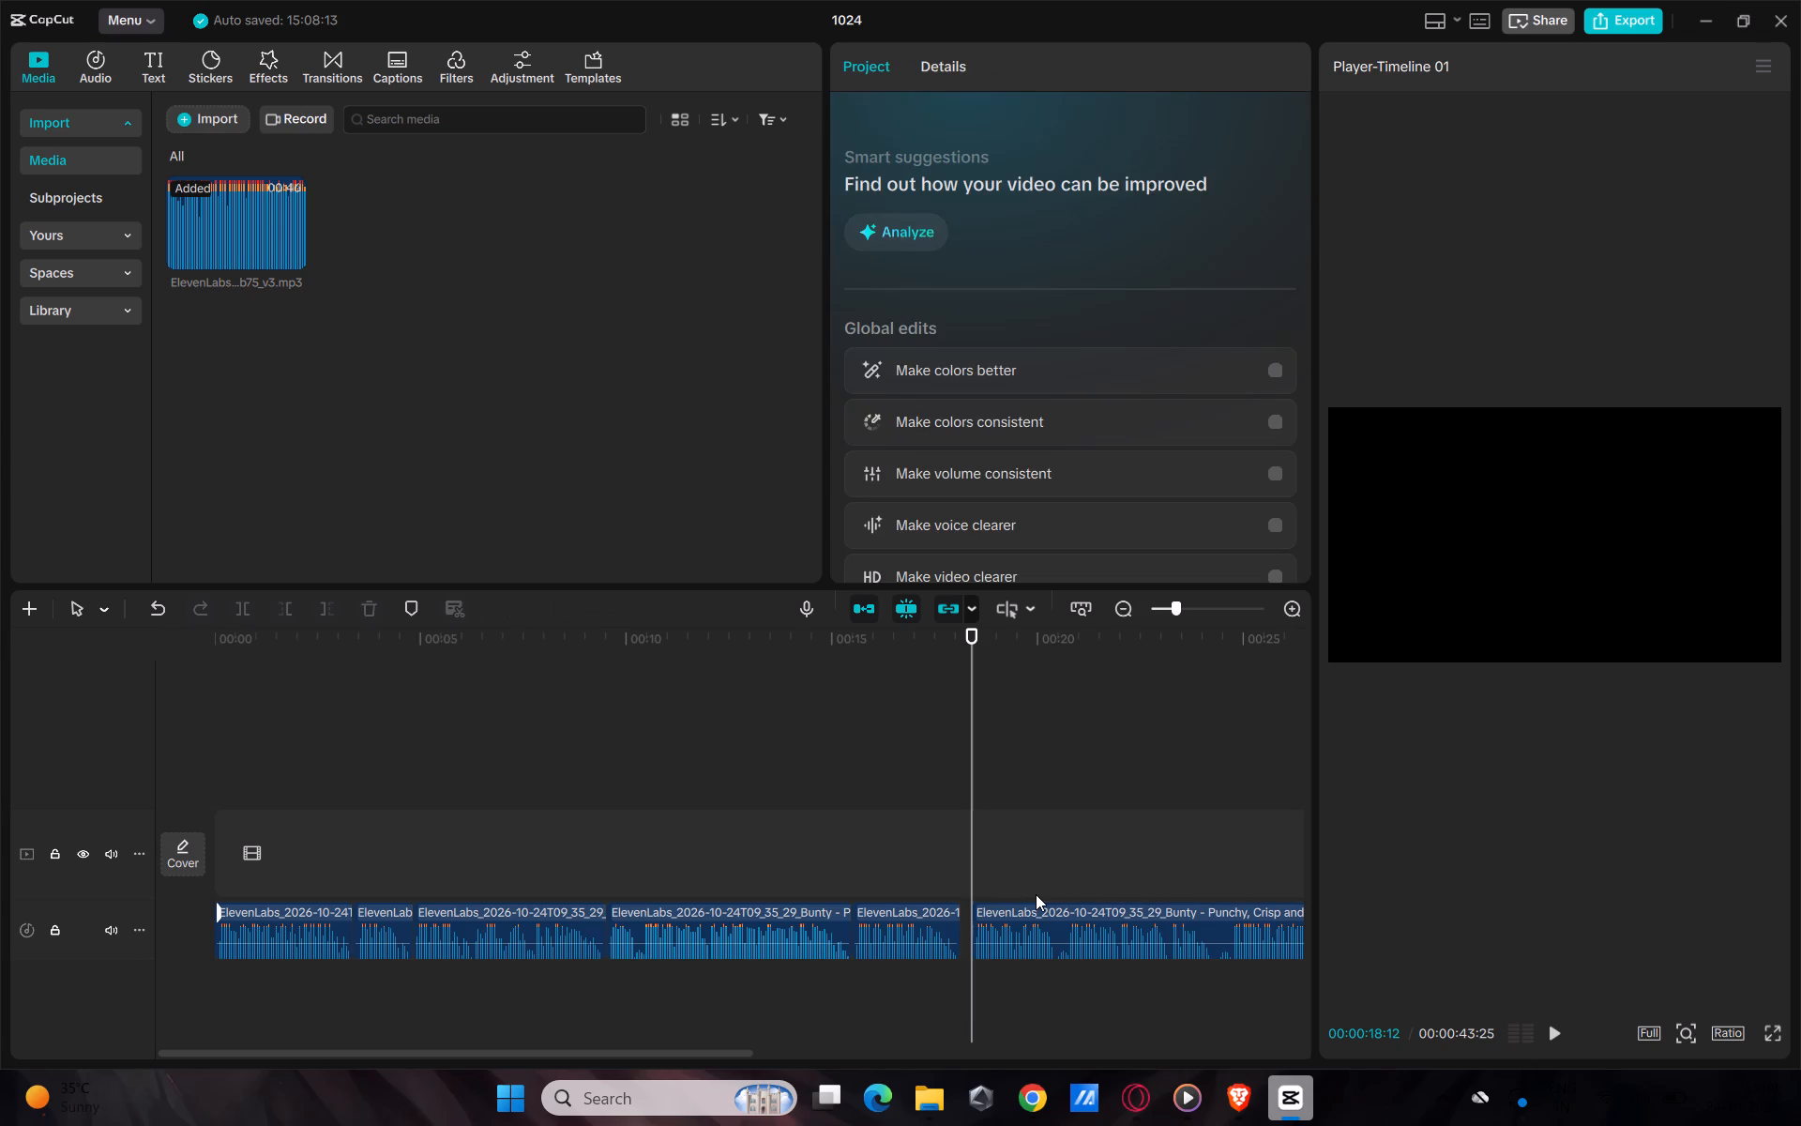
pyautogui.moveTo(1096, 915); pyautogui.dragTo(1084, 915)
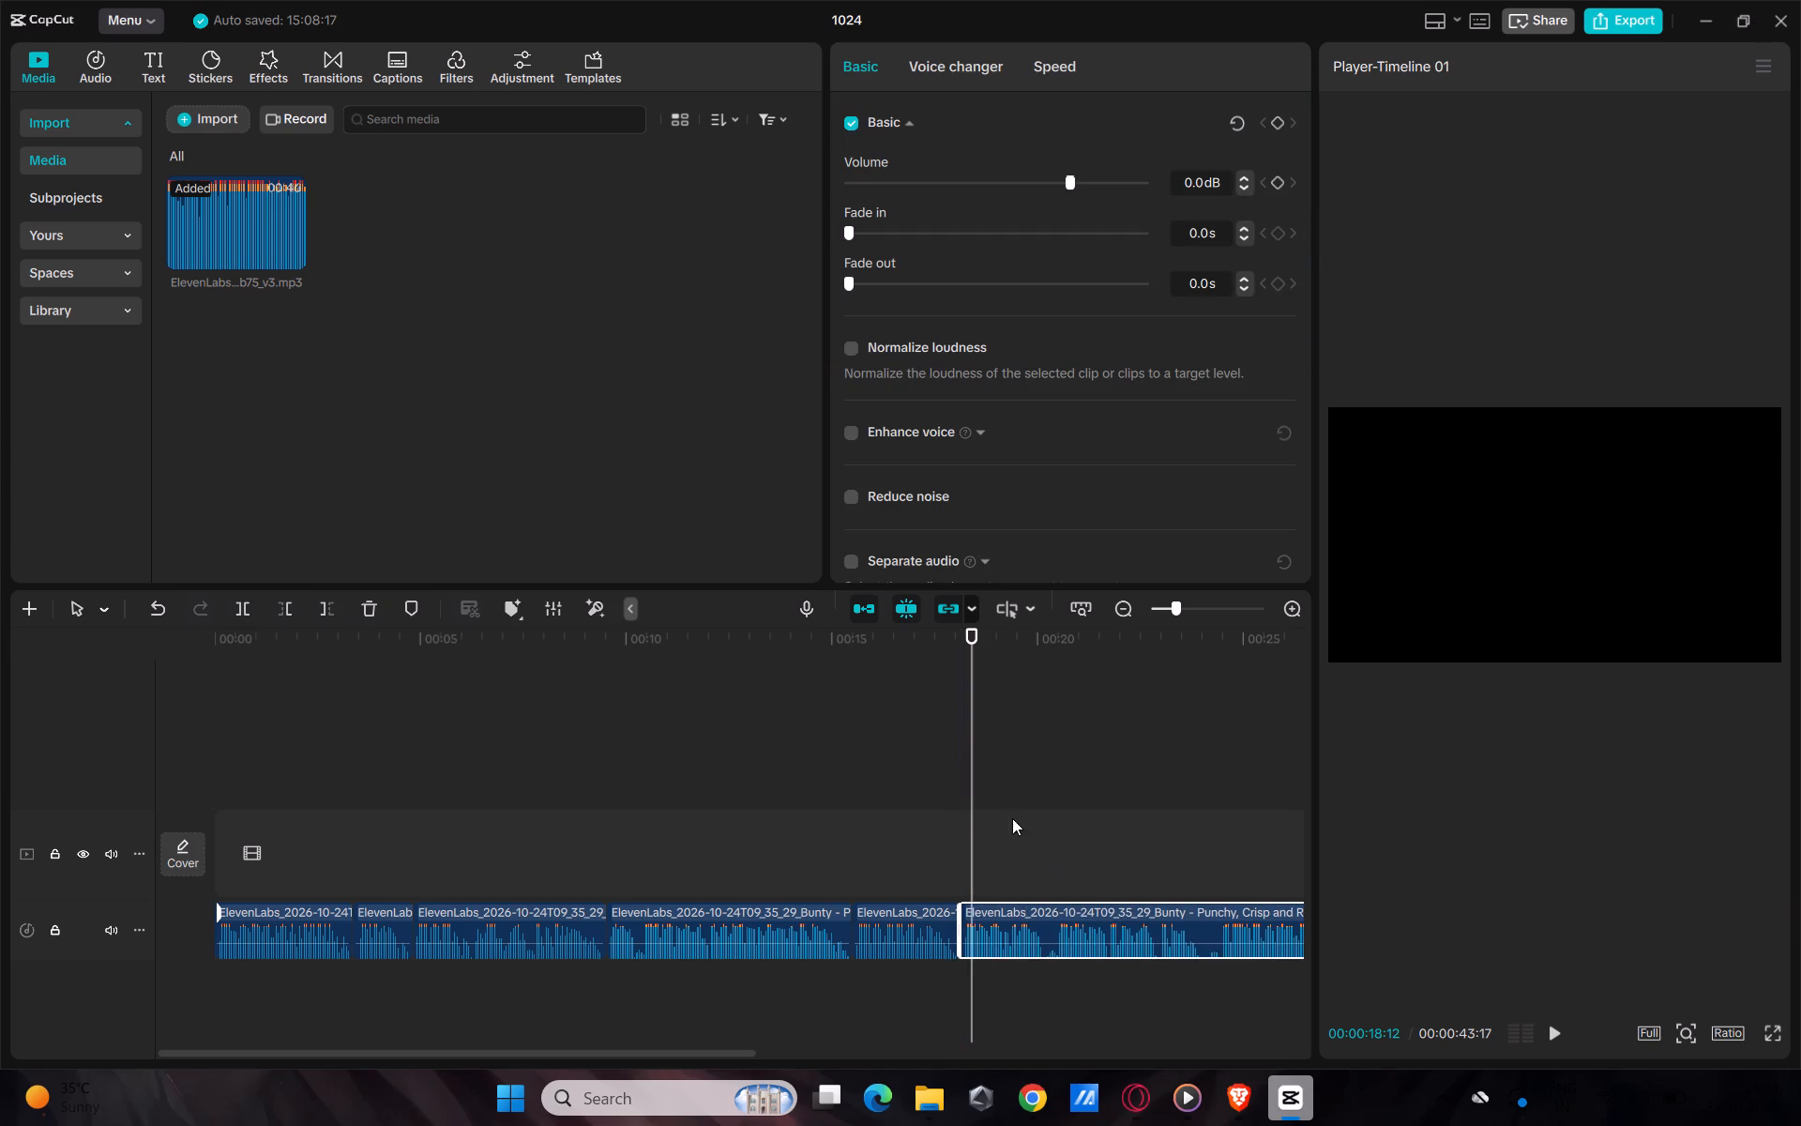
# Cut out the voiceover pause from about 24 seconds to 00:00:24:14 and move the remaining audio back to close the gap.
pyautogui.moveTo(978, 692); pyautogui.dragTo(1208, 859)
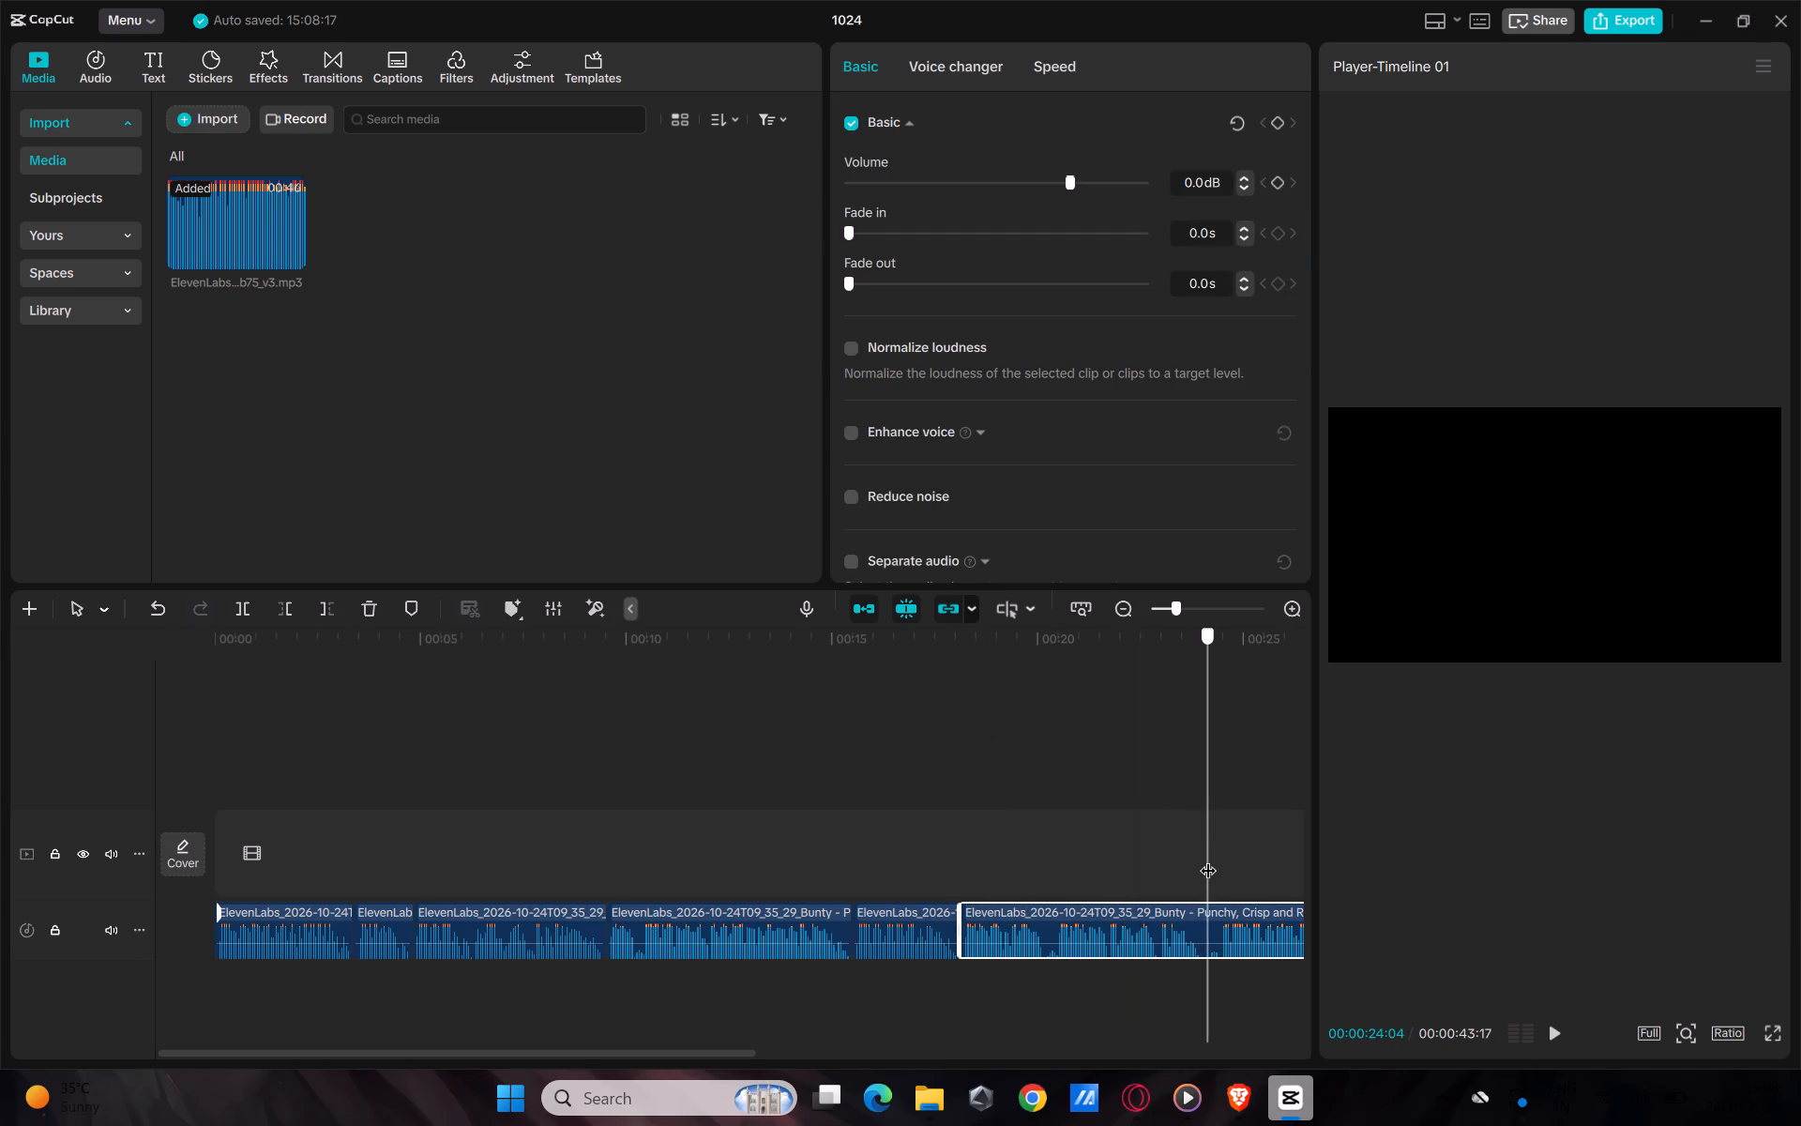
pyautogui.moveTo(1208, 859); pyautogui.dragTo(1192, 827)
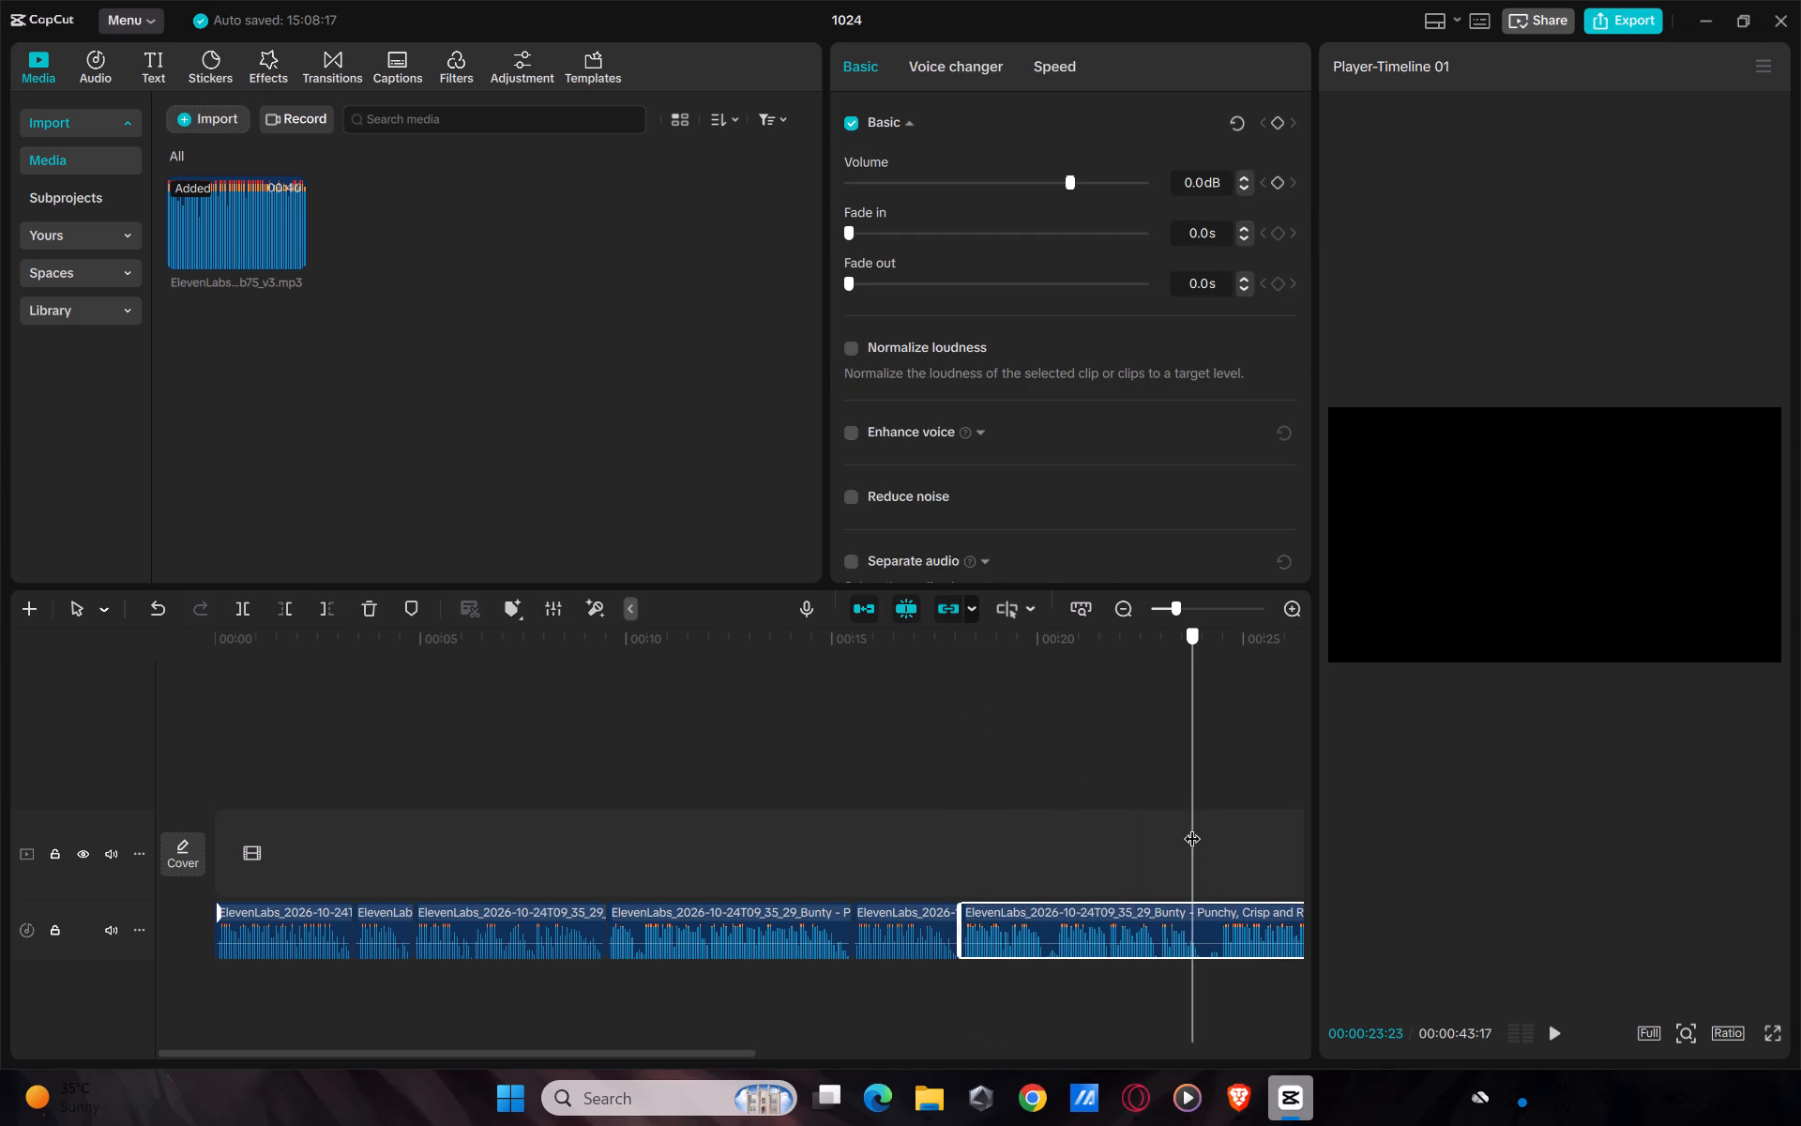
pyautogui.moveTo(1192, 827); pyautogui.dragTo(1207, 833)
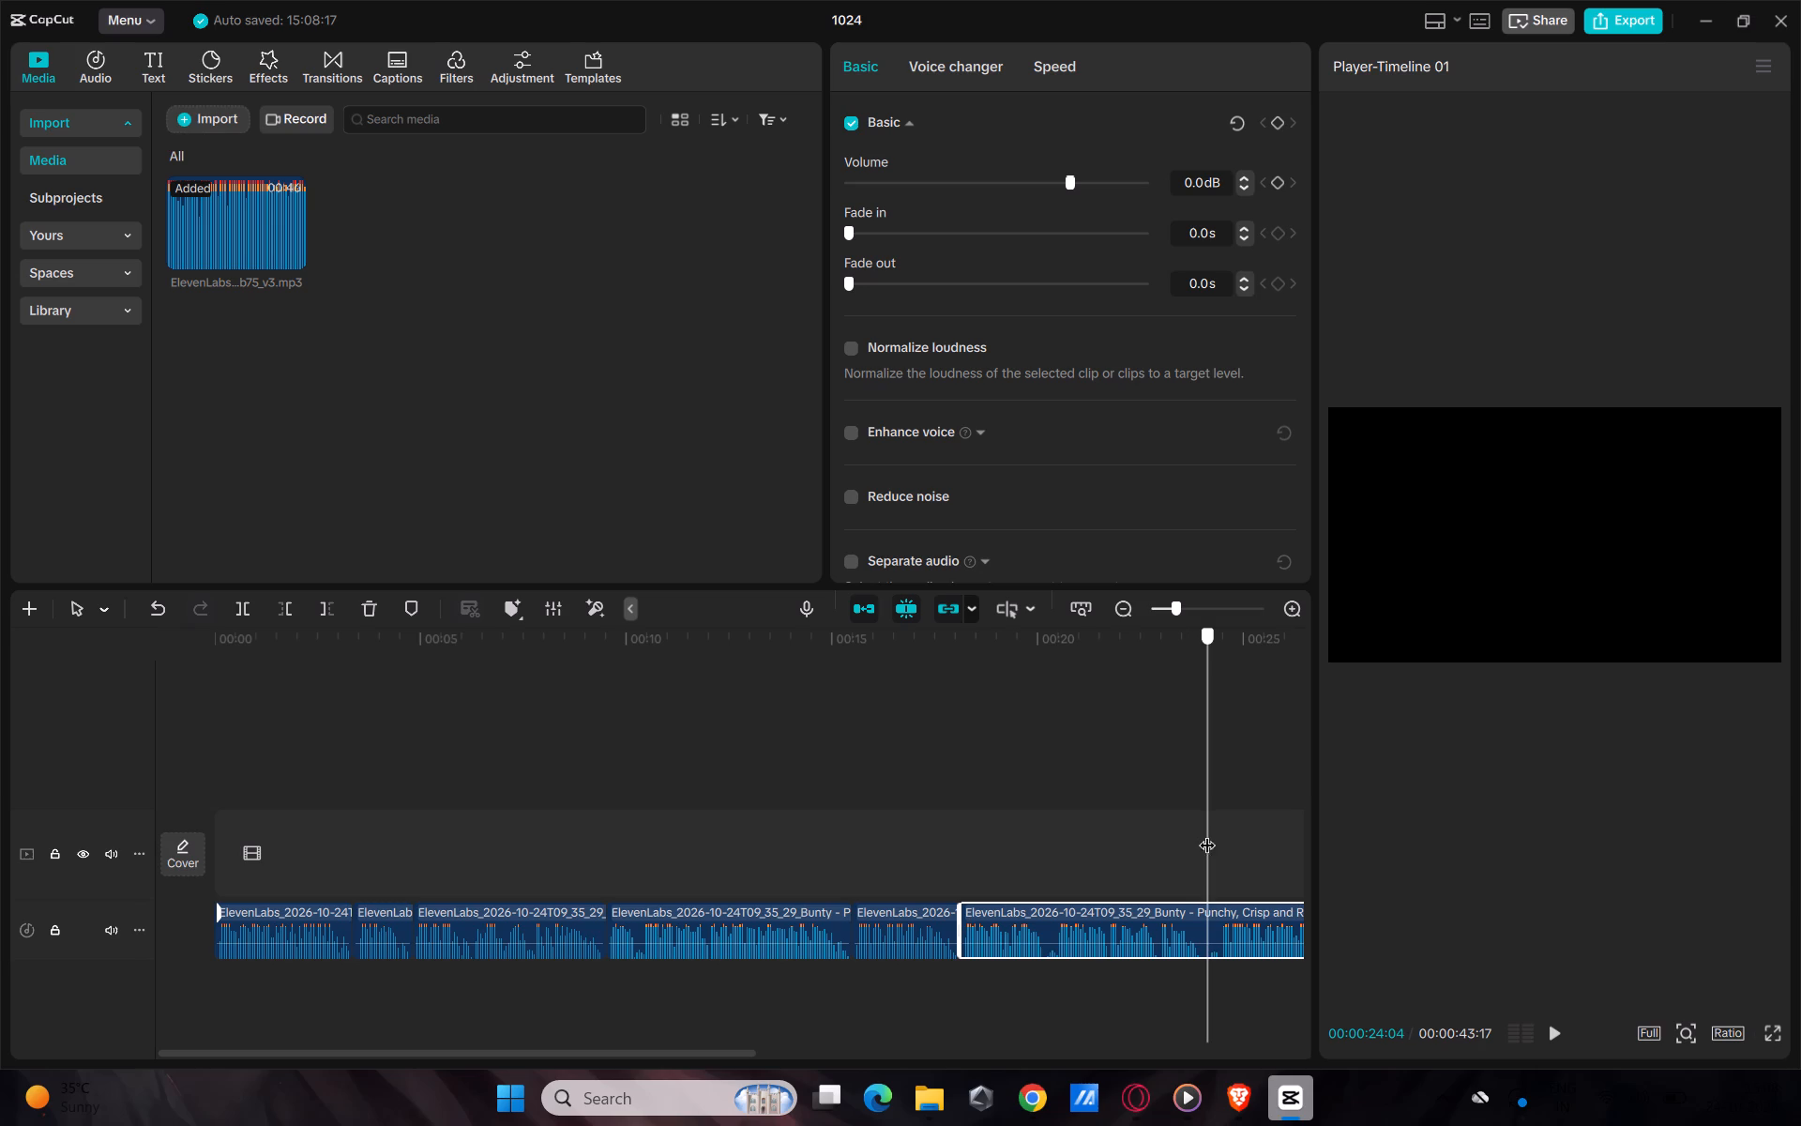
pyautogui.moveTo(1207, 833); pyautogui.dragTo(1203, 834)
pyautogui.hotkey('ctrl', 'b')
pyautogui.moveTo(1196, 649); pyautogui.dragTo(1218, 681)
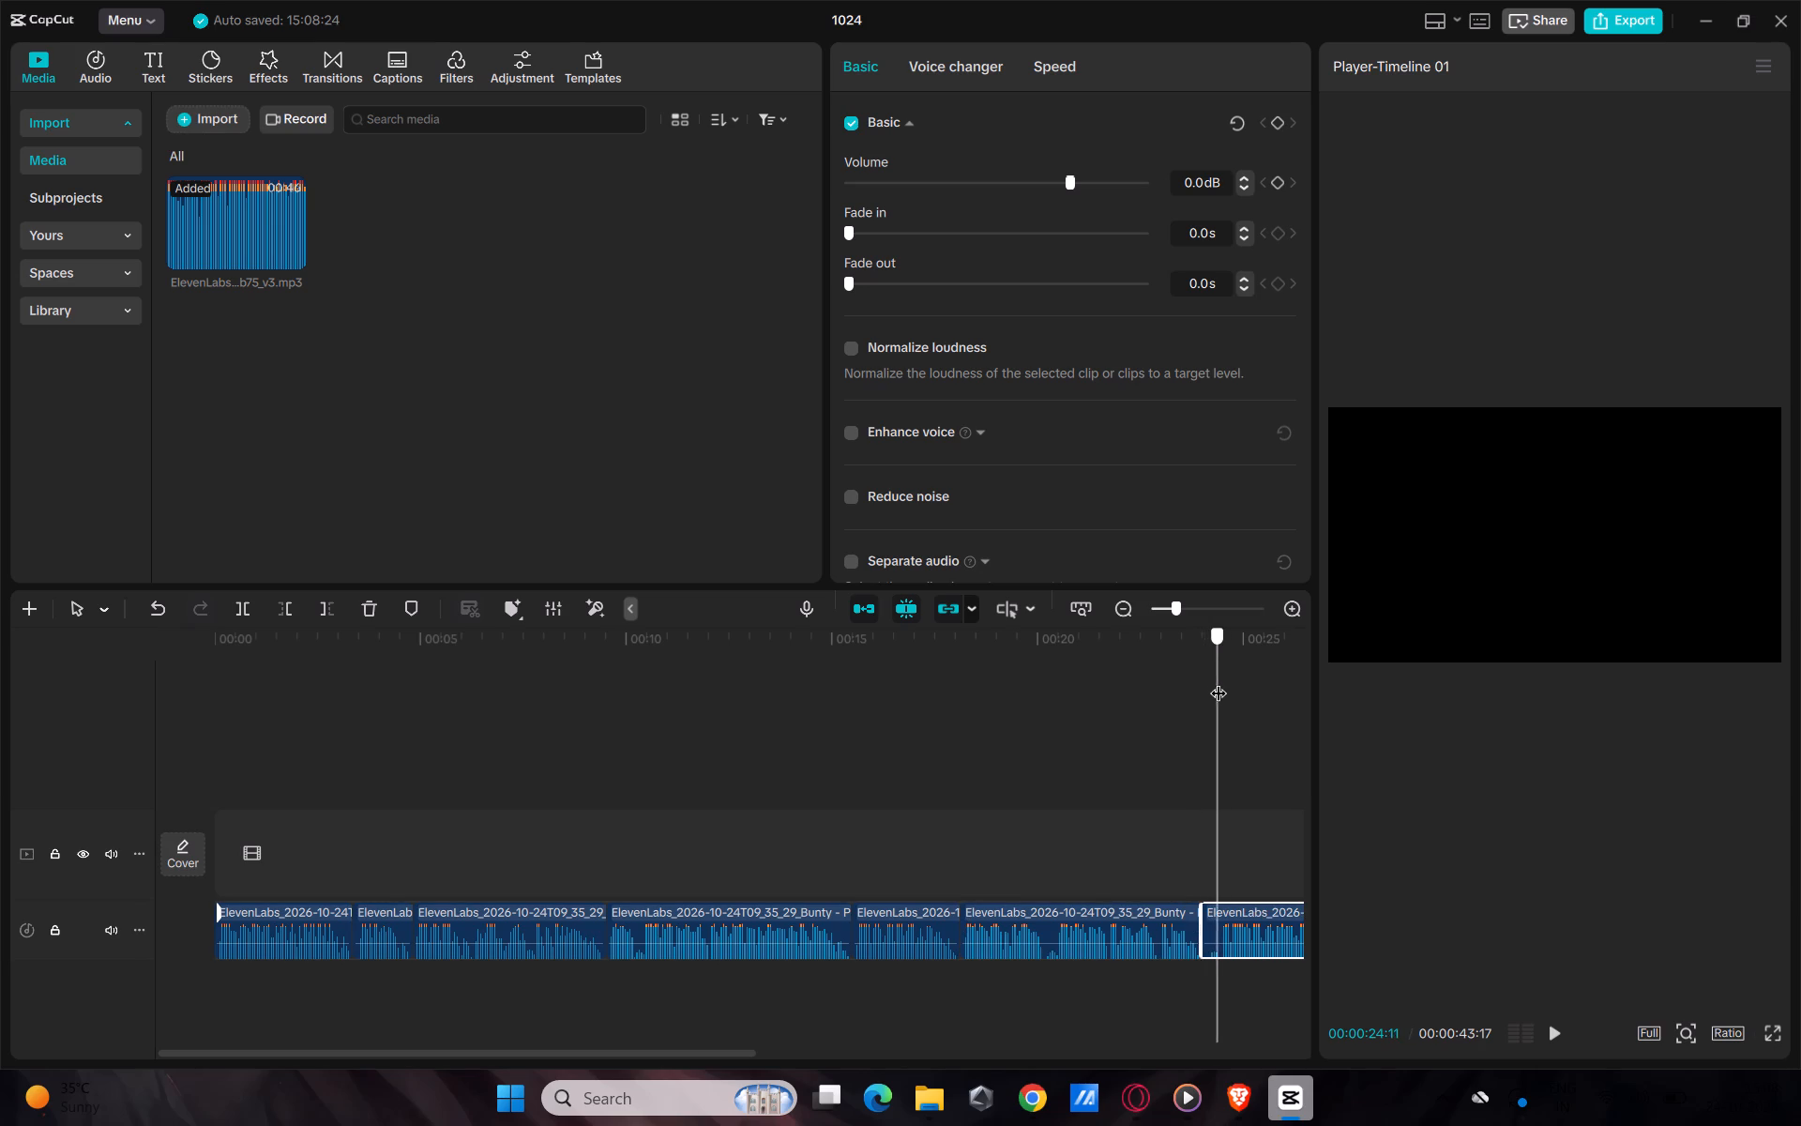
pyautogui.moveTo(1218, 681); pyautogui.dragTo(1221, 684)
pyautogui.hotkey('ctrl', 'b')
pyautogui.click(1207, 939)
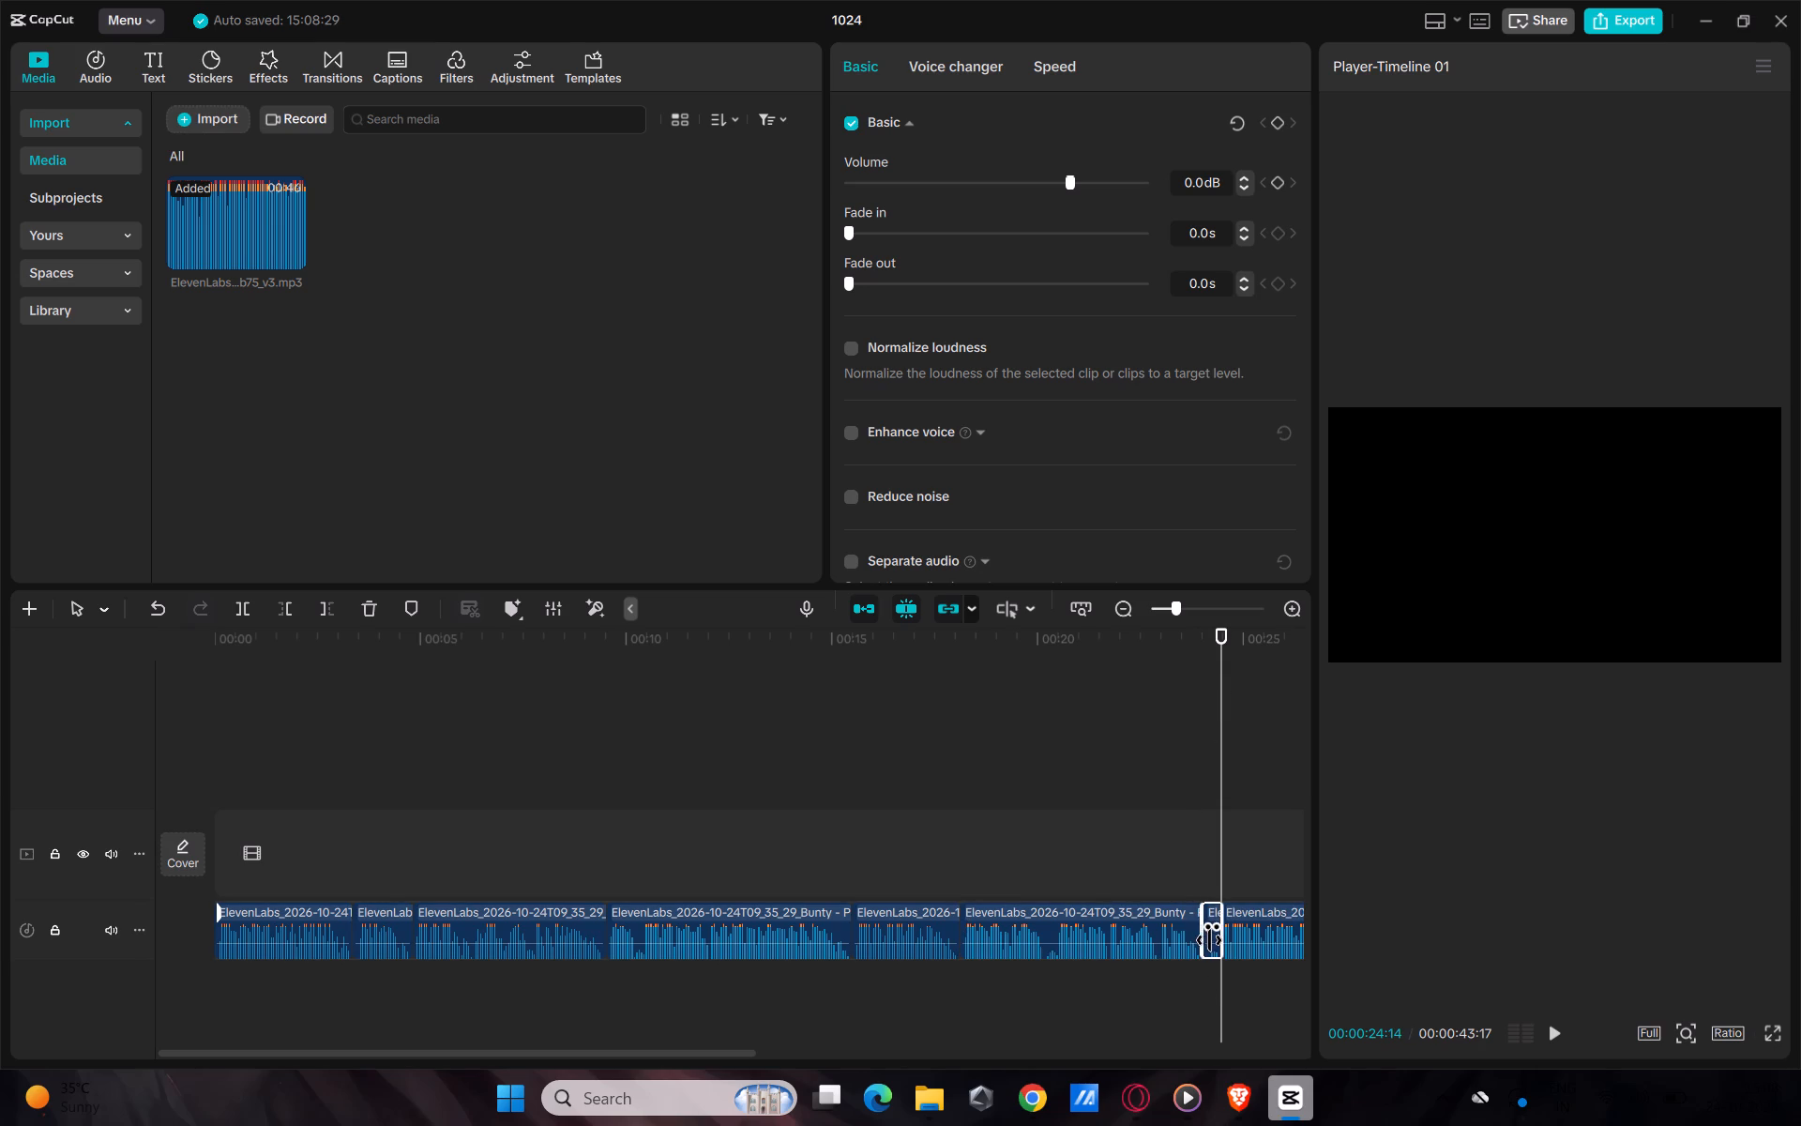
pyautogui.press('BackSpace')
pyautogui.moveTo(1249, 909); pyautogui.dragTo(1244, 909)
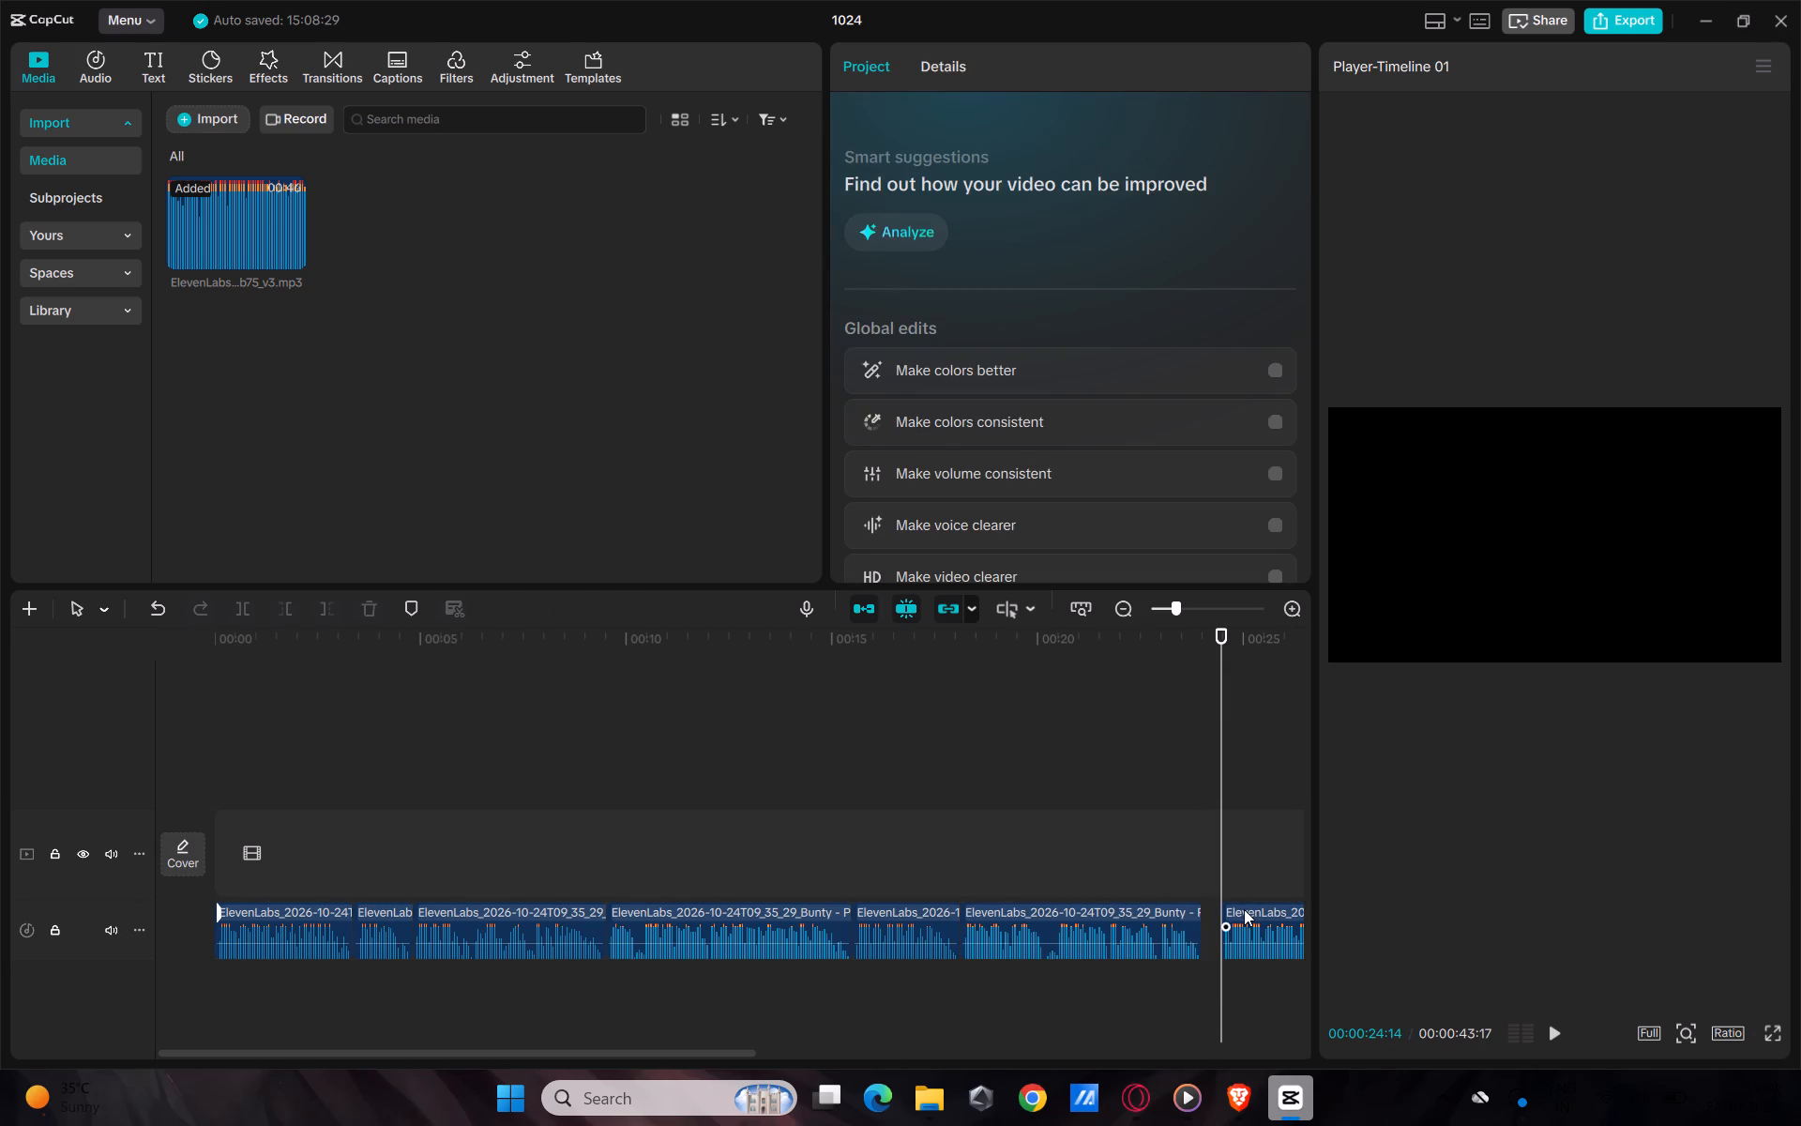
pyautogui.moveTo(1244, 909); pyautogui.dragTo(1234, 913)
# Split the voiceover at 00:00:26:24 and 00:00:27:06, delete the pause between the cuts, and join the remaining audio to the preceding clip.
pyautogui.moveTo(1219, 648); pyautogui.dragTo(1218, 647)
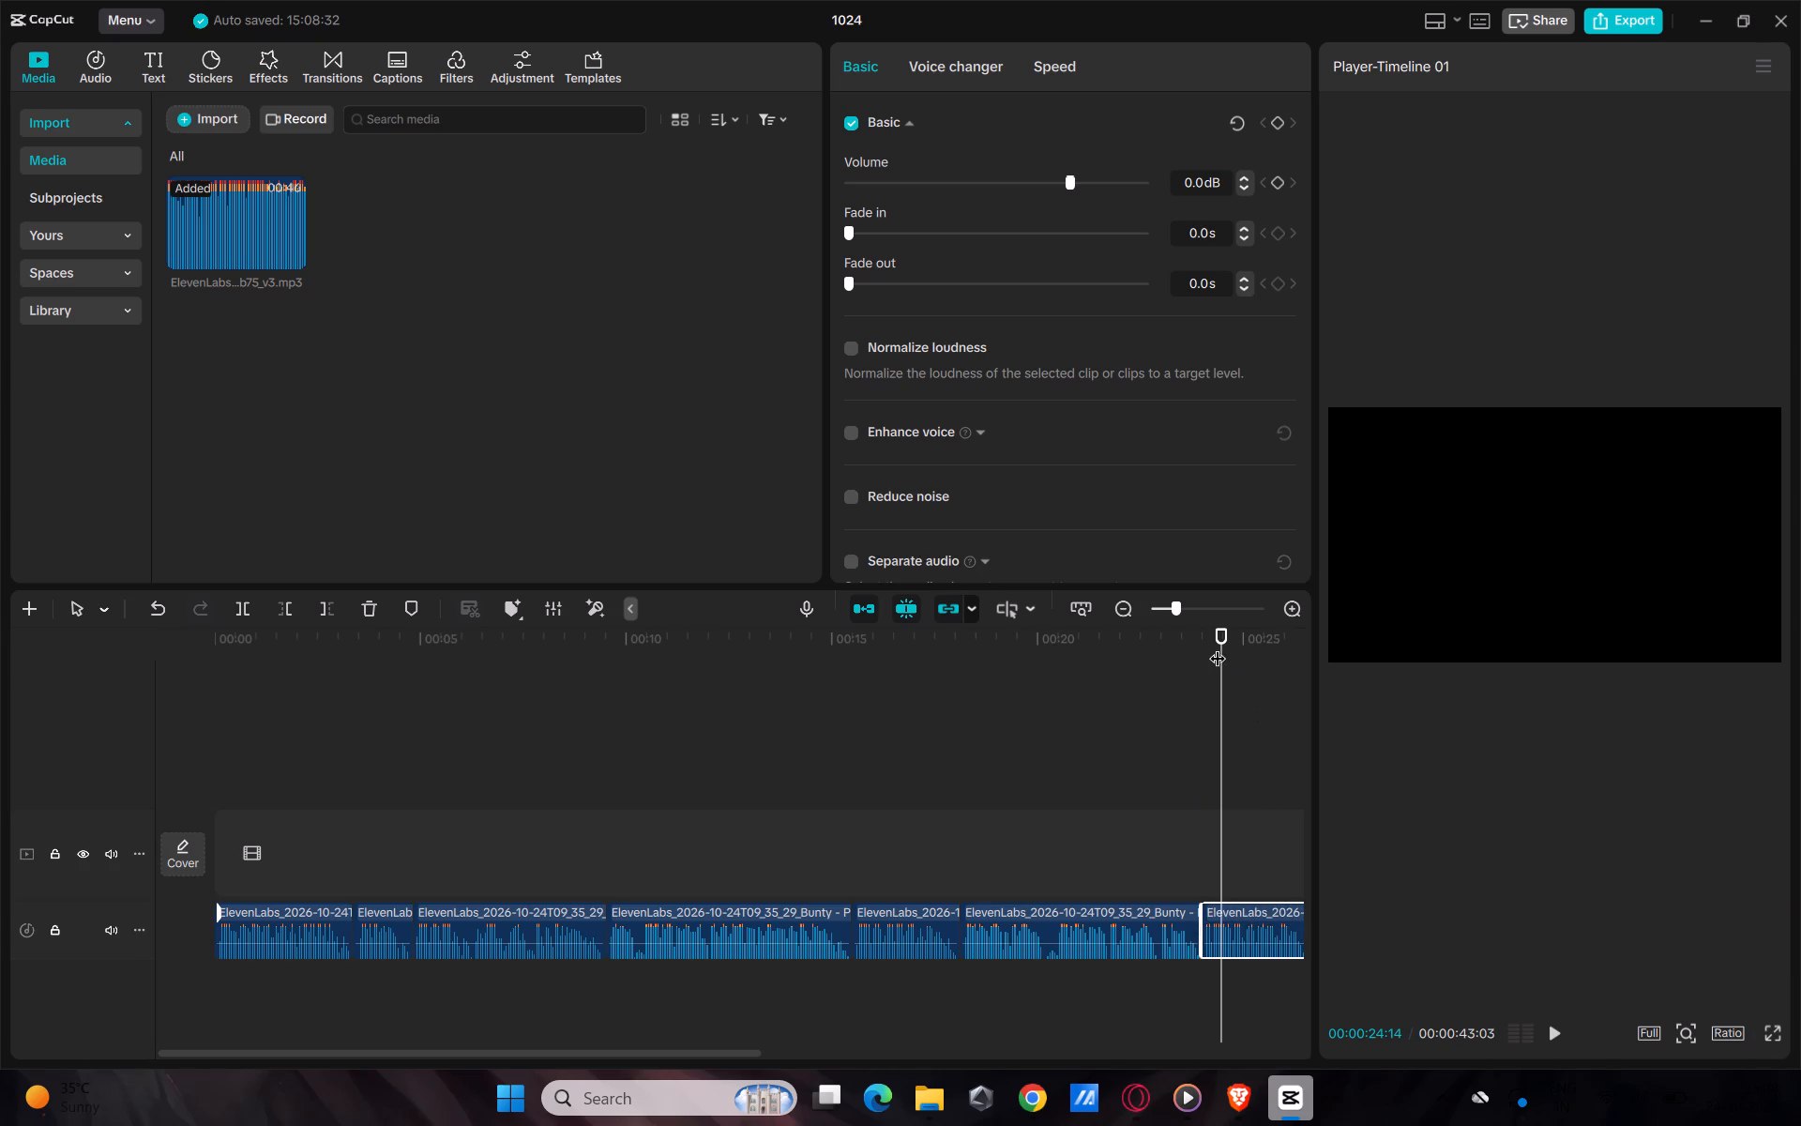
pyautogui.moveTo(1218, 647); pyautogui.dragTo(416, 819)
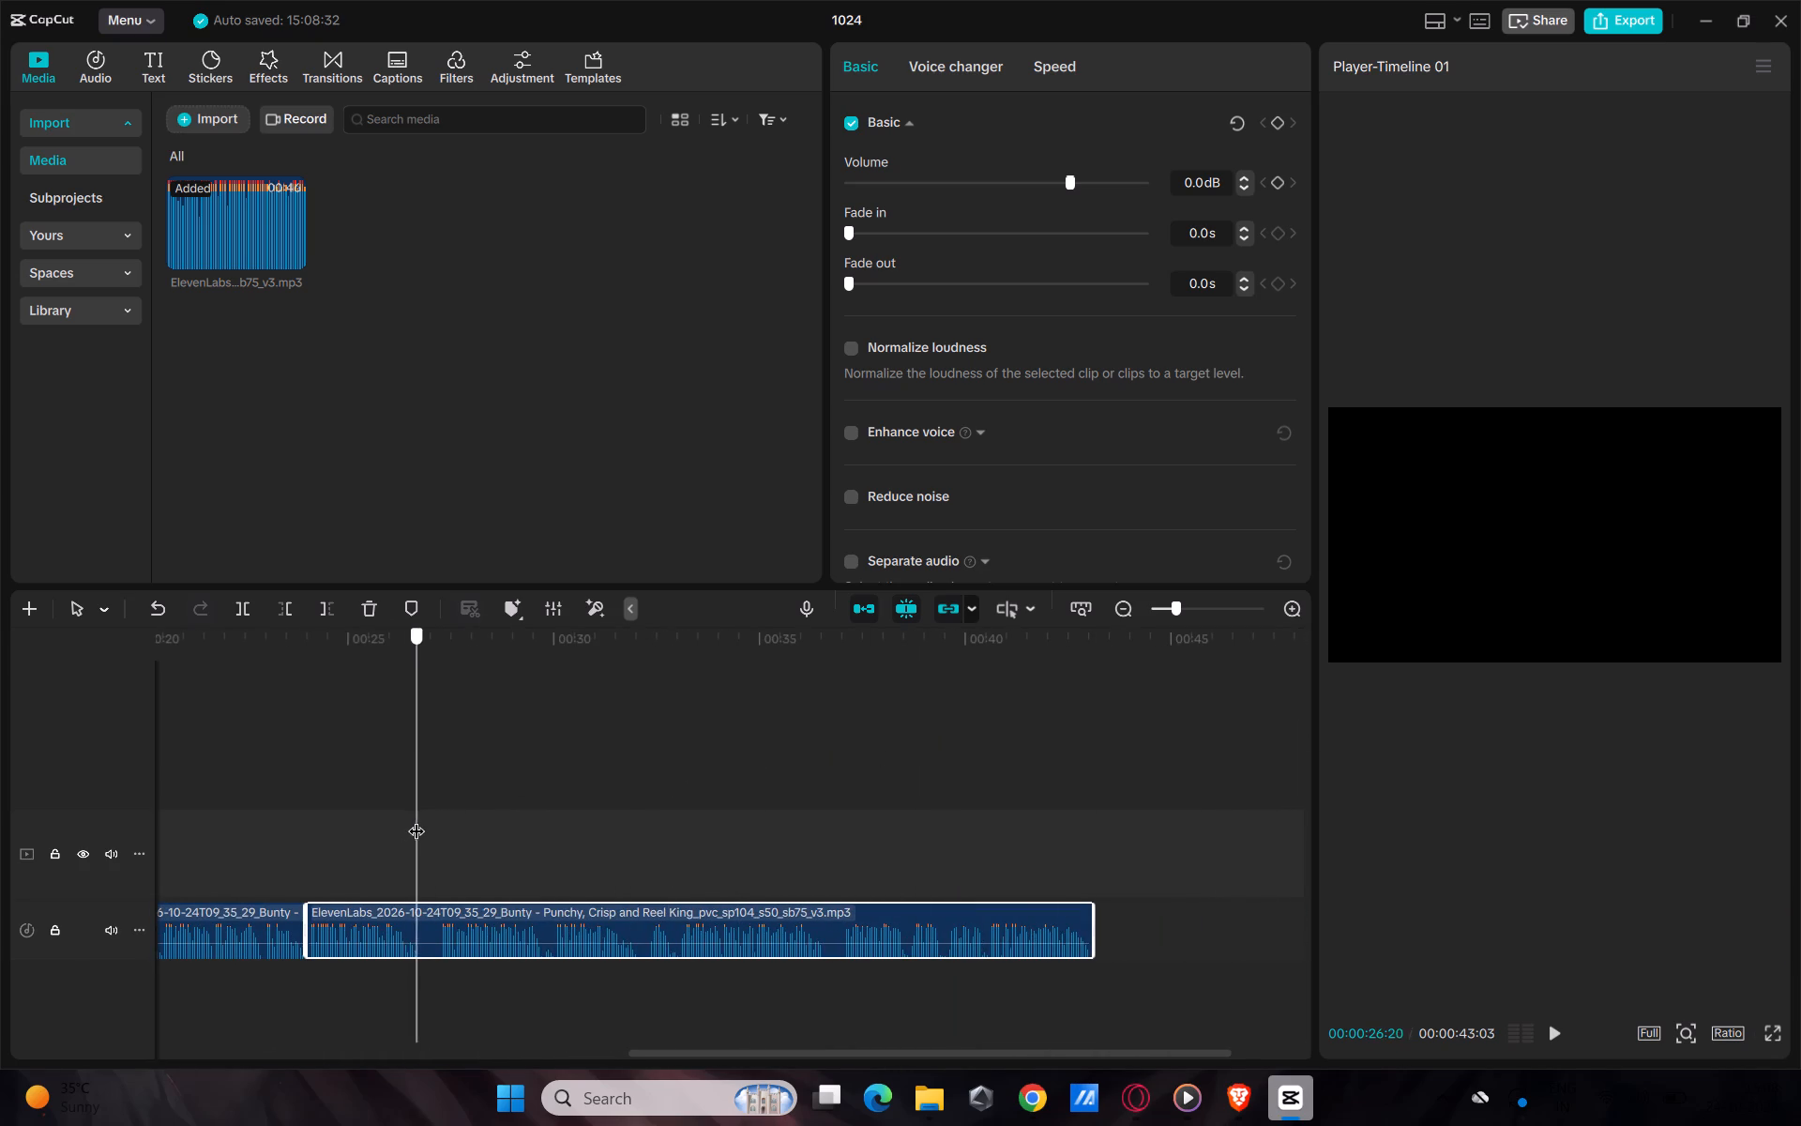
pyautogui.moveTo(416, 819); pyautogui.dragTo(422, 798)
pyautogui.hotkey('ctrl', 'b')
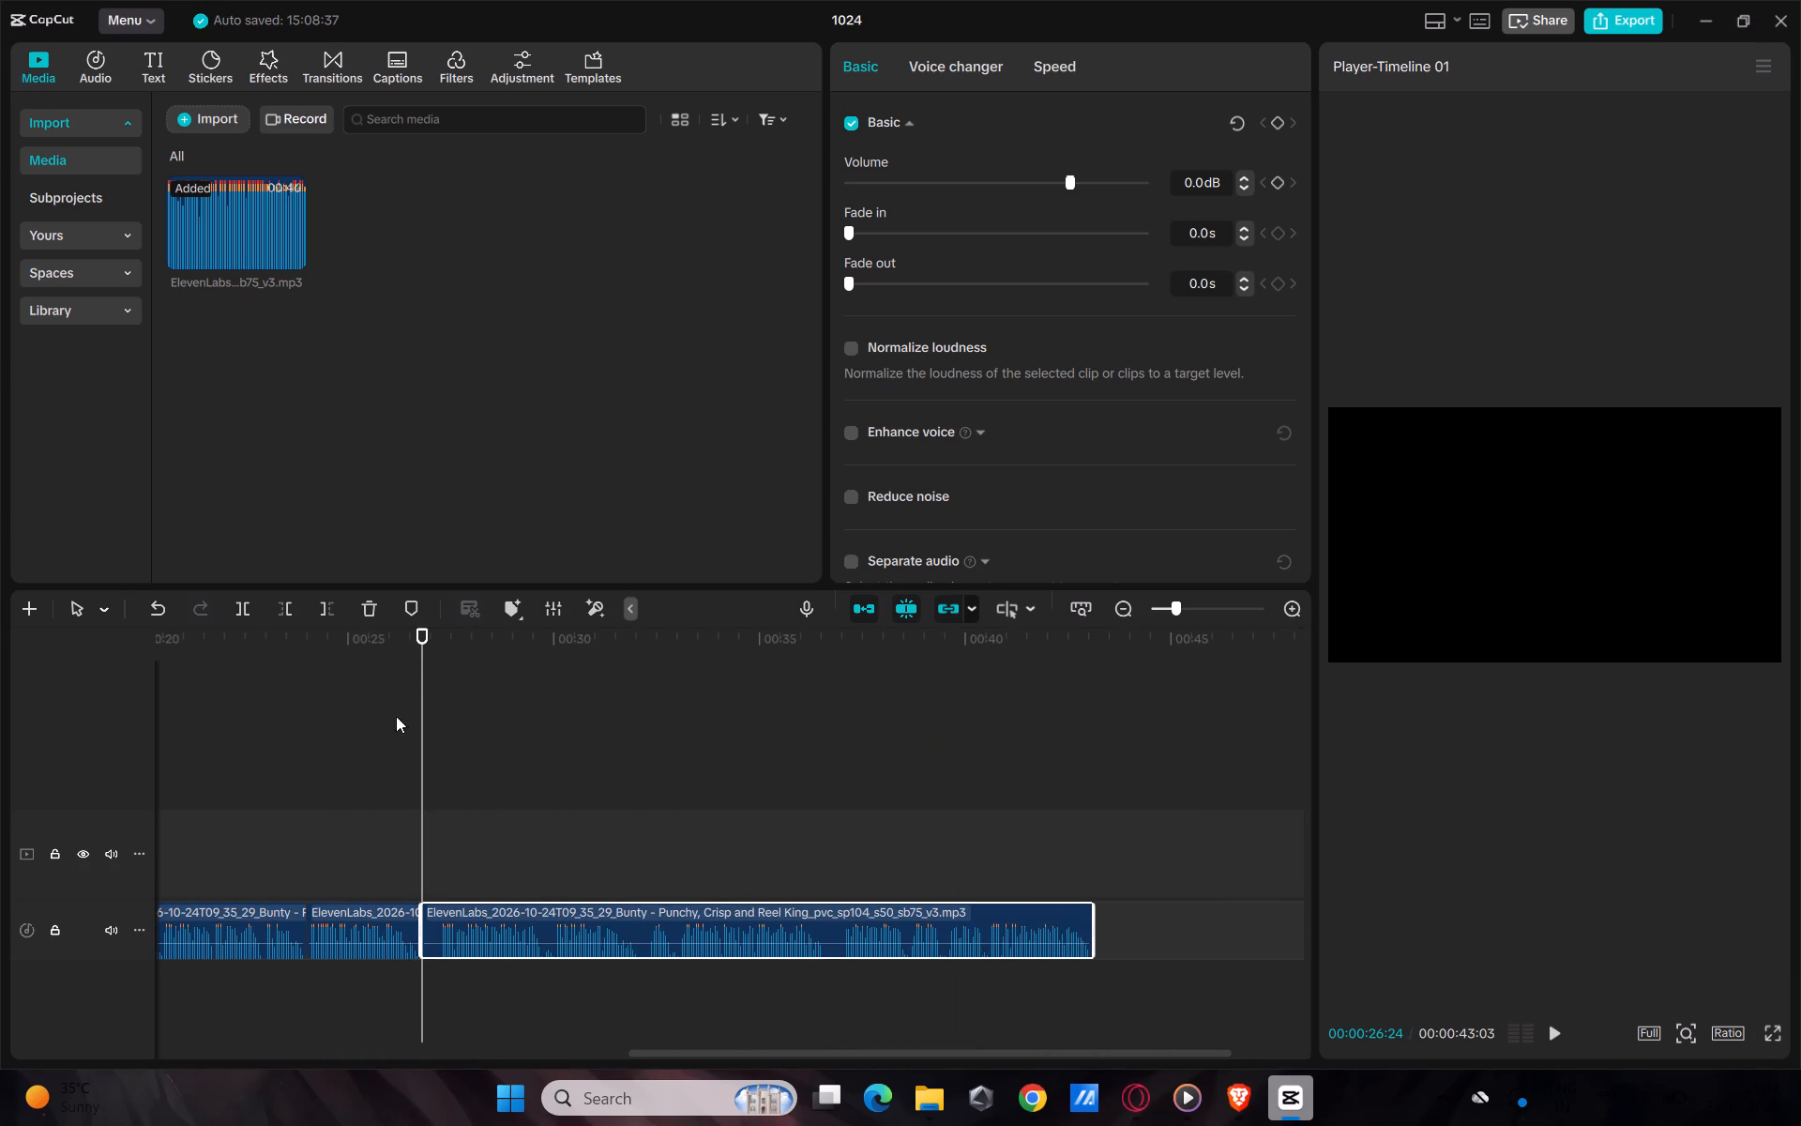
pyautogui.moveTo(420, 646); pyautogui.dragTo(438, 683)
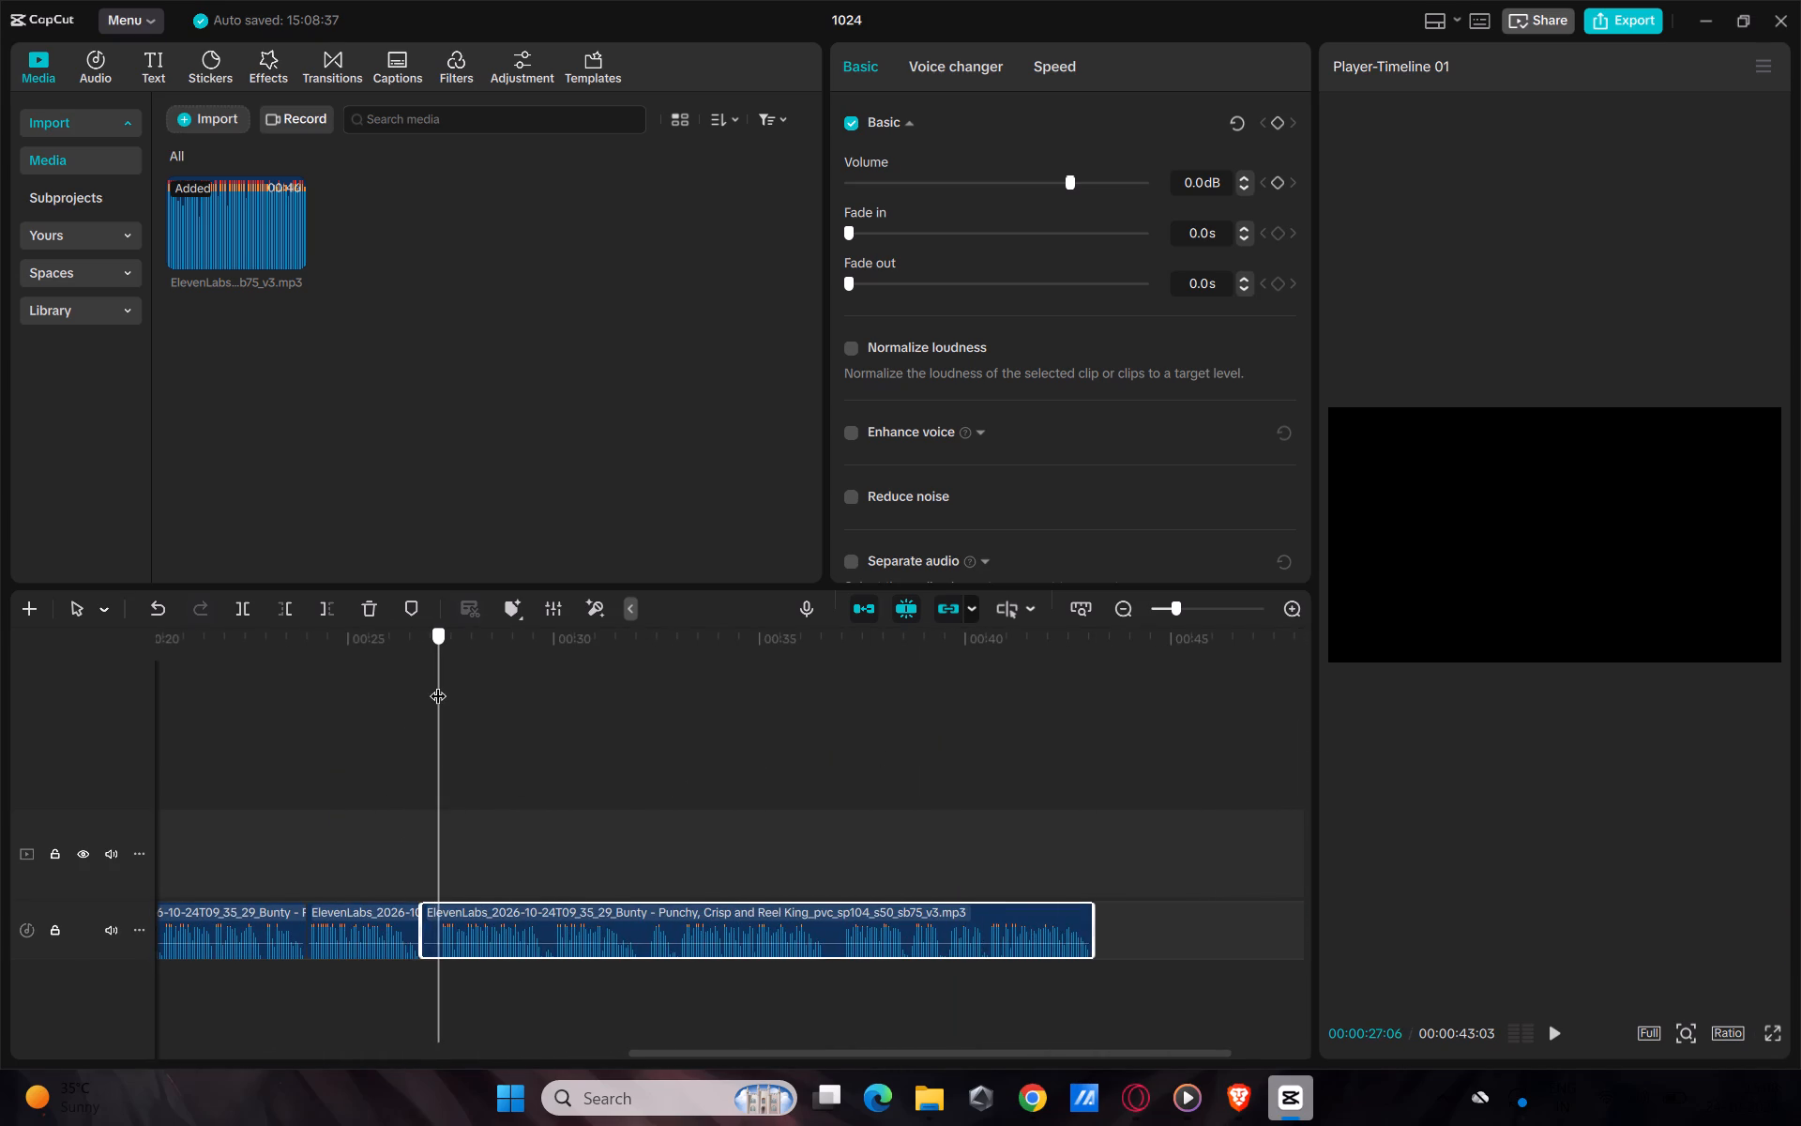
pyautogui.hotkey('ctrl', 'b')
pyautogui.click(430, 921)
pyautogui.press('BackSpace')
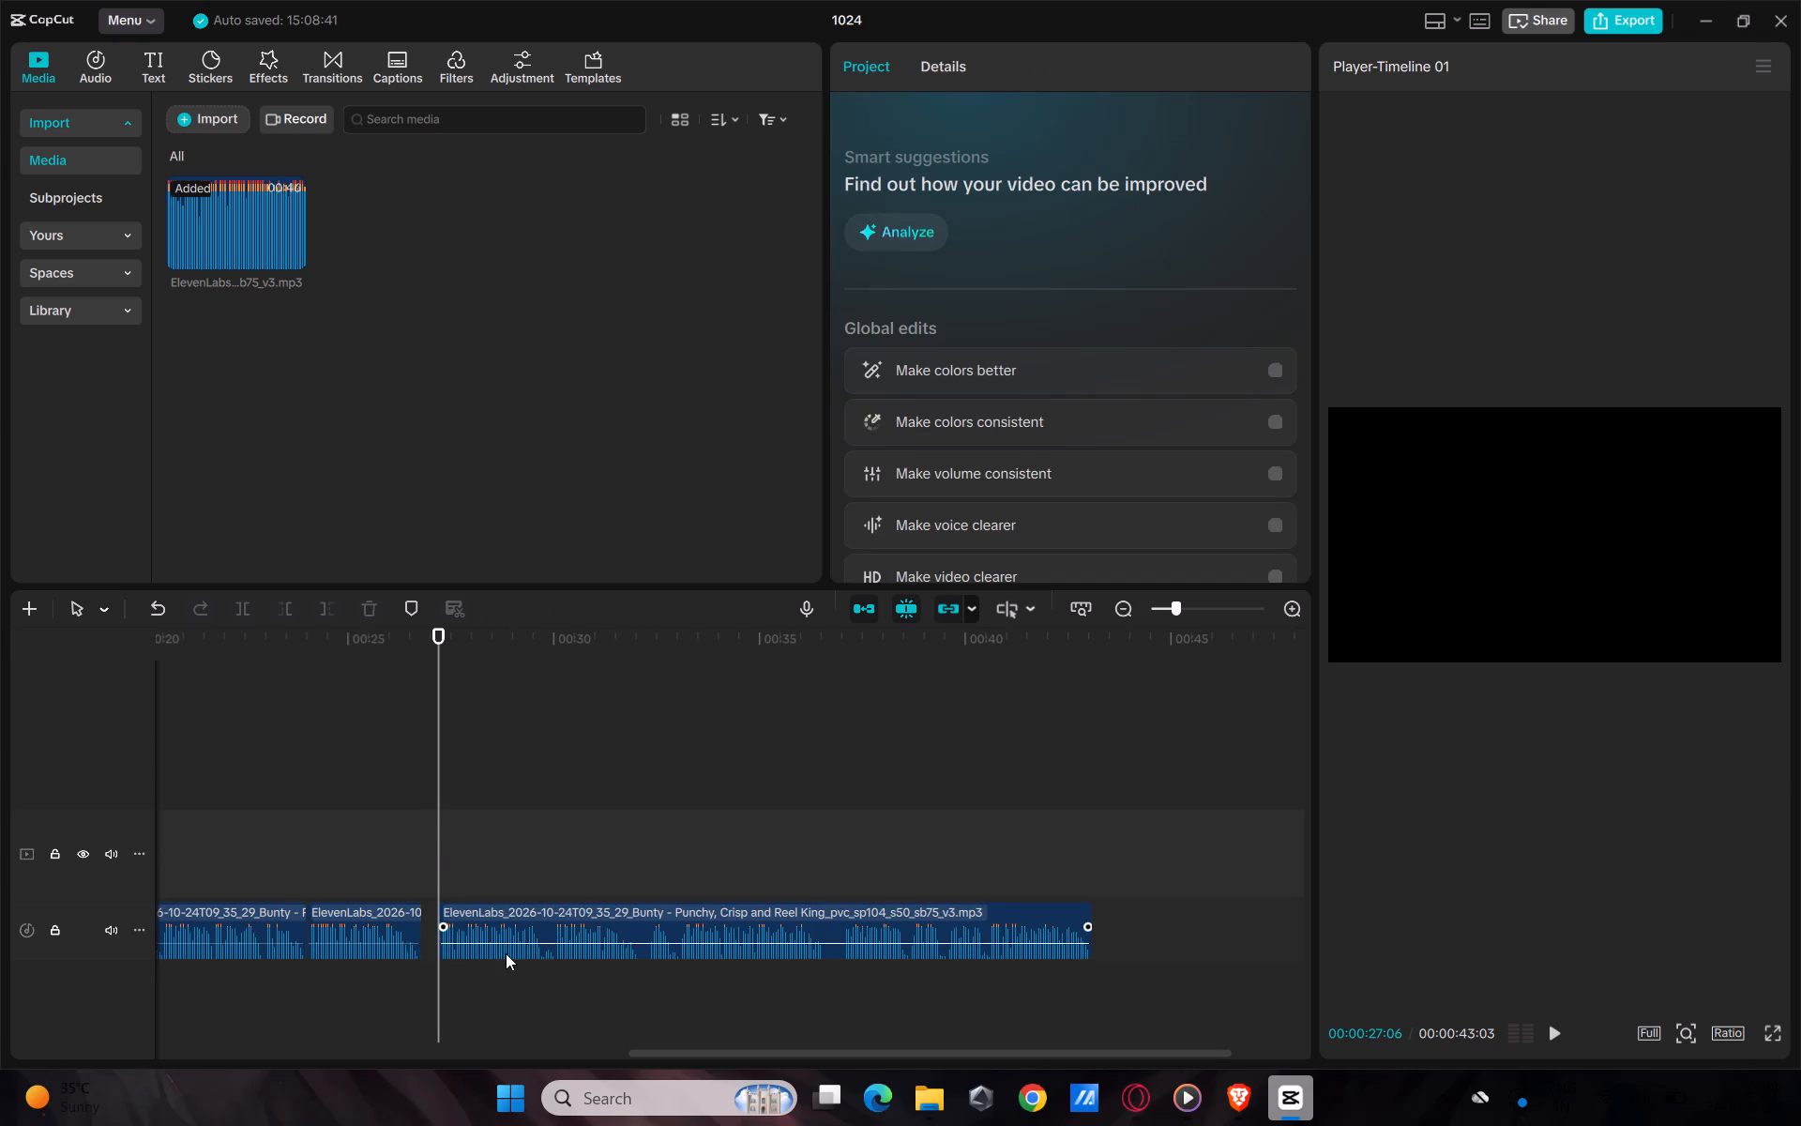
pyautogui.moveTo(541, 915); pyautogui.dragTo(522, 917)
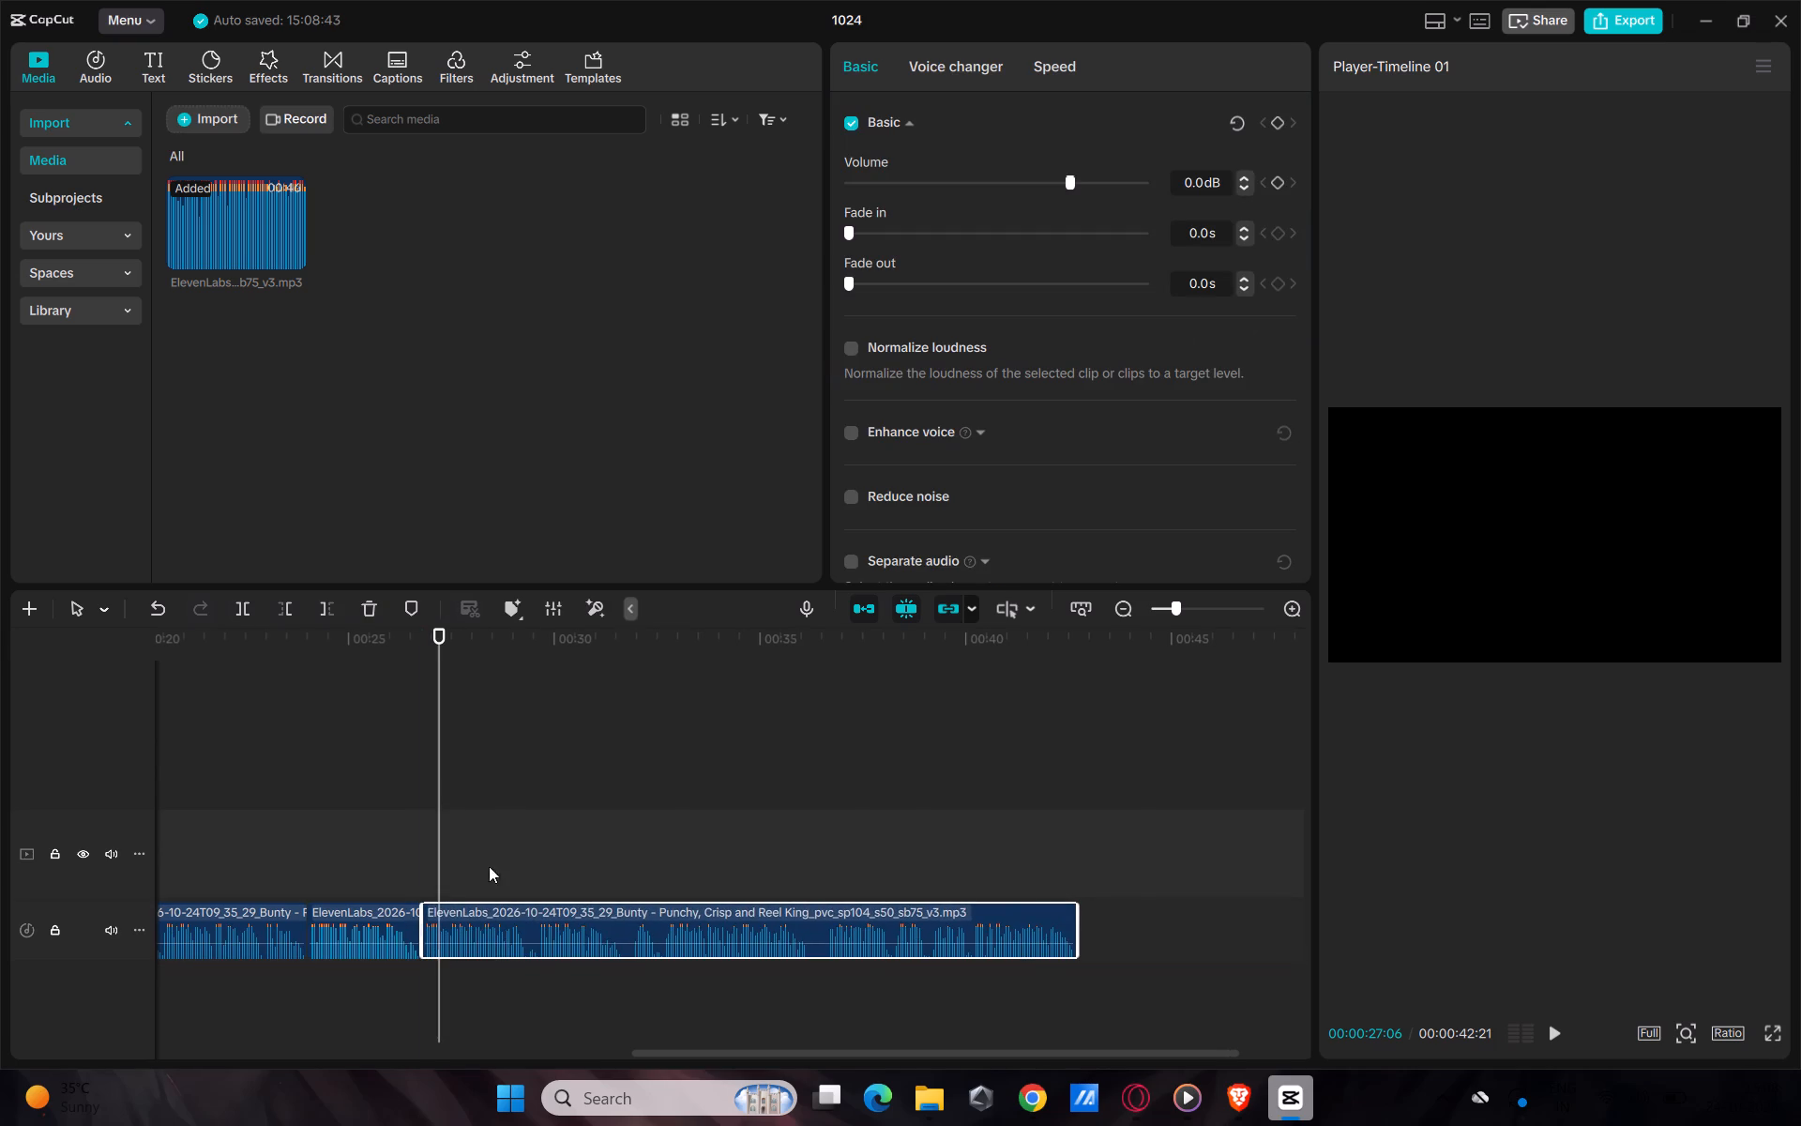
# Remove the voiceover pause from just after 36 seconds to 00:00:36:18 and butt the remaining audio against the previous clip.
pyautogui.moveTo(435, 647); pyautogui.dragTo(810, 890)
pyautogui.hotkey('ctrl', 'b')
pyautogui.moveTo(804, 638); pyautogui.dragTo(825, 662)
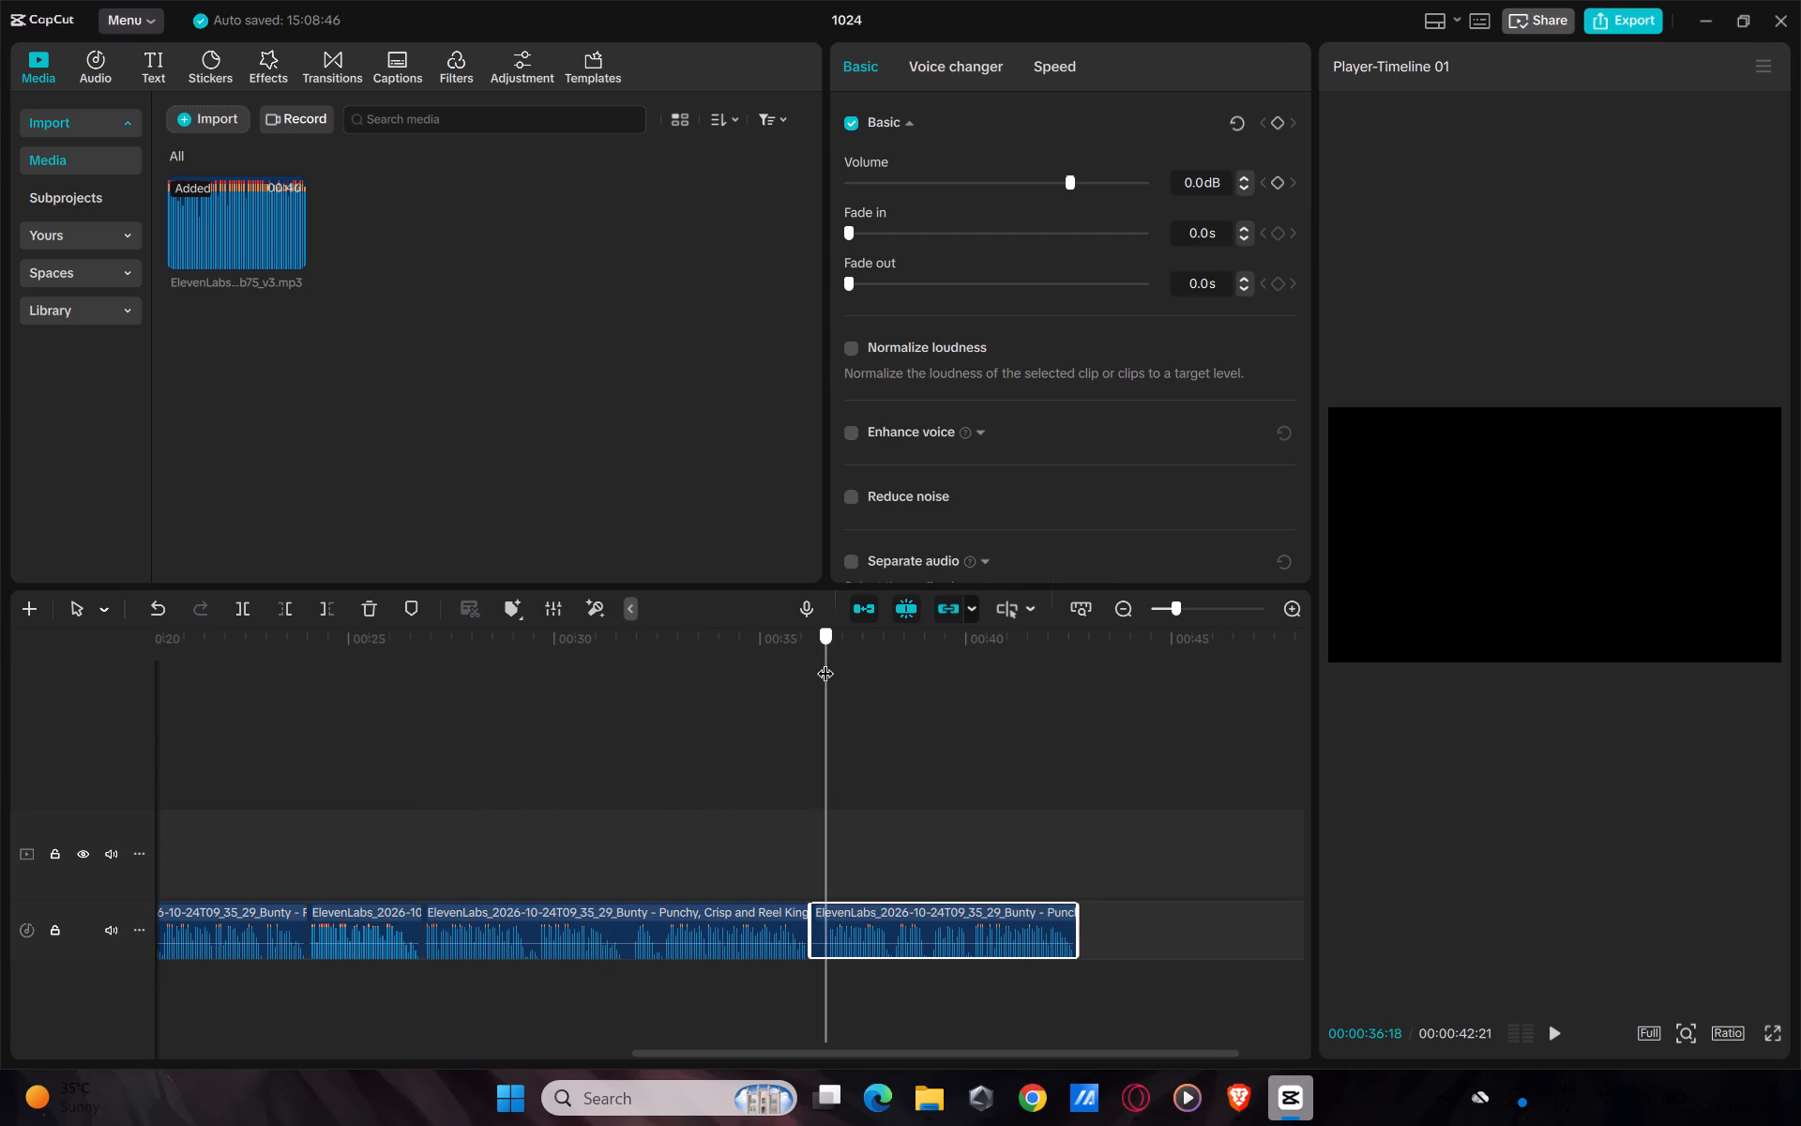
pyautogui.moveTo(825, 662); pyautogui.dragTo(825, 662)
pyautogui.hotkey('ctrl', 'b')
pyautogui.click(816, 917)
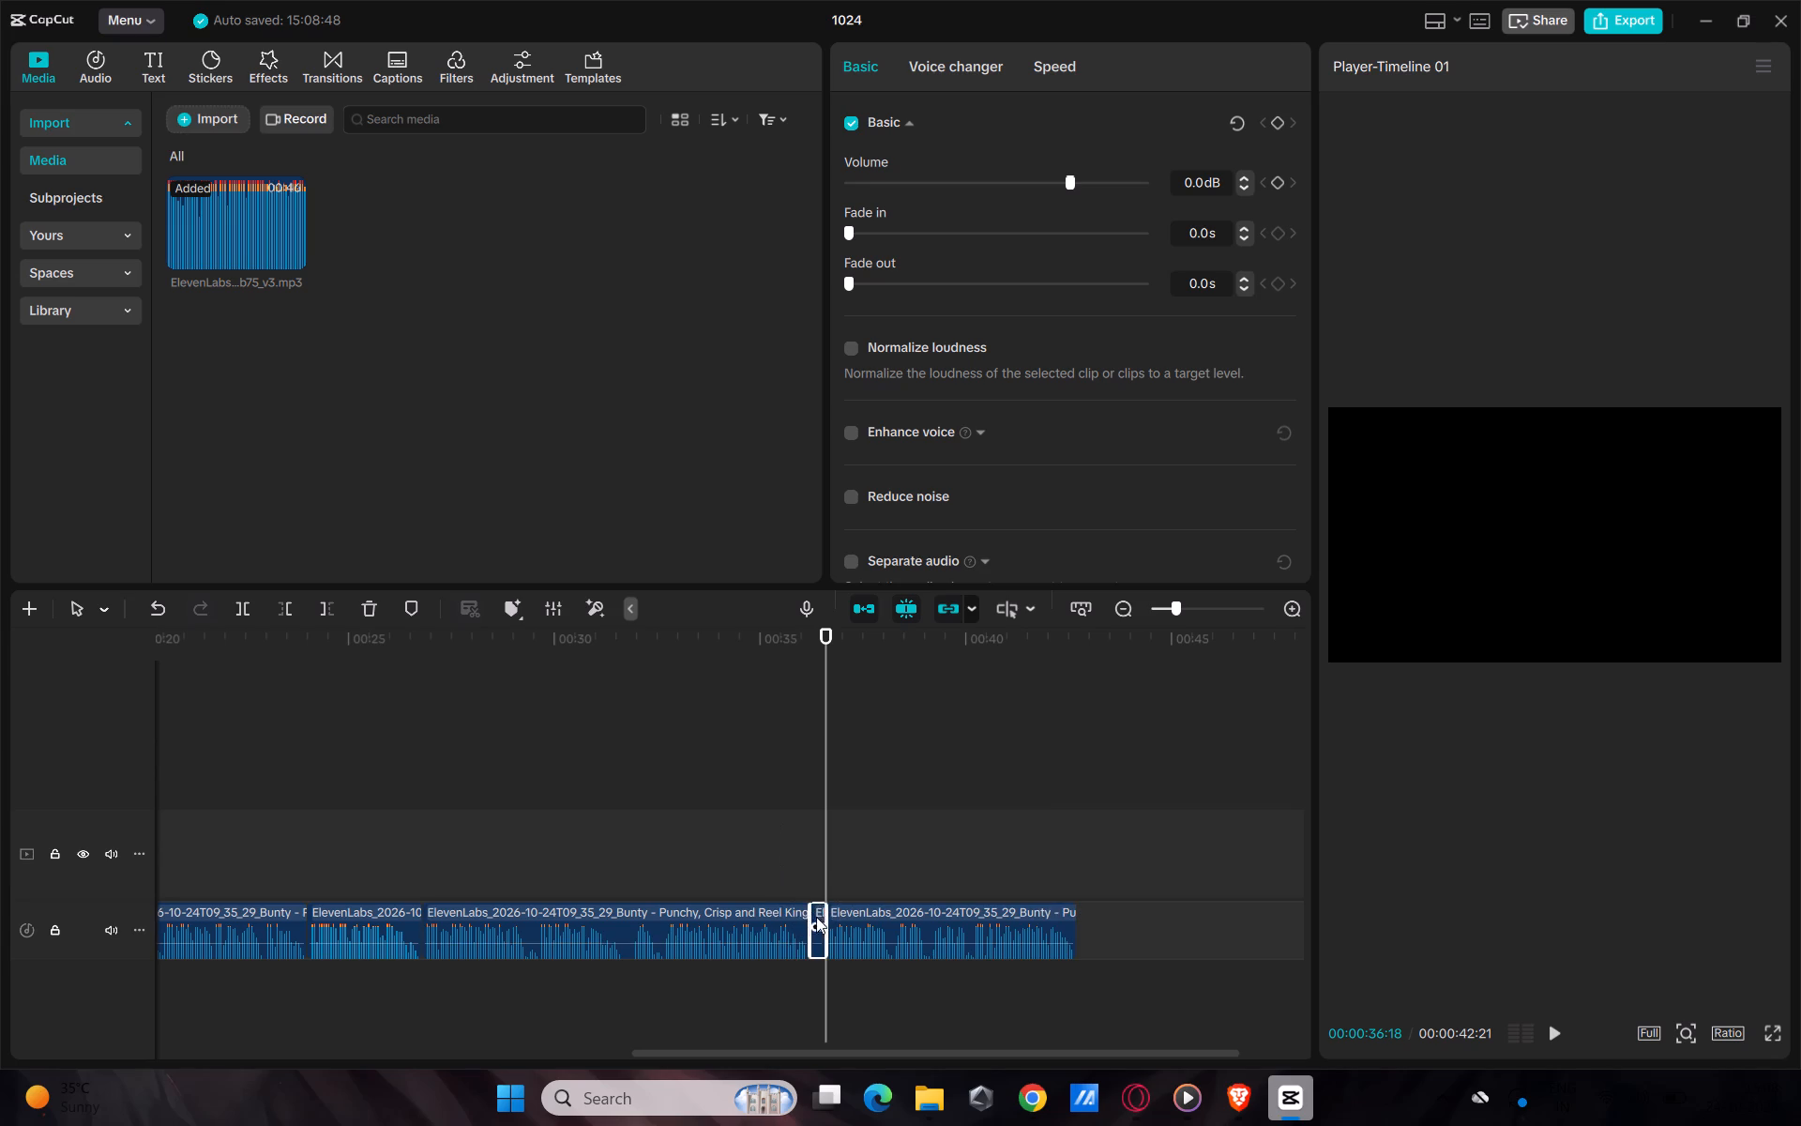
pyautogui.press('BackSpace')
pyautogui.moveTo(946, 911); pyautogui.dragTo(934, 914)
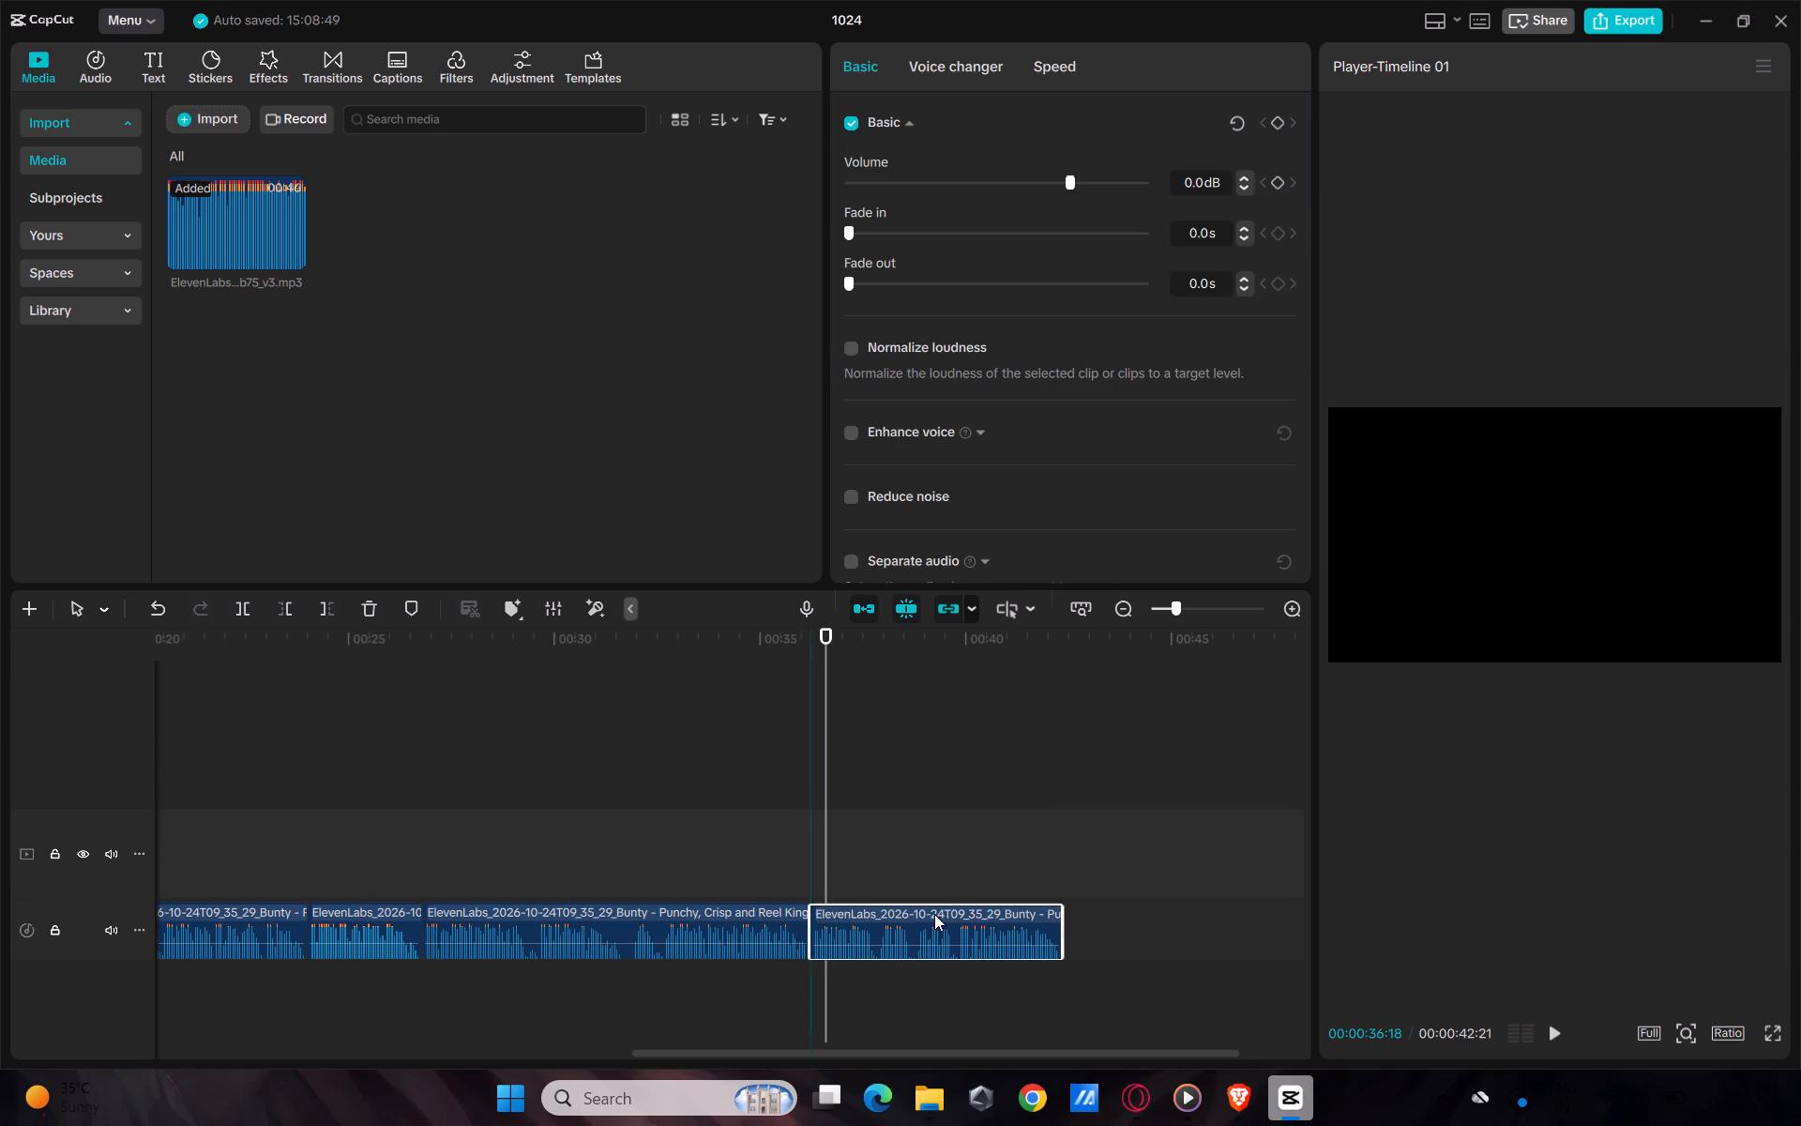
pyautogui.moveTo(934, 914); pyautogui.dragTo(932, 913)
# Return the playhead to the start of the timeline.
pyautogui.moveTo(827, 639); pyautogui.dragTo(0, 1118)
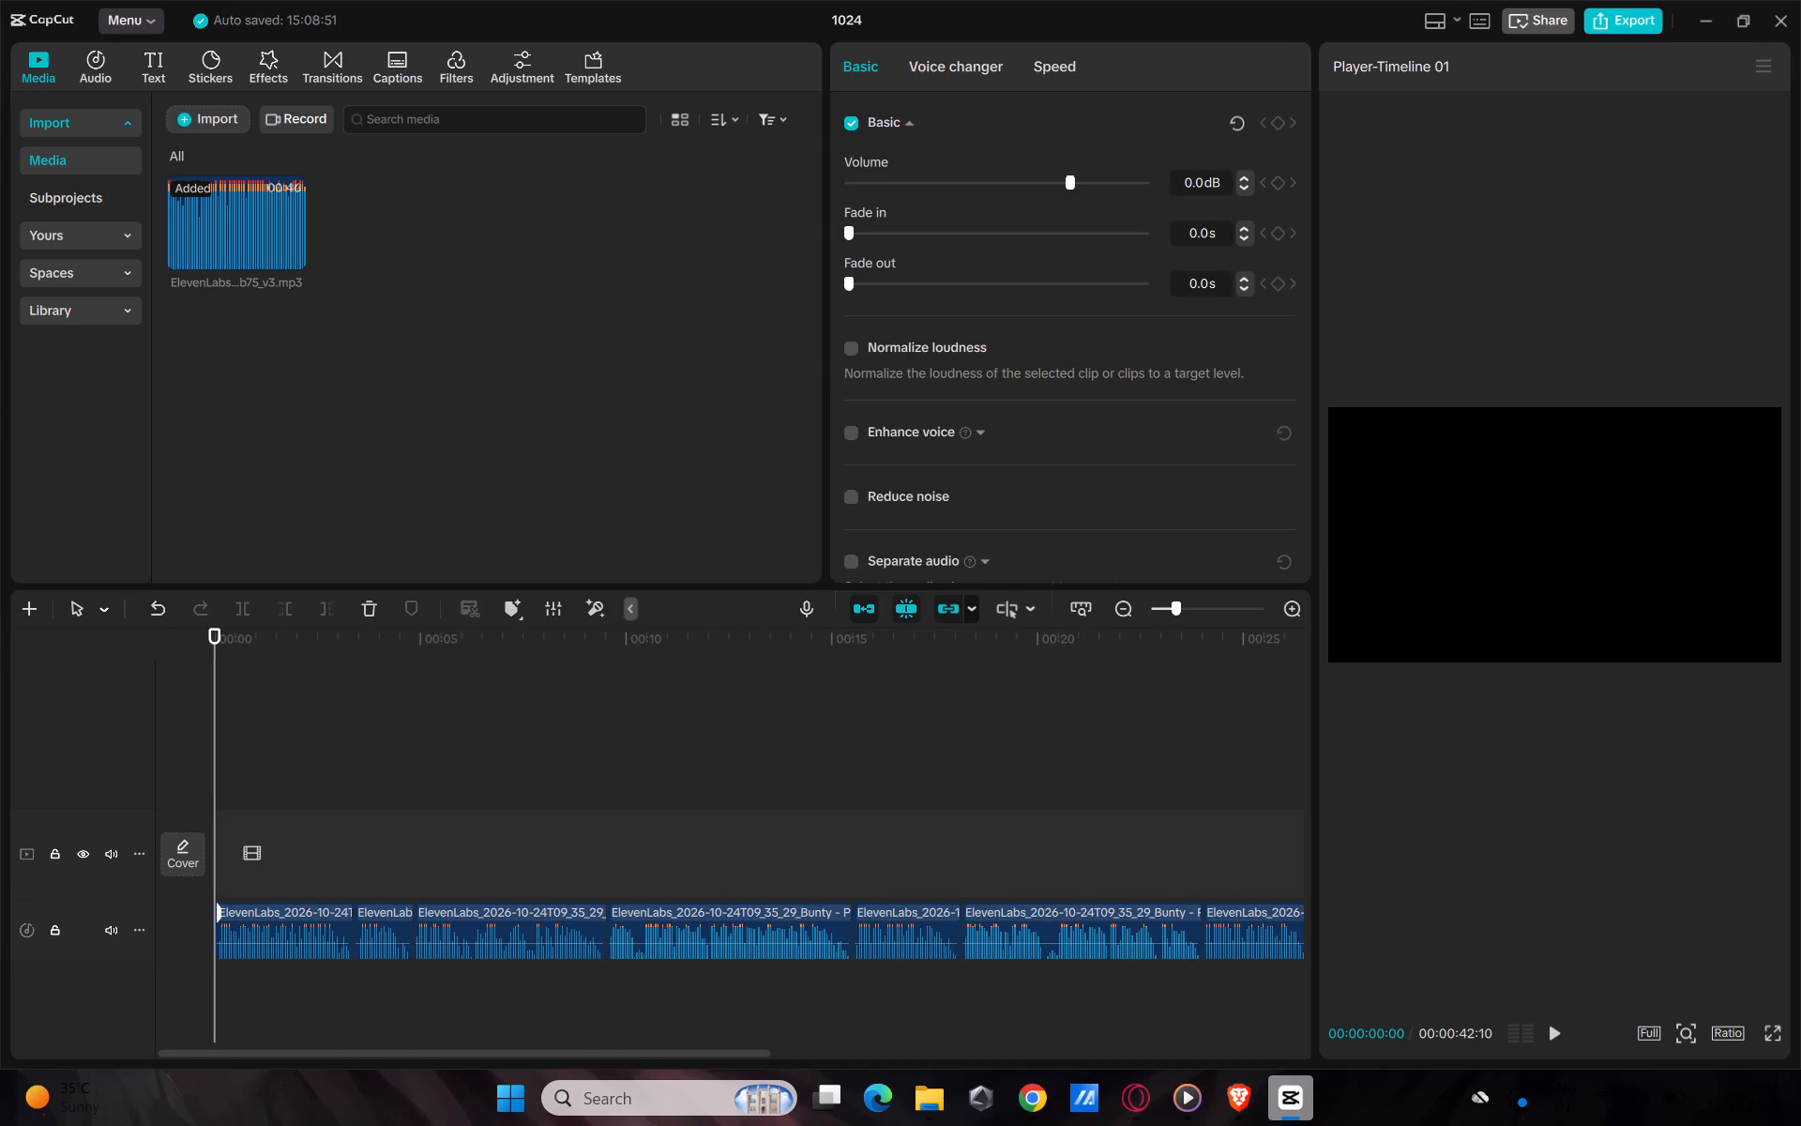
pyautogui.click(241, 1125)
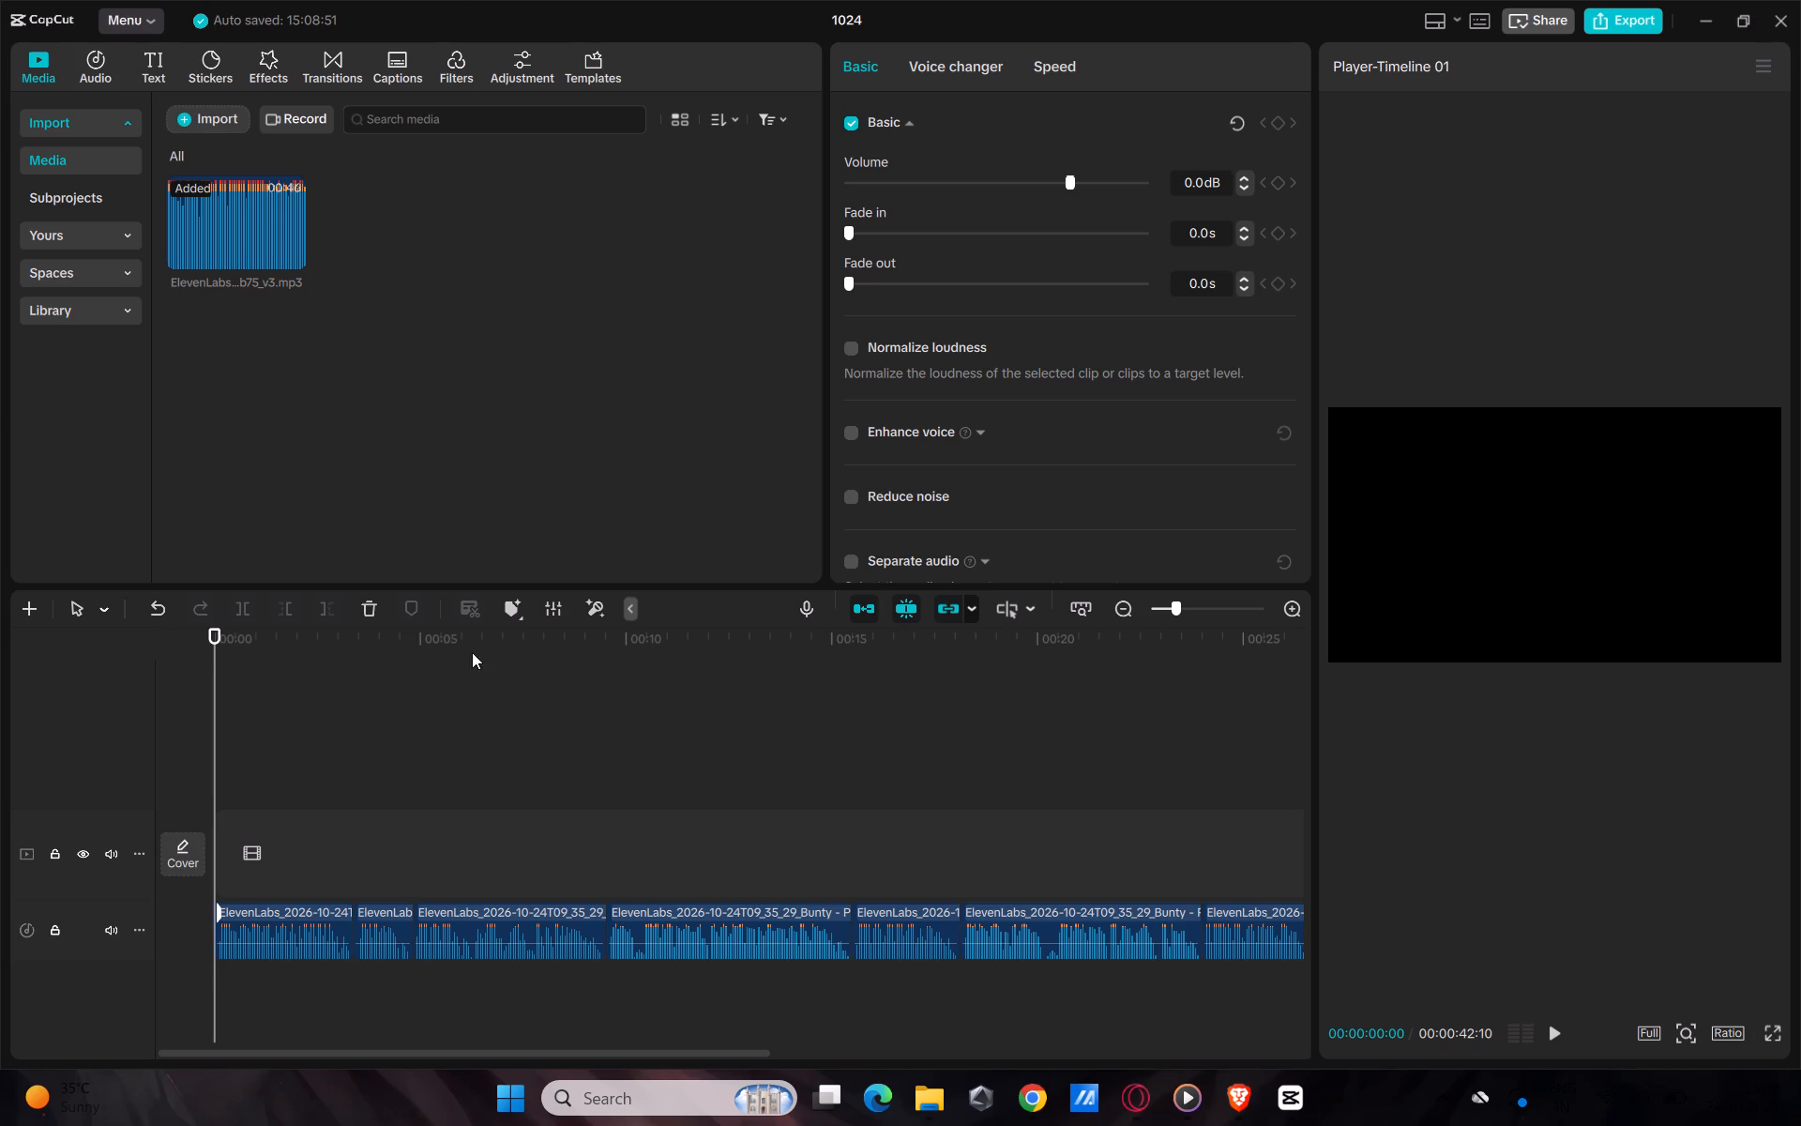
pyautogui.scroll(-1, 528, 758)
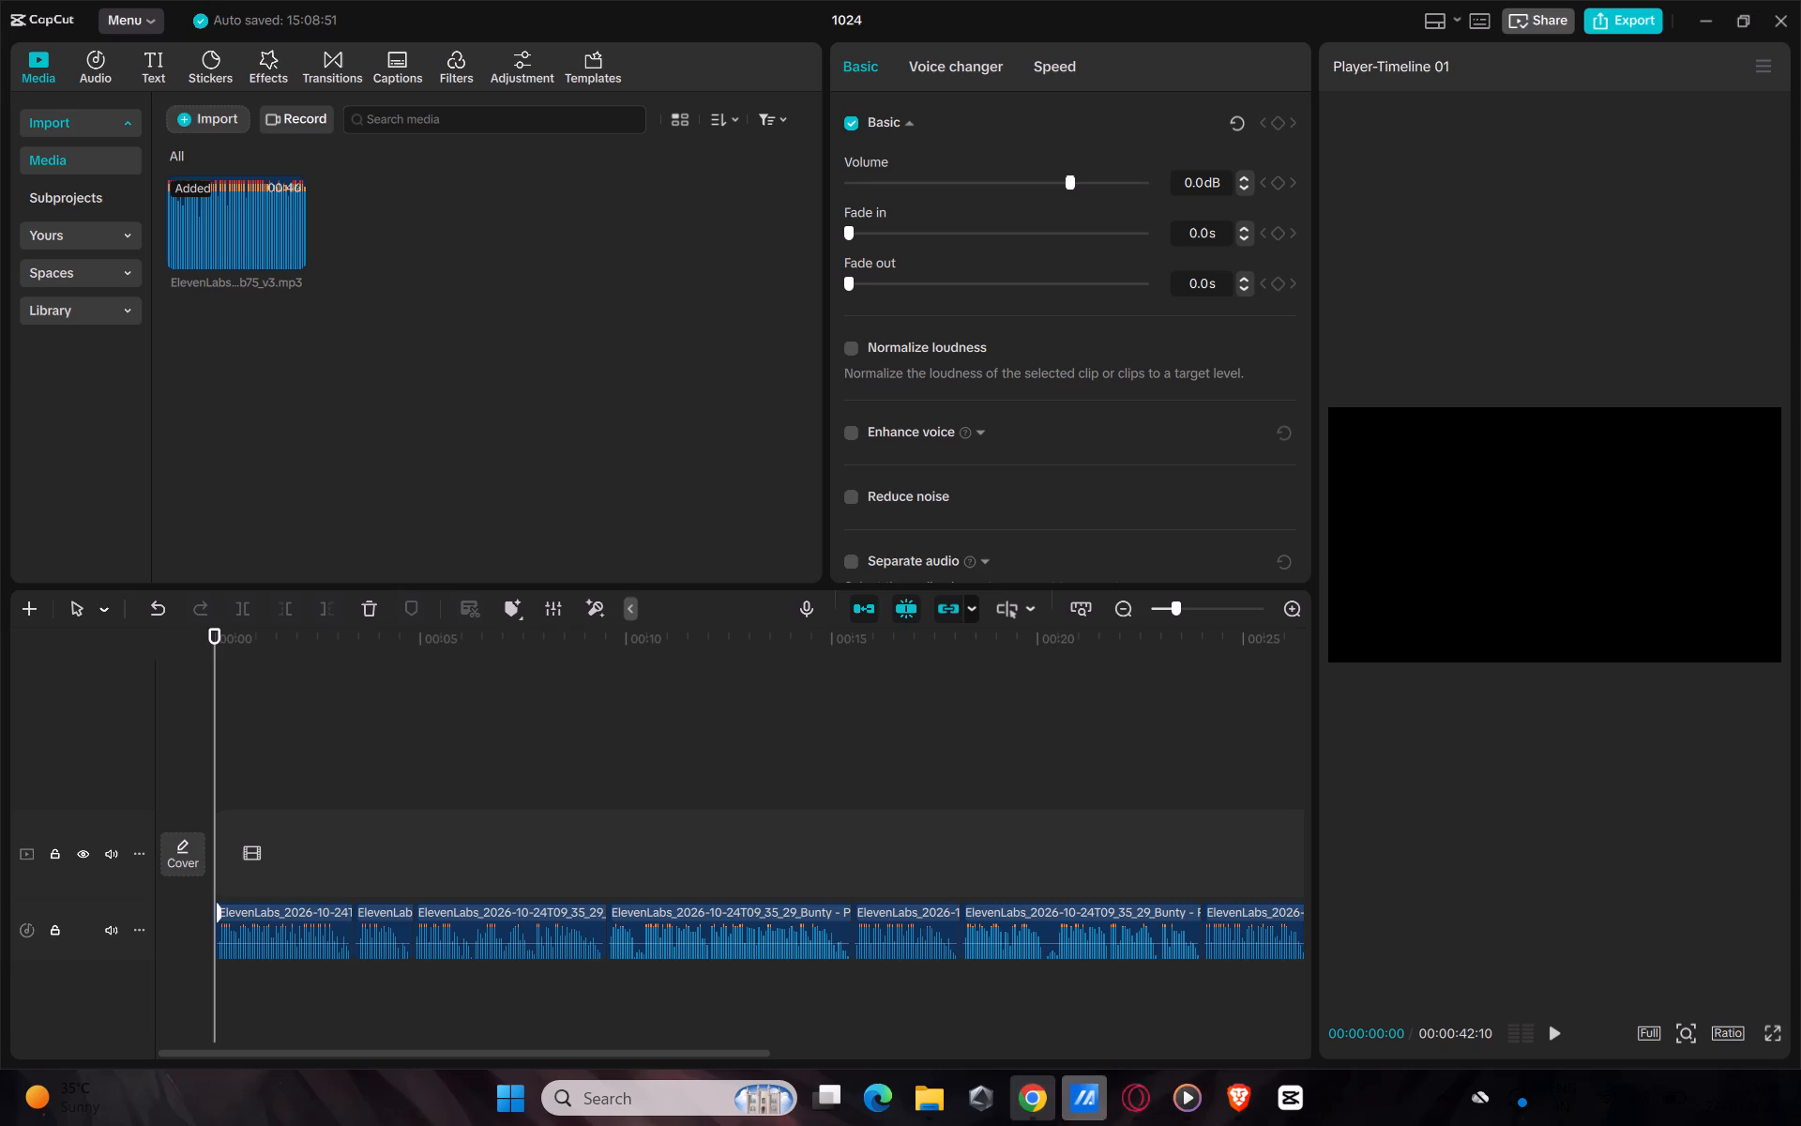
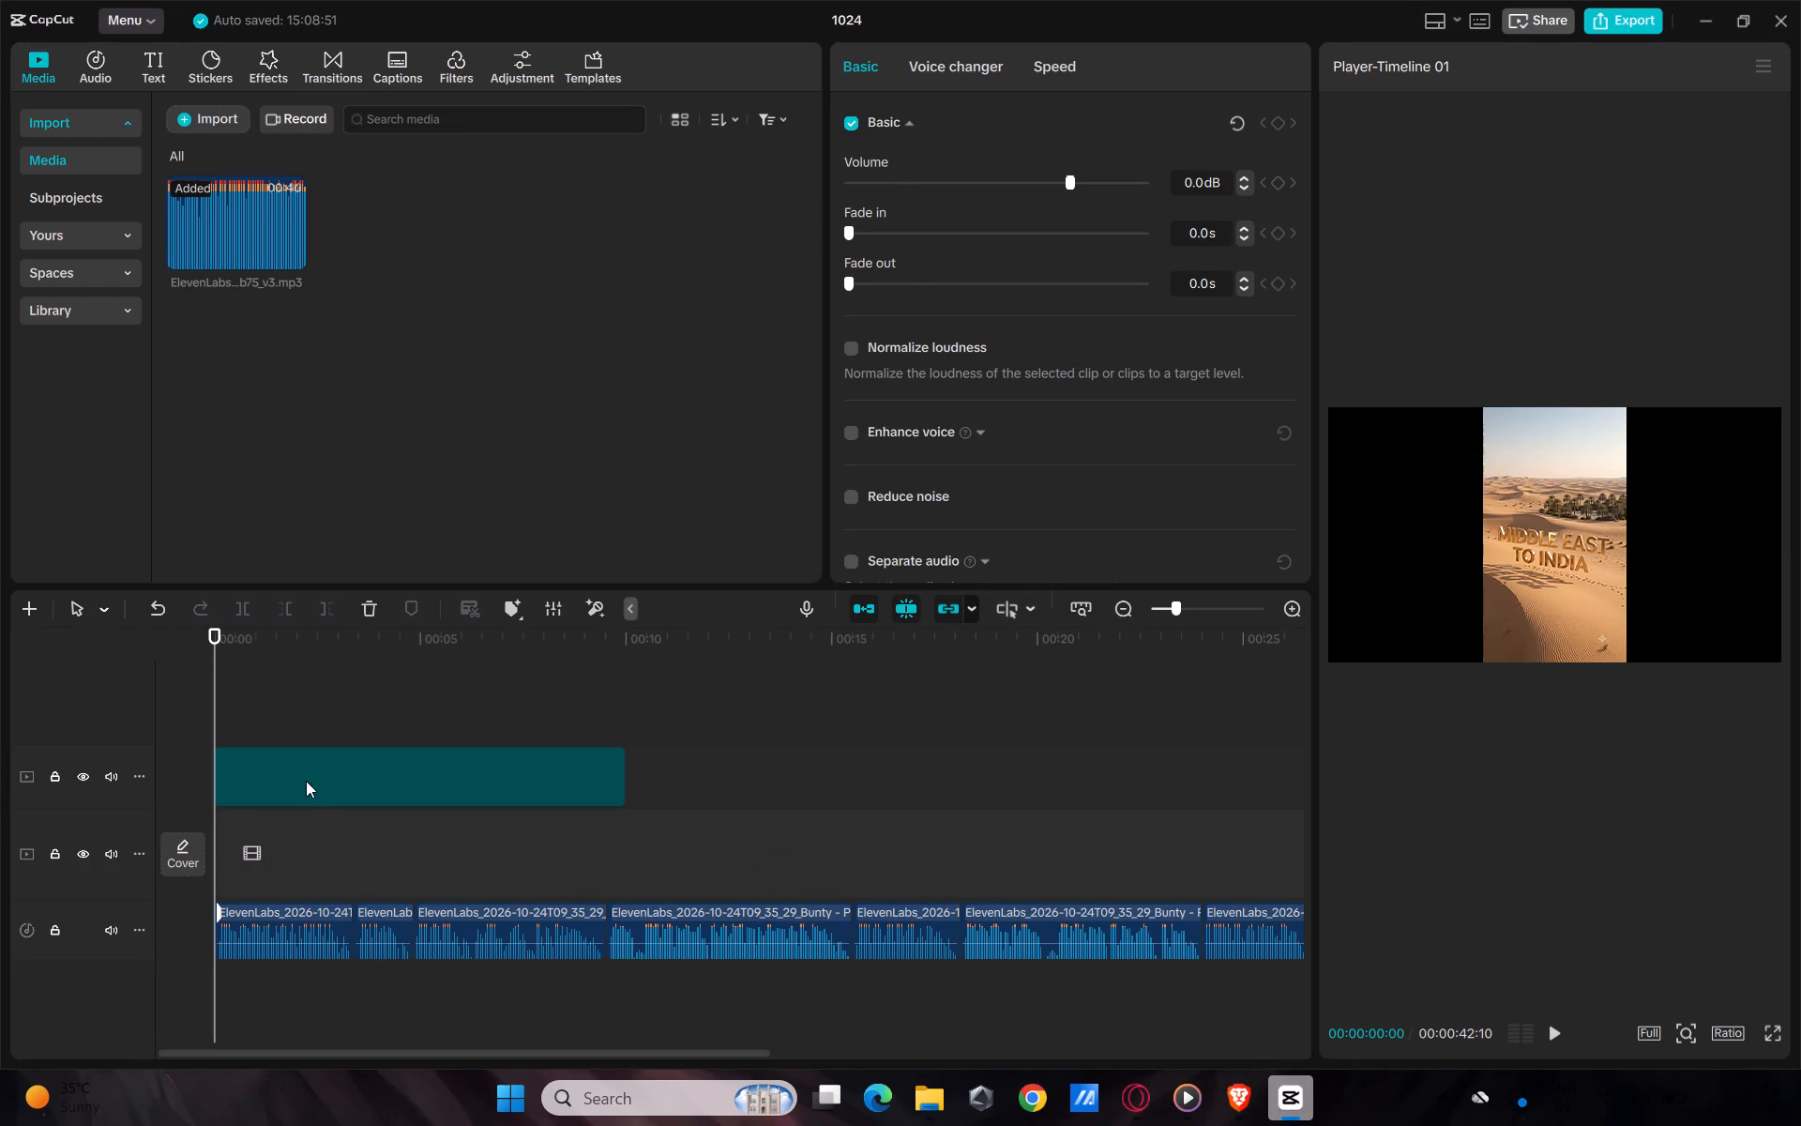
pyautogui.moveTo(306, 780); pyautogui.dragTo(302, 859)
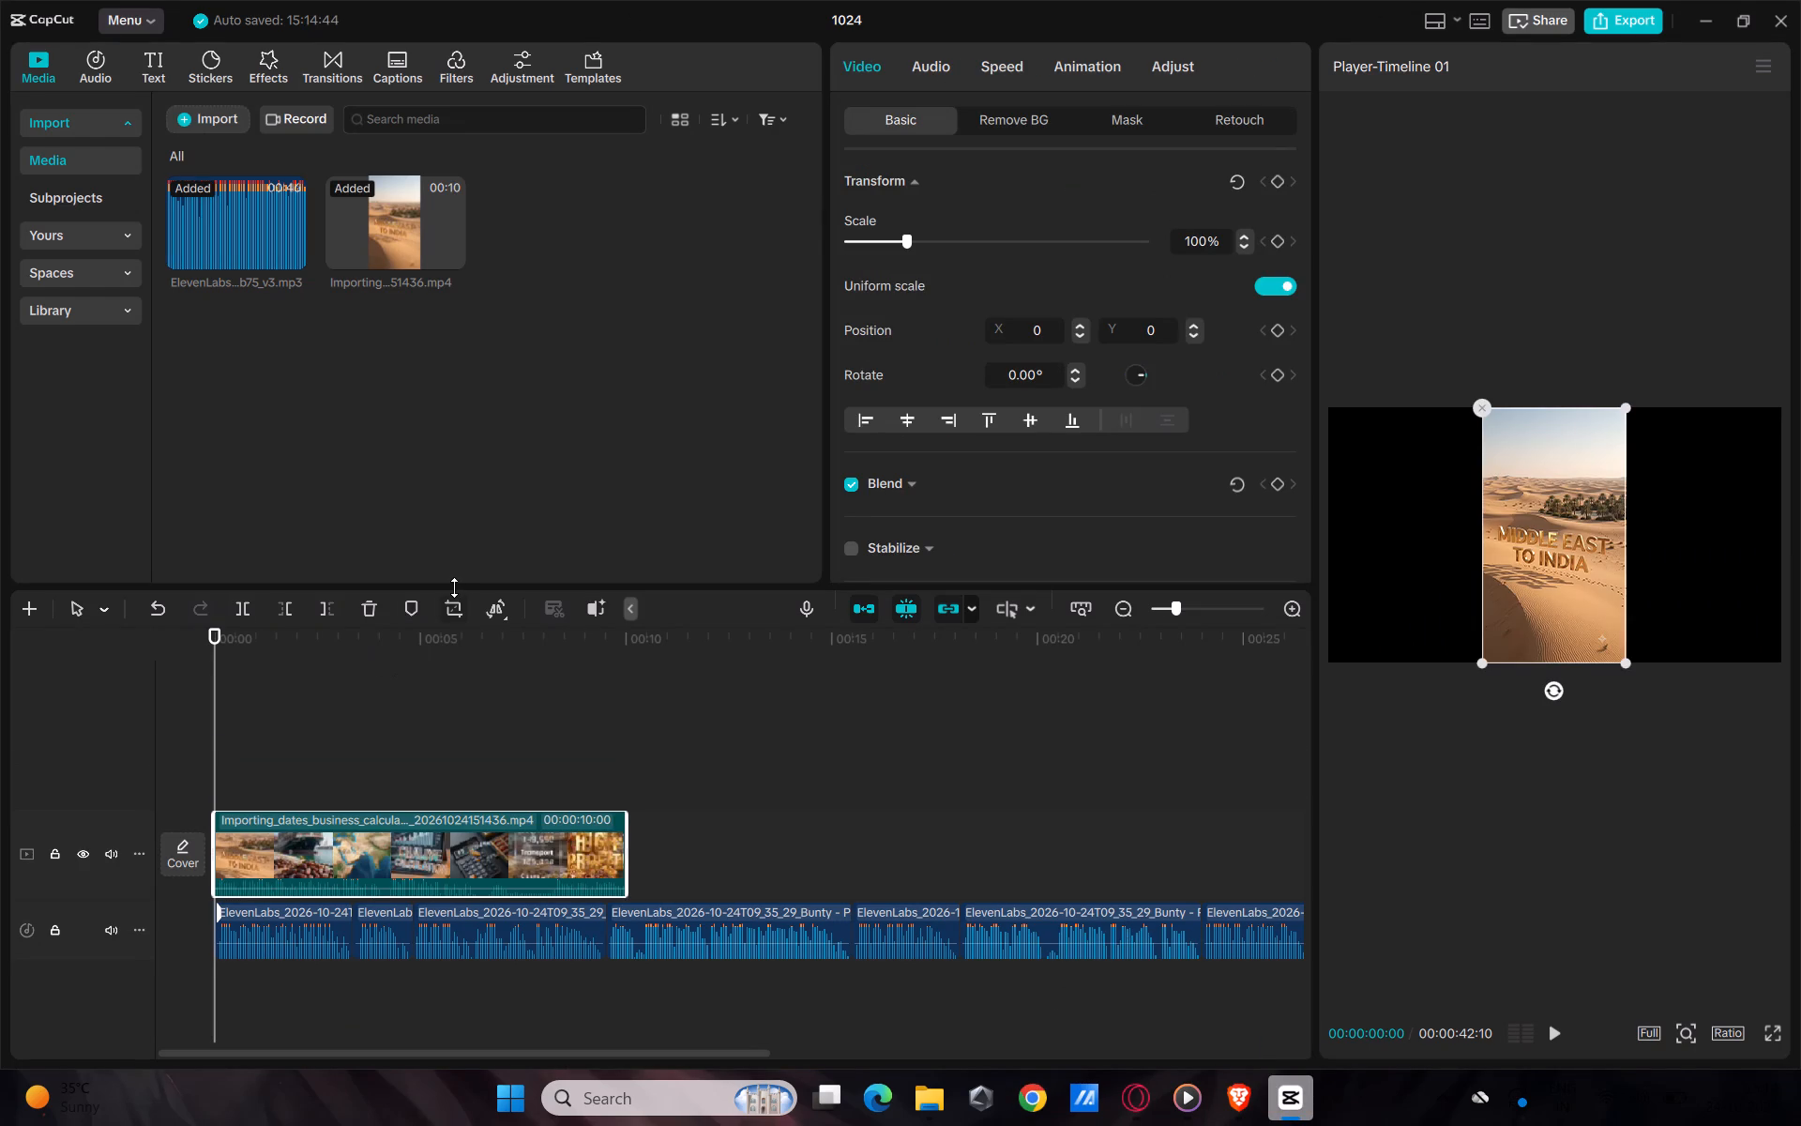
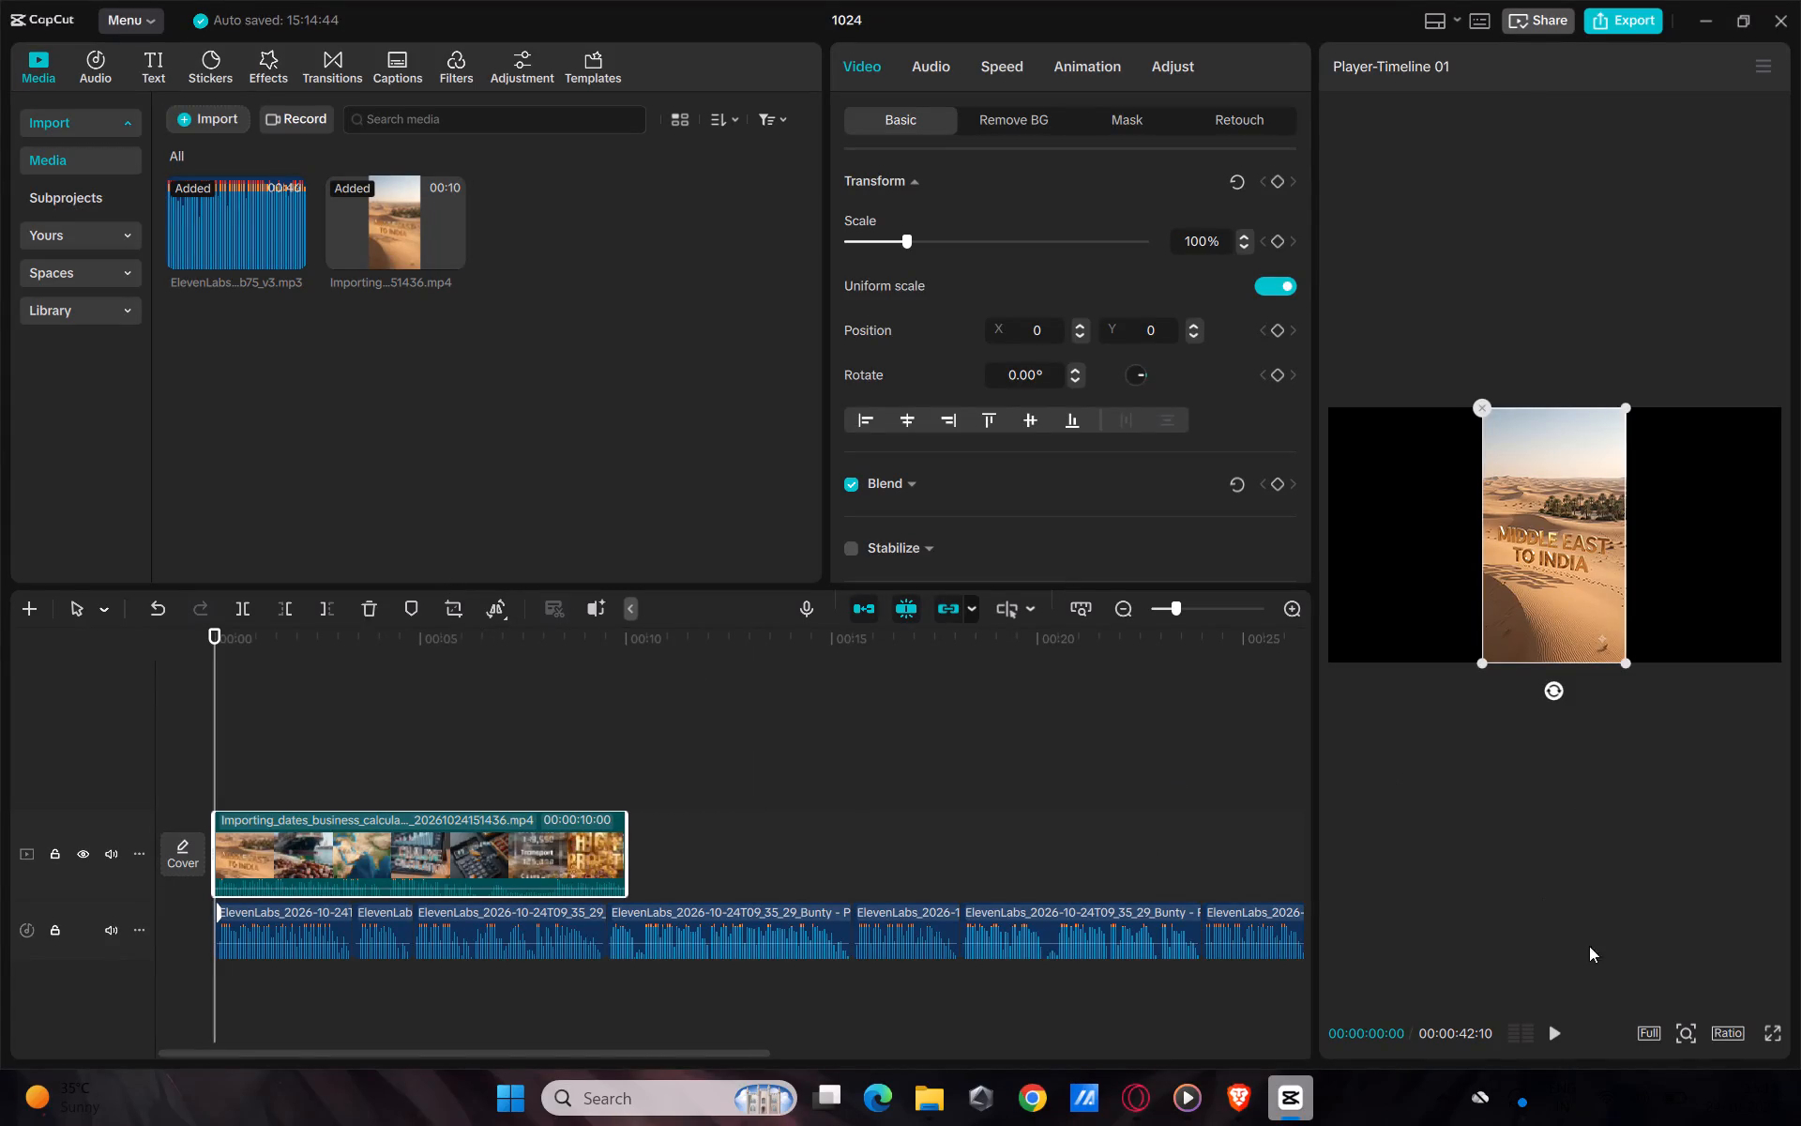
# Set the project's aspect ratio to 9:16.
pyautogui.click(1725, 1027)
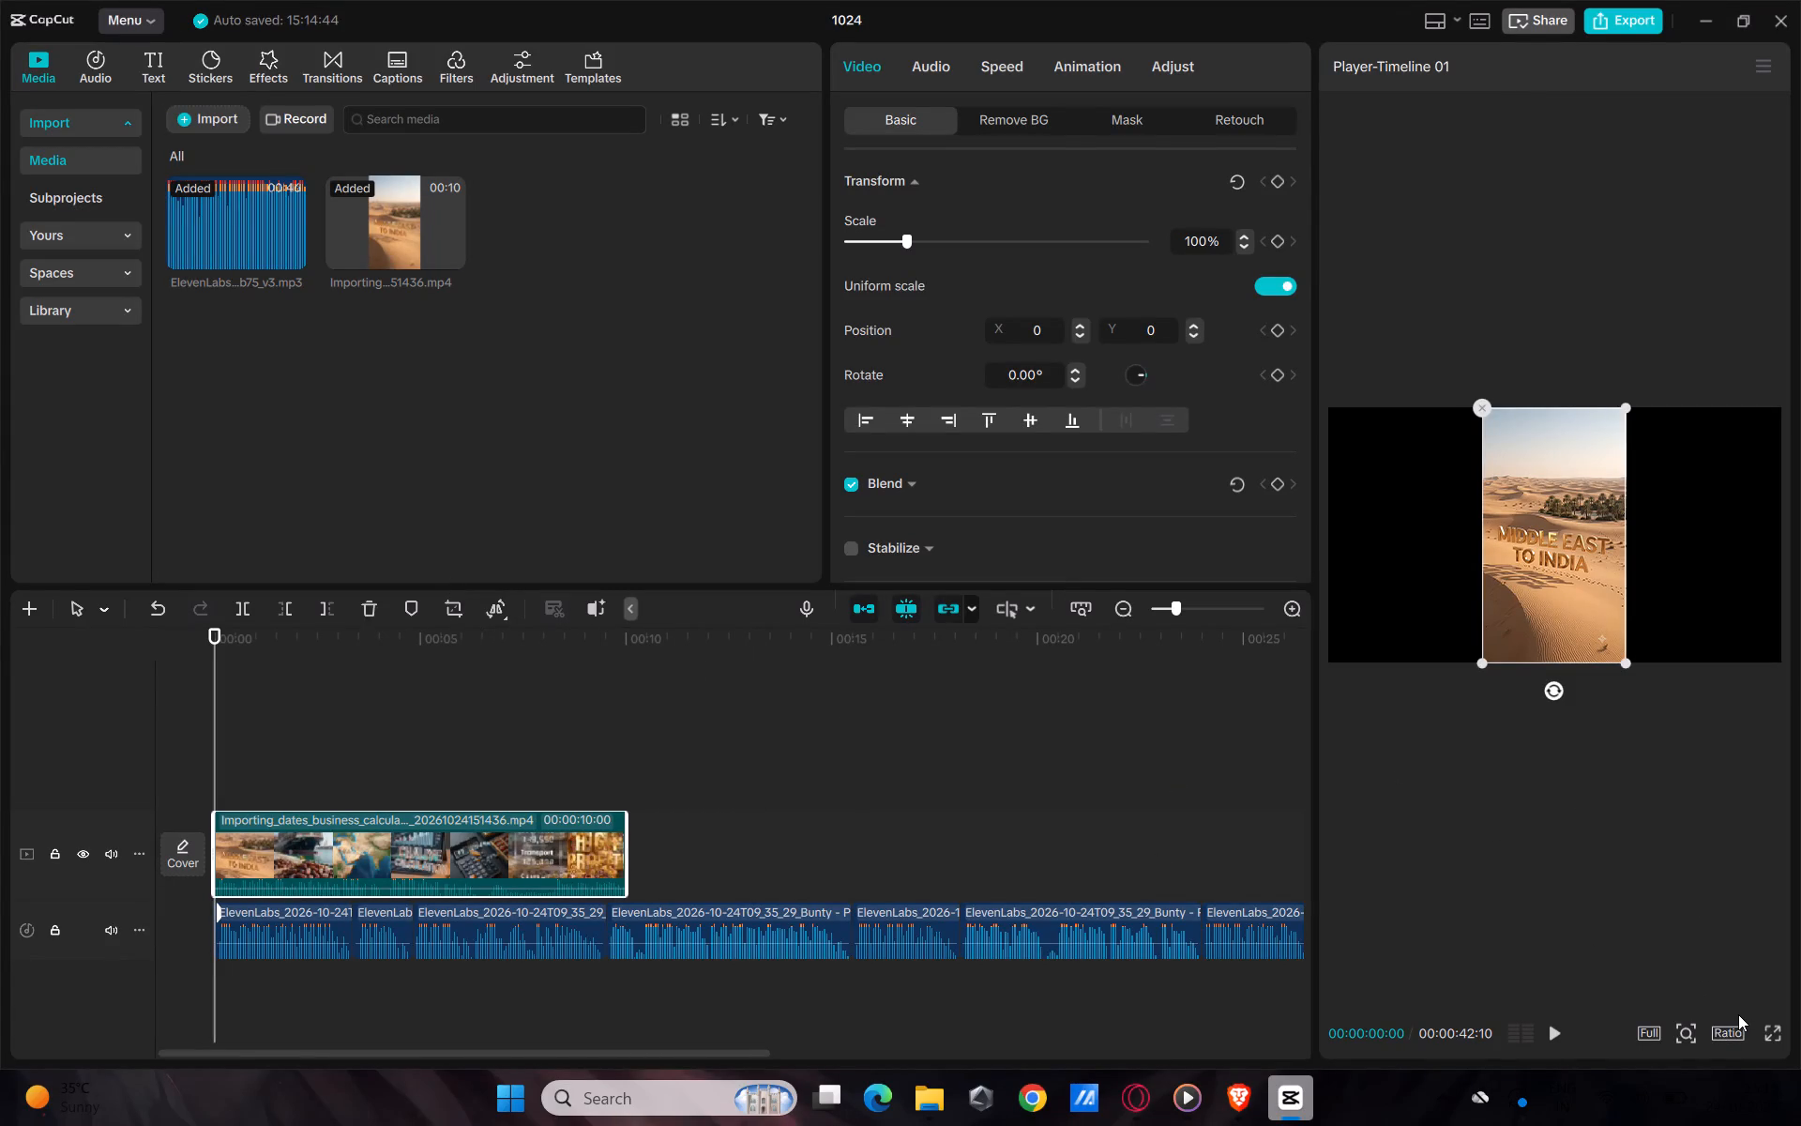
pyautogui.click(1730, 1031)
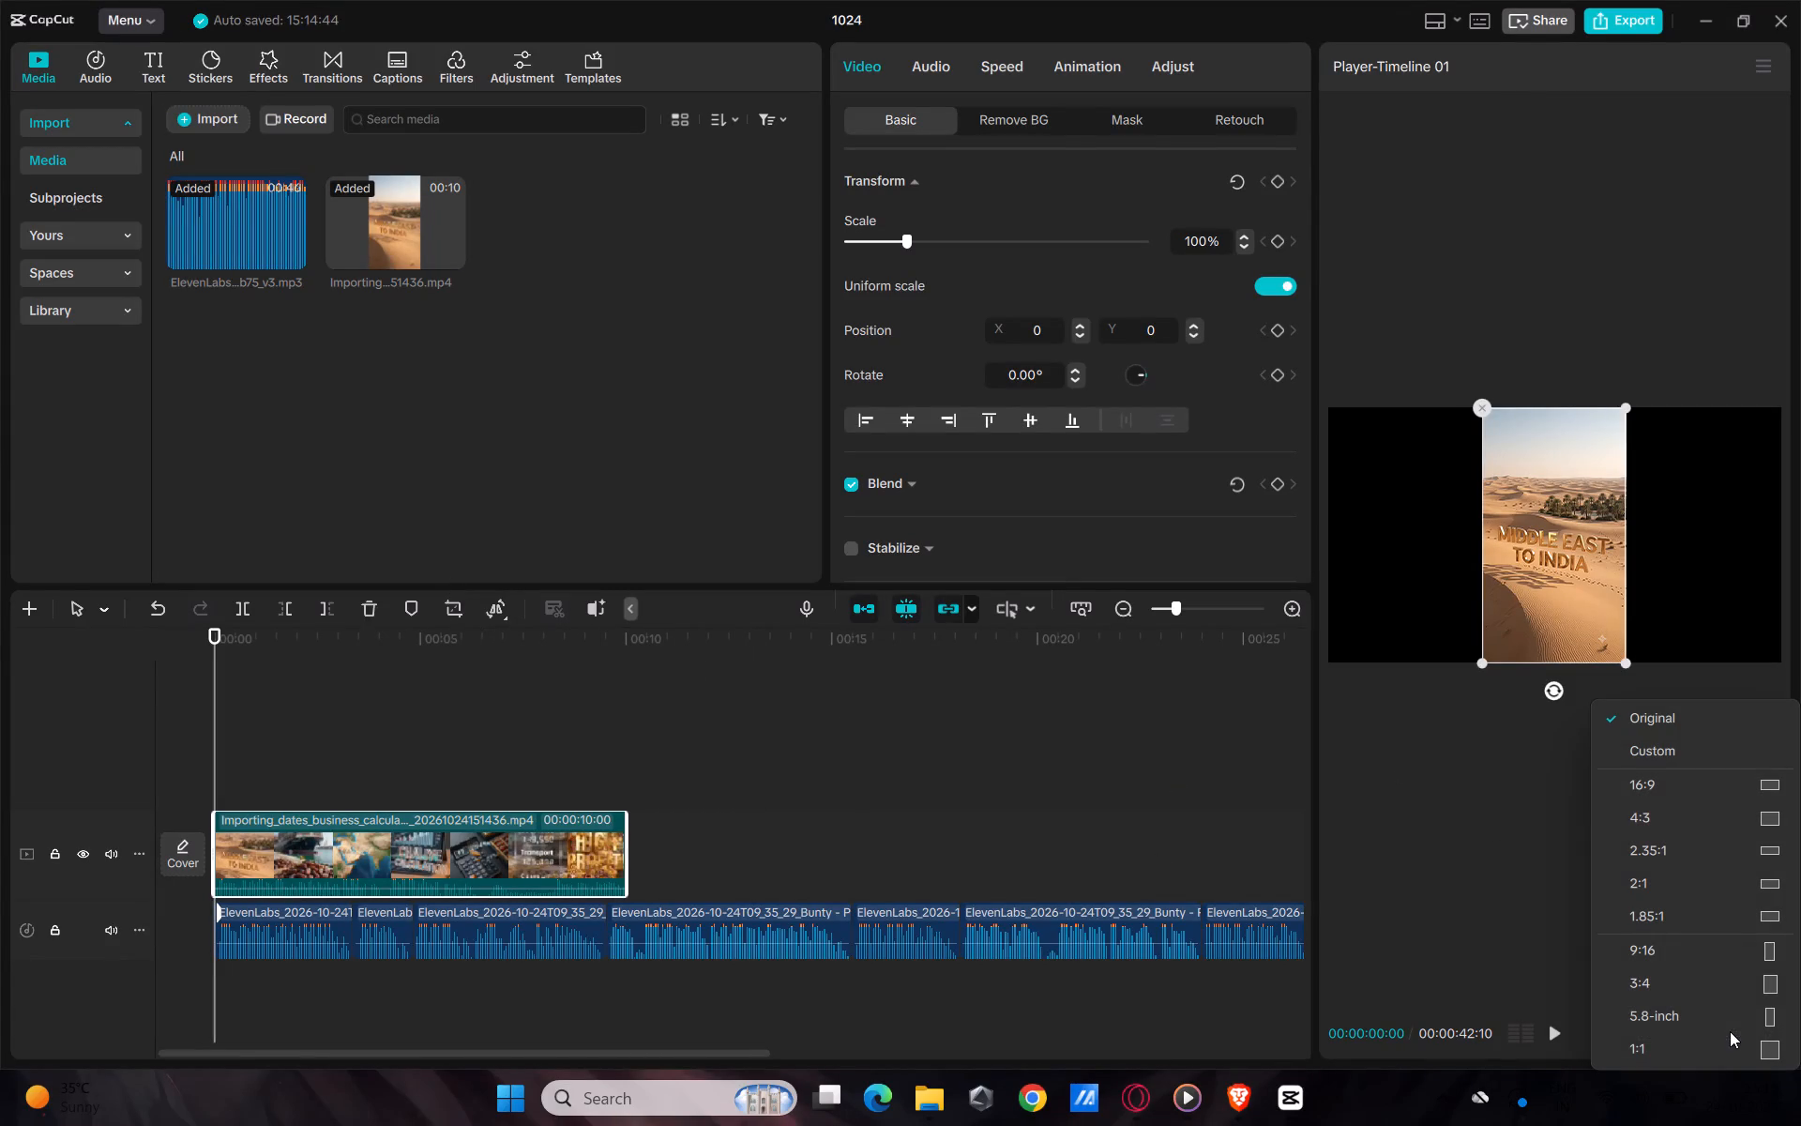
pyautogui.click(1662, 942)
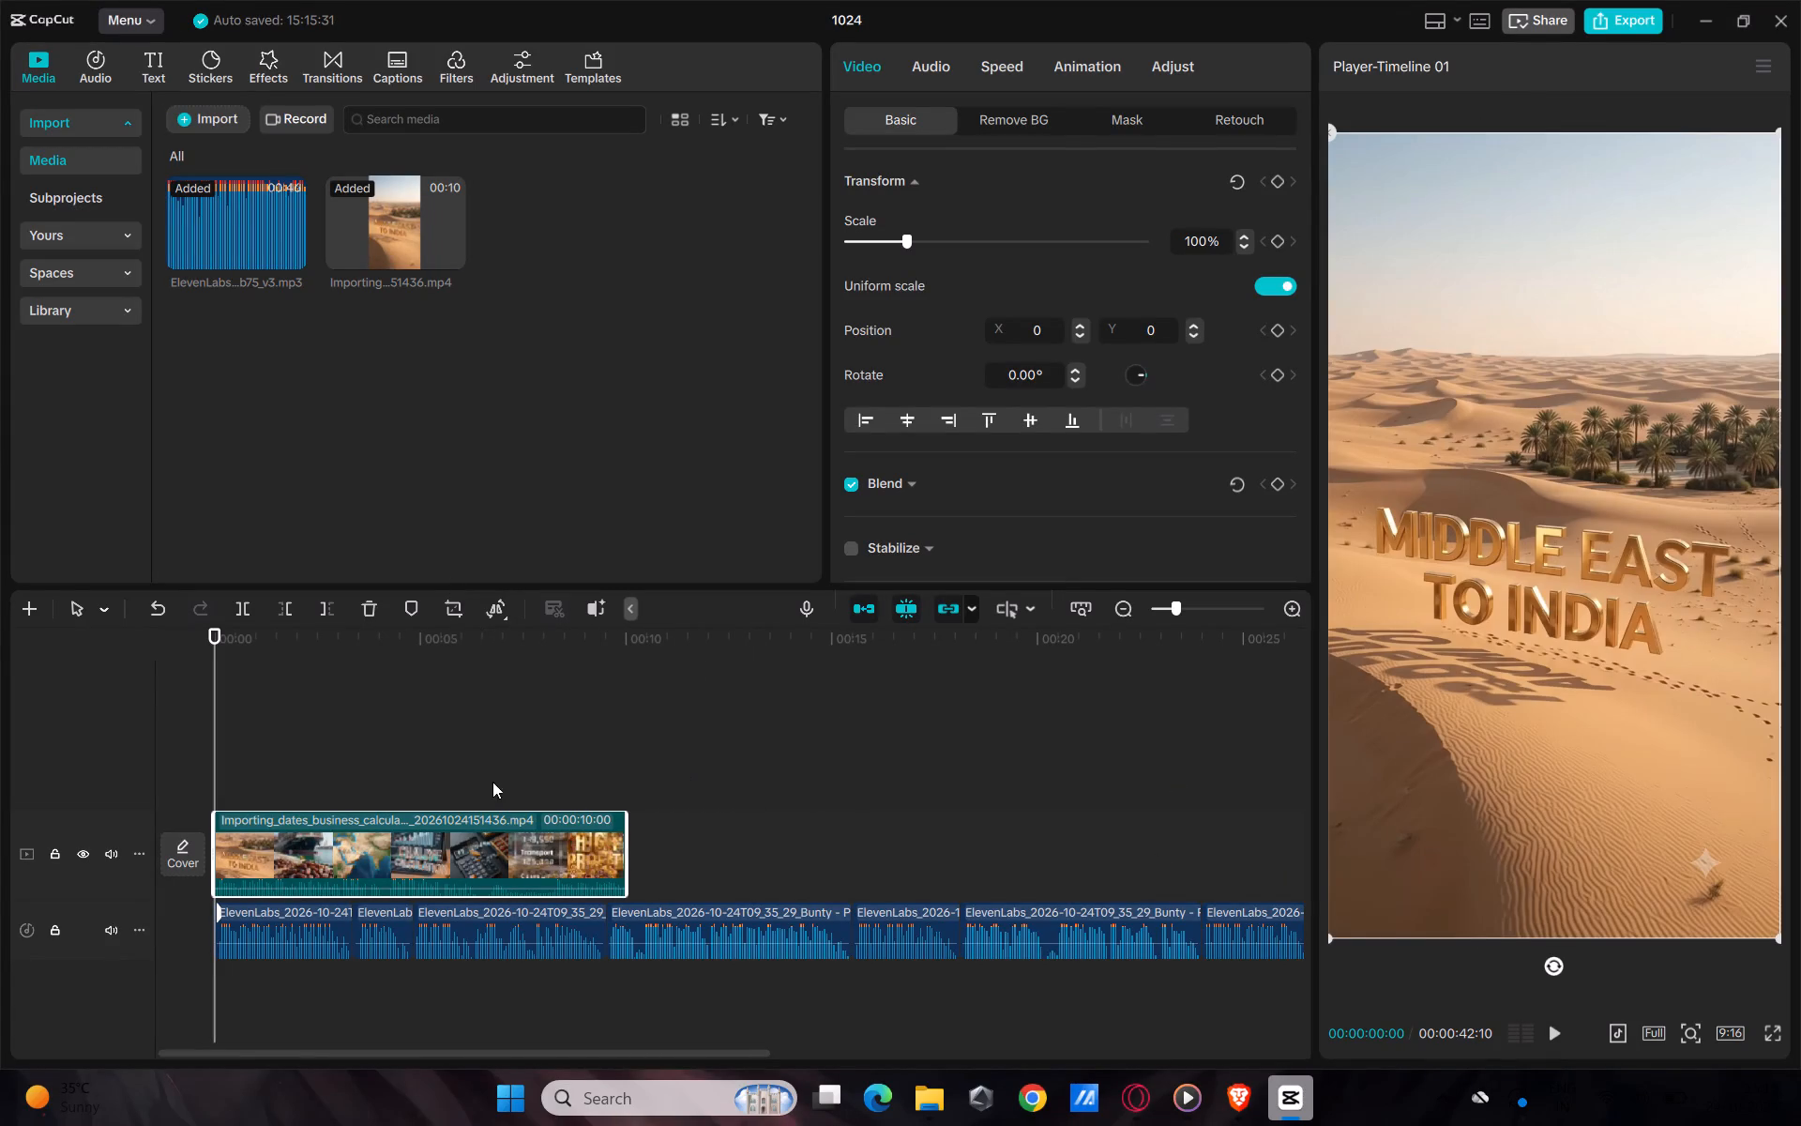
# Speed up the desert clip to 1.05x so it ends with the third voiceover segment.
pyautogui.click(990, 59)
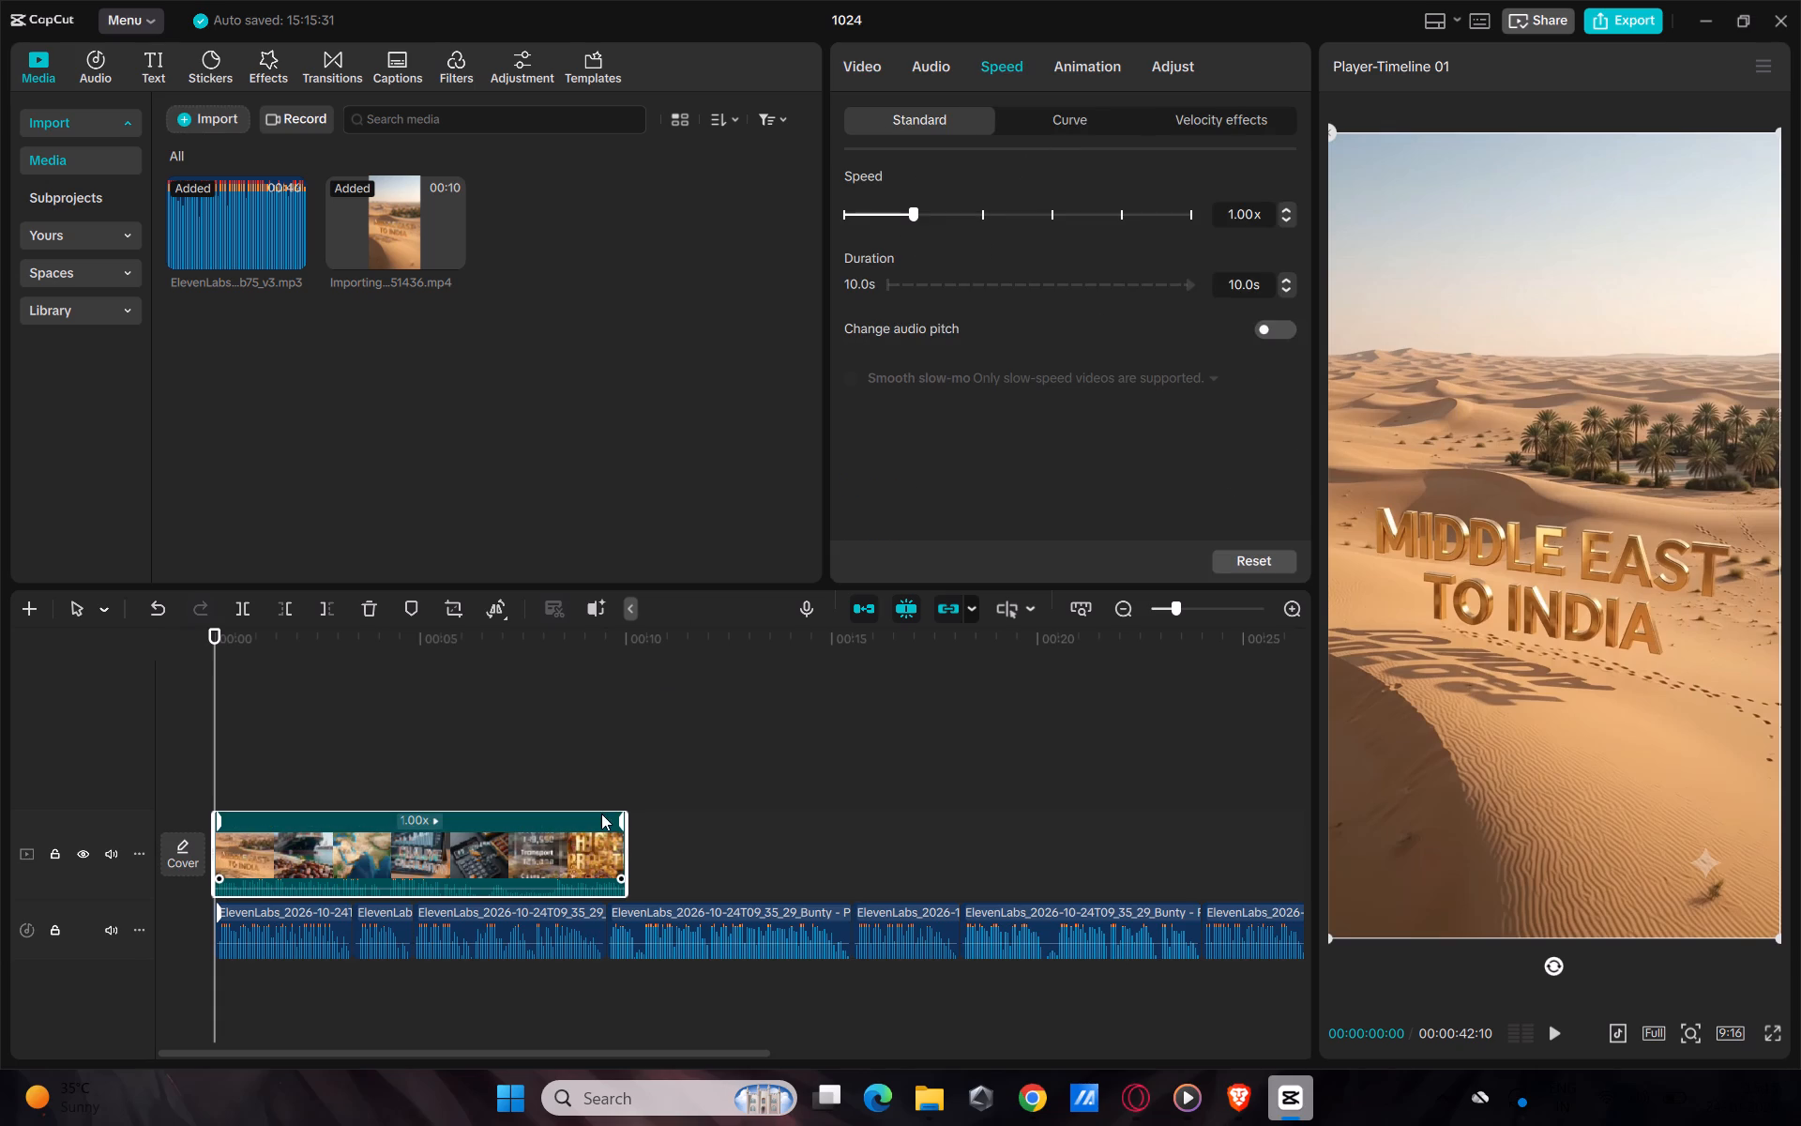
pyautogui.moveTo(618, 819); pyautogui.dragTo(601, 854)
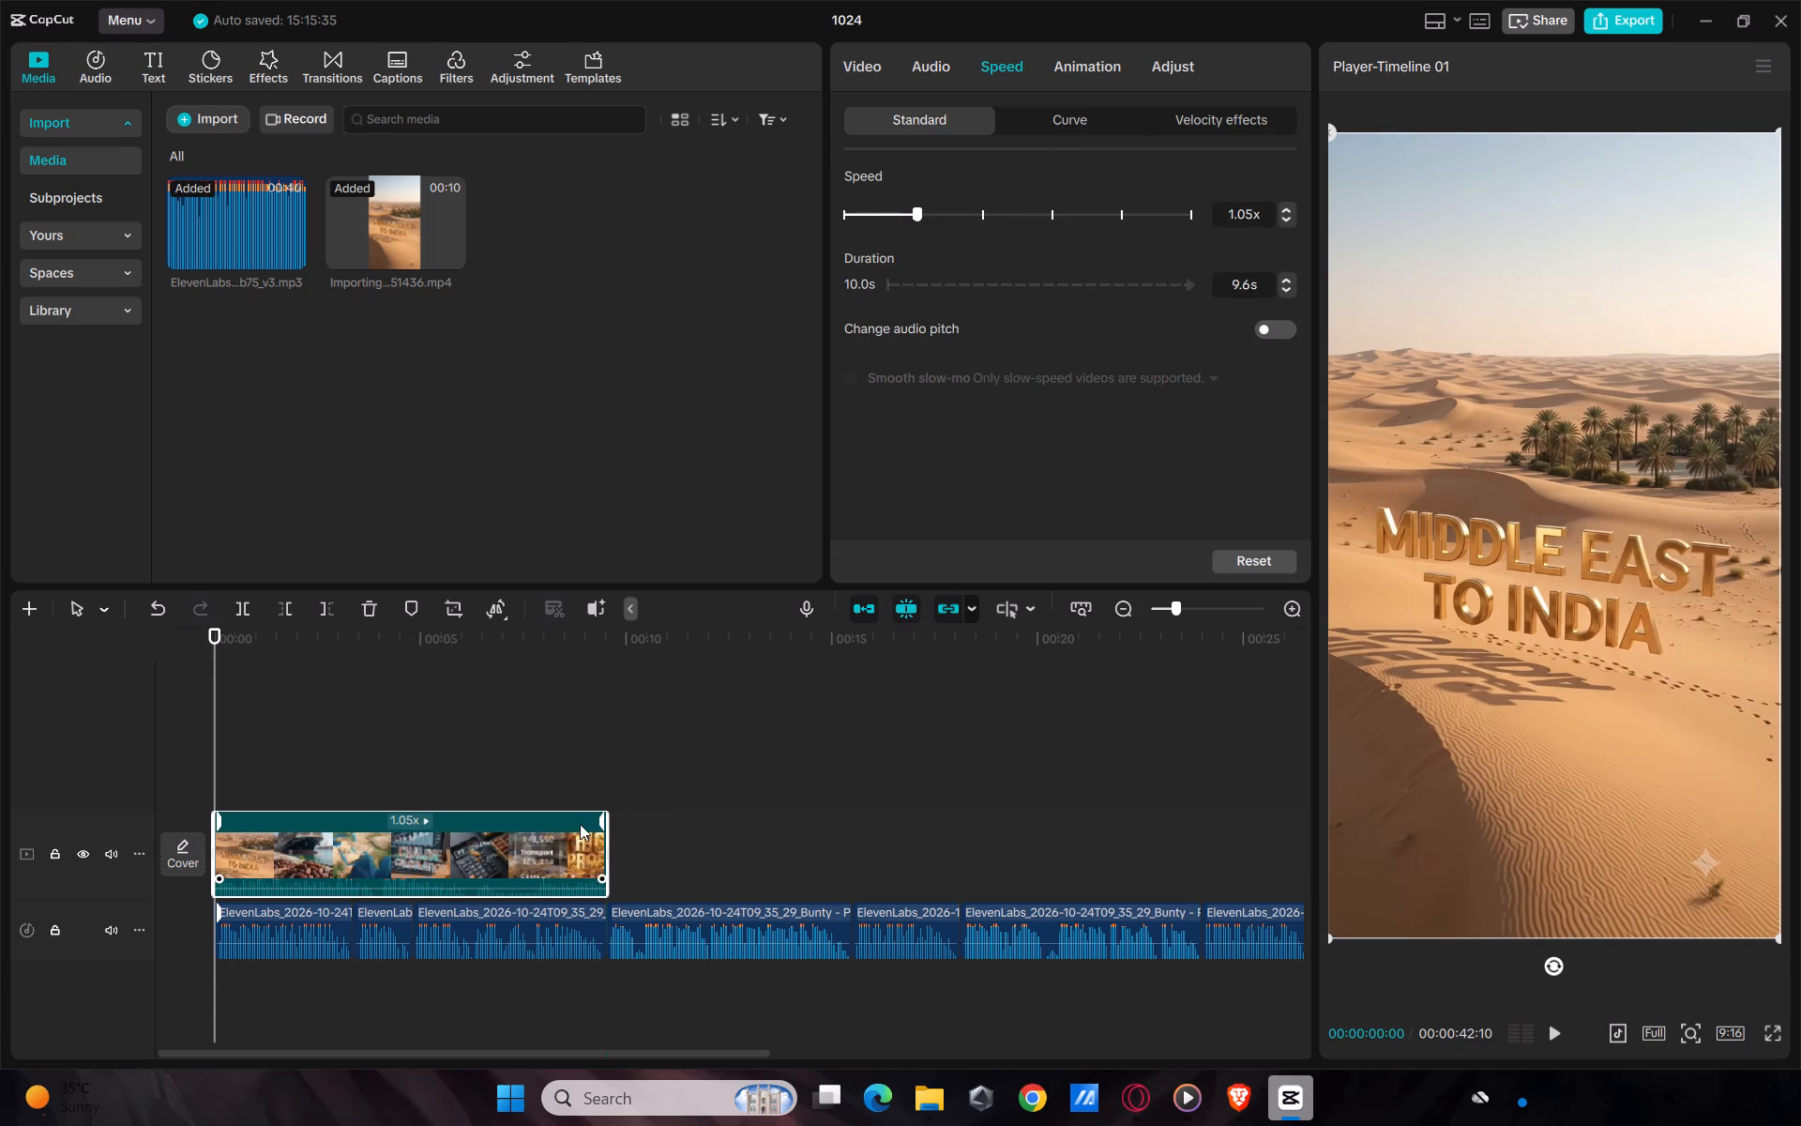
# Mute the main video track and play the desert clip against the voiceover.
pyautogui.press('space')
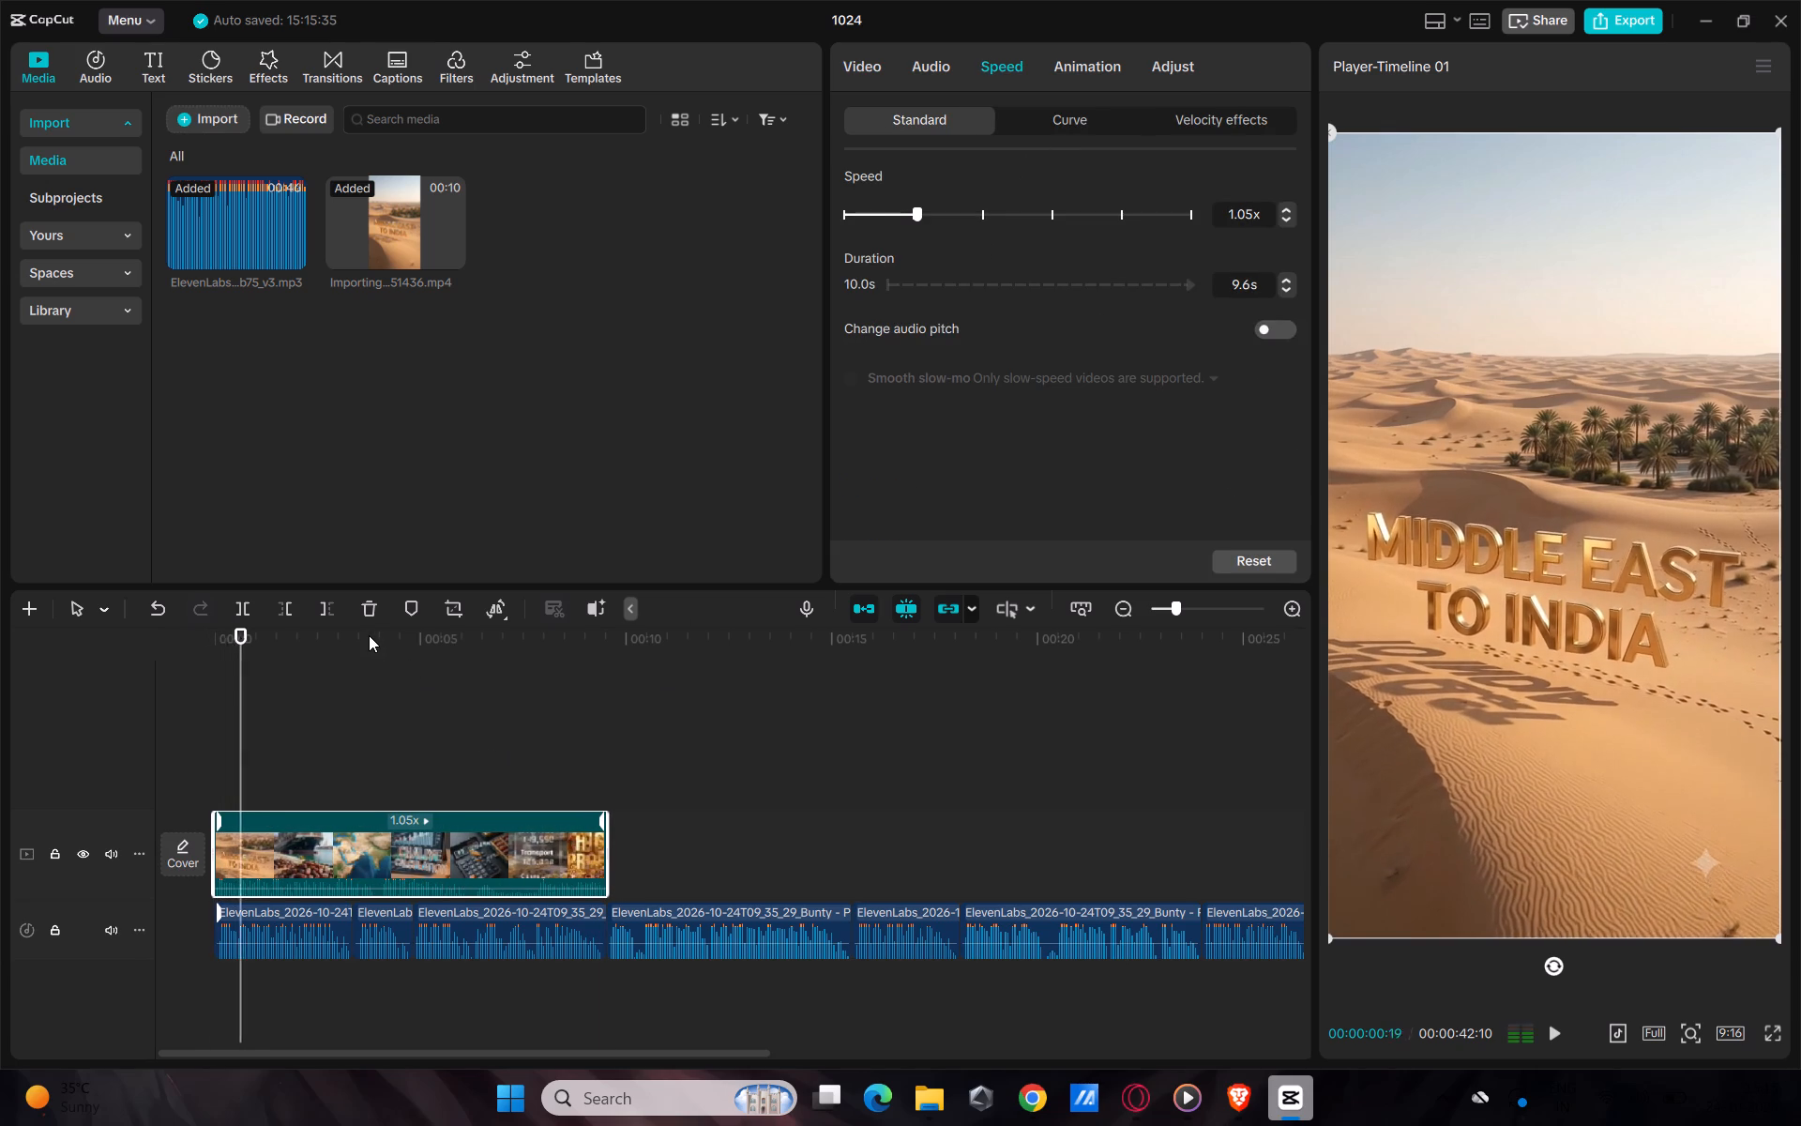
pyautogui.click(107, 850)
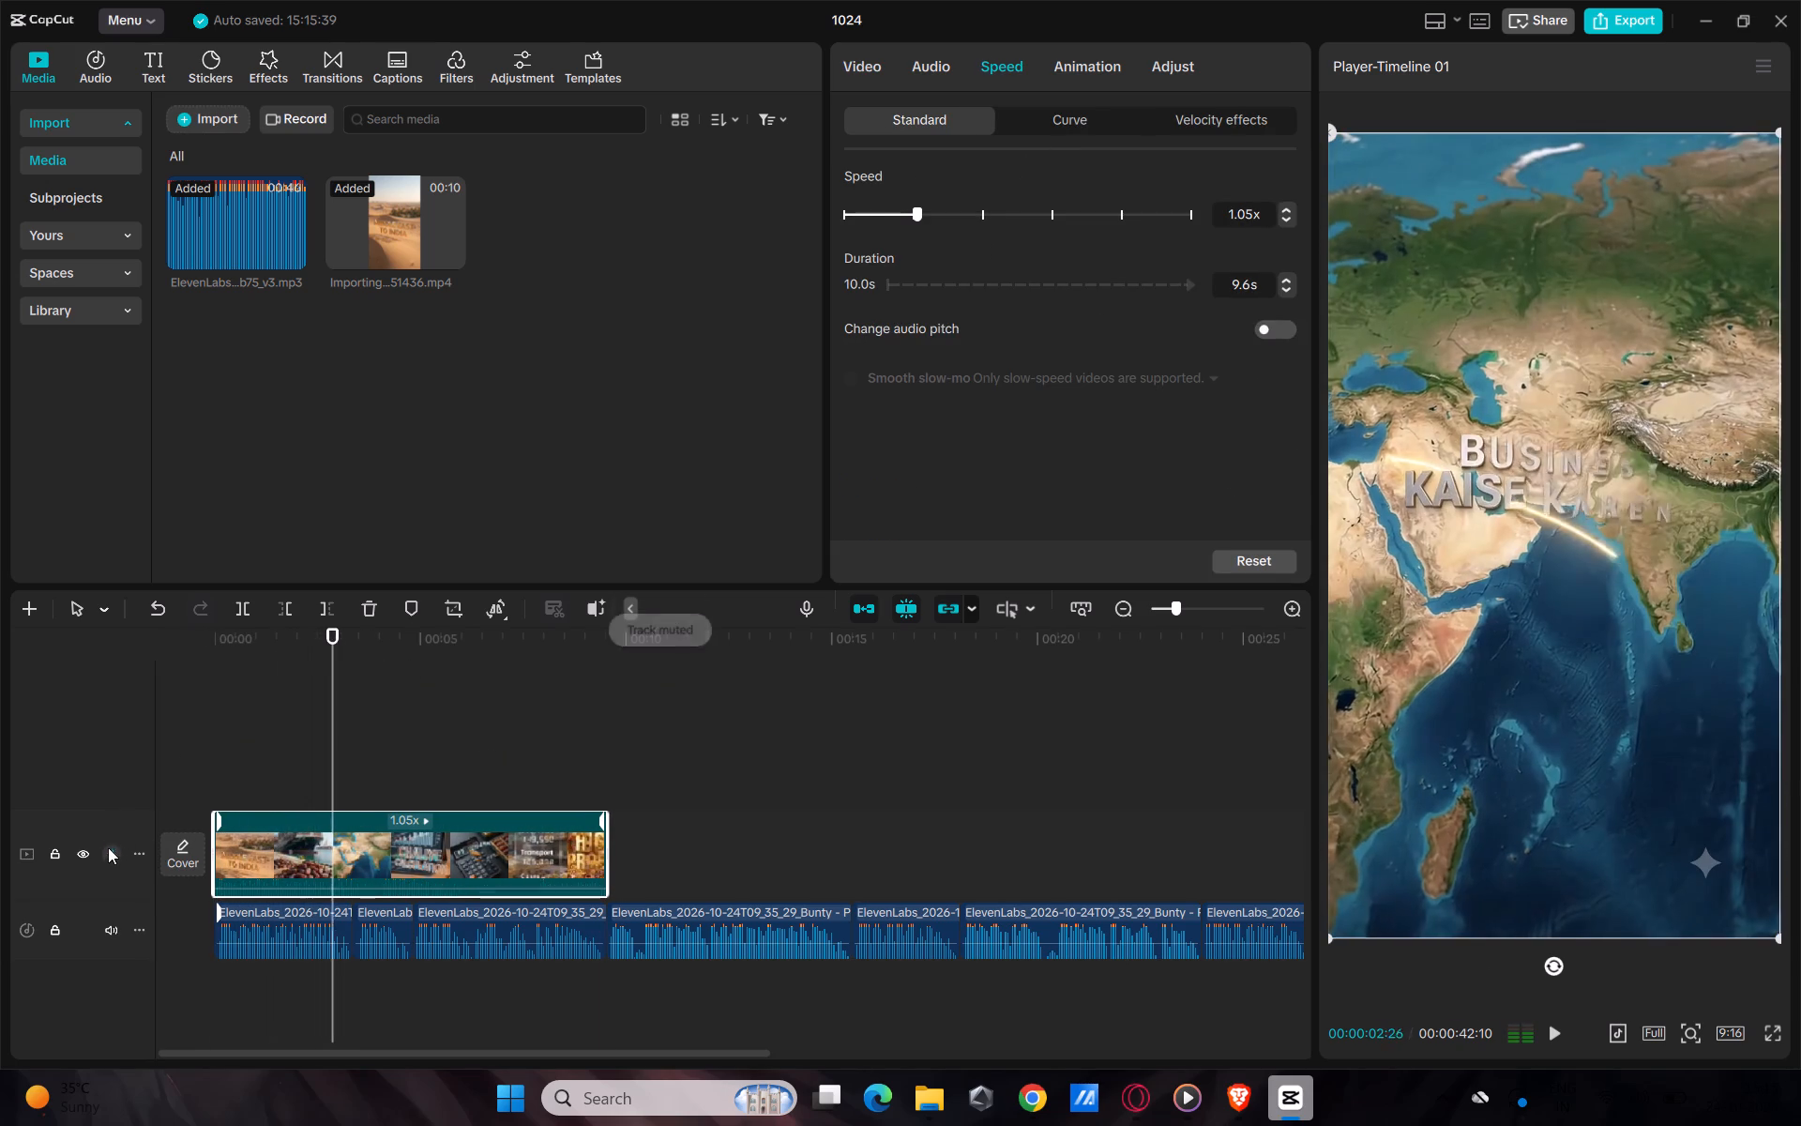
pyautogui.moveTo(280, 644); pyautogui.dragTo(275, 656)
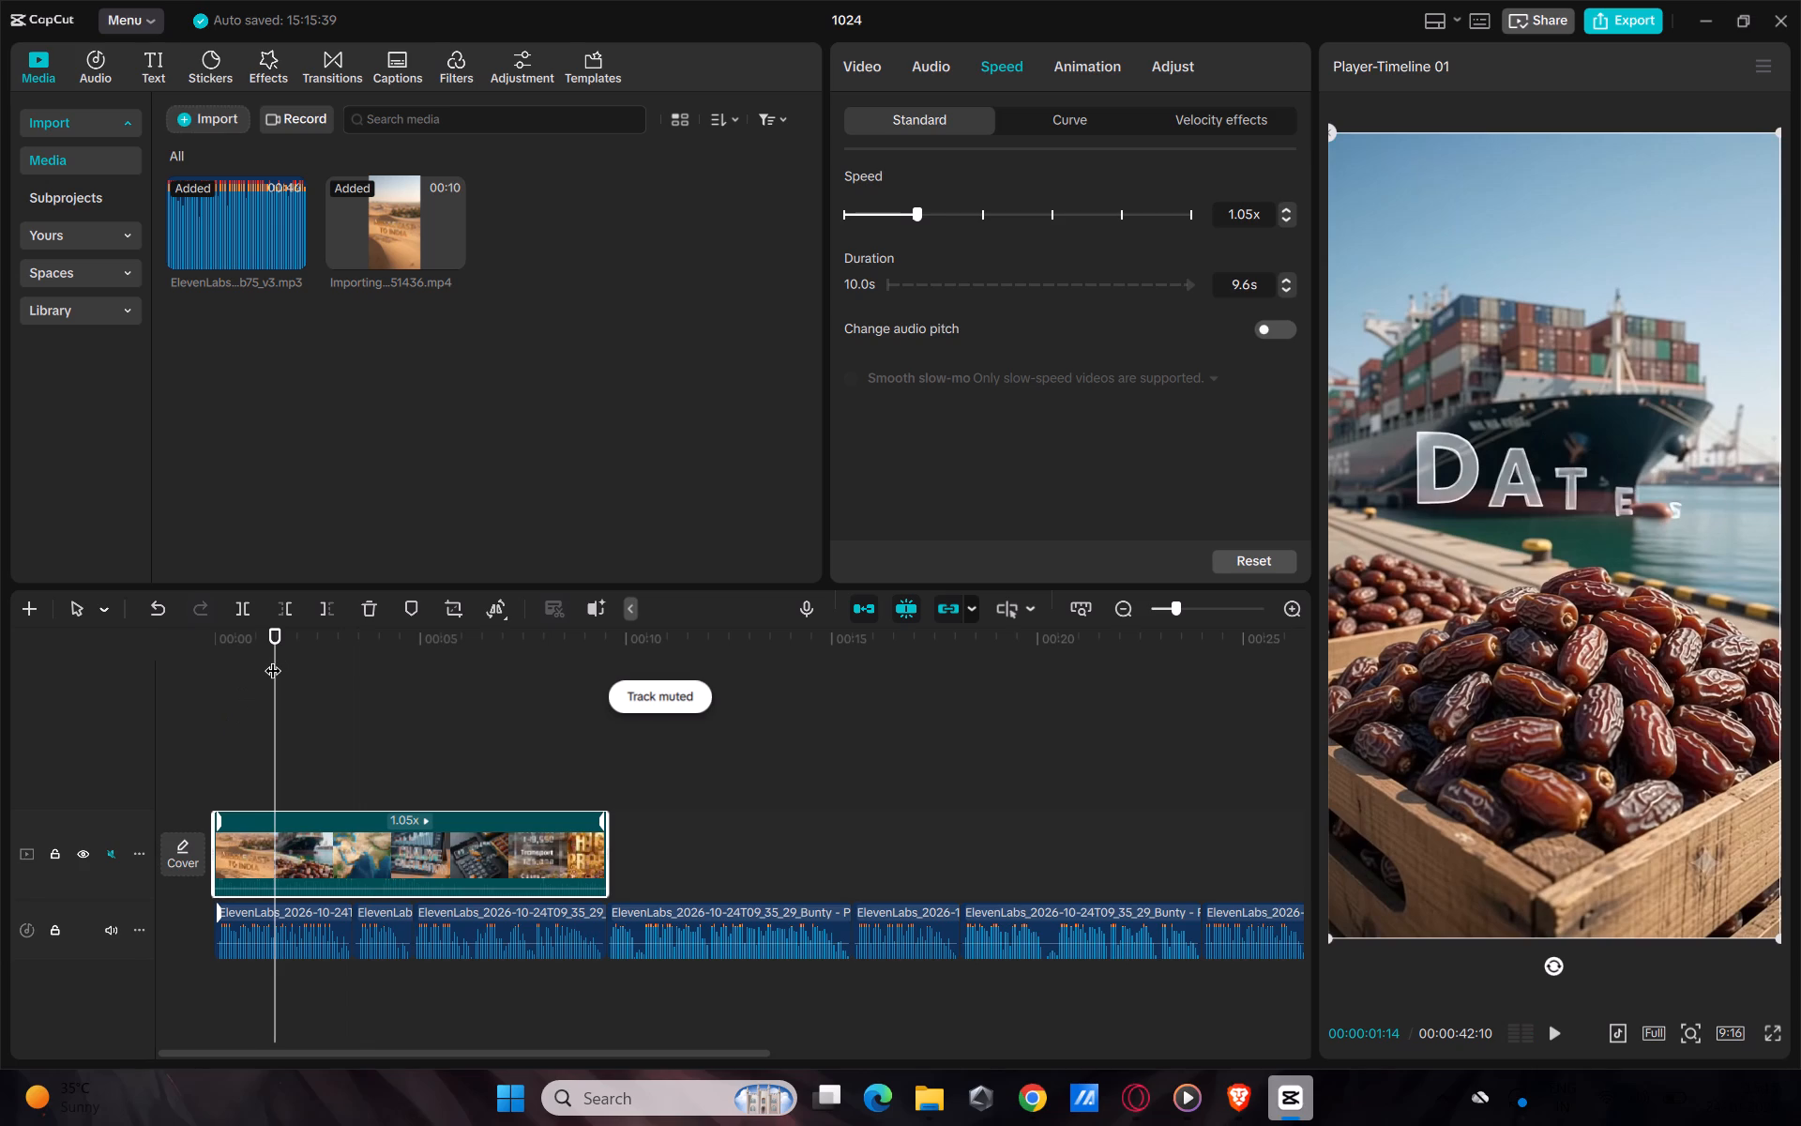
pyautogui.press('space')
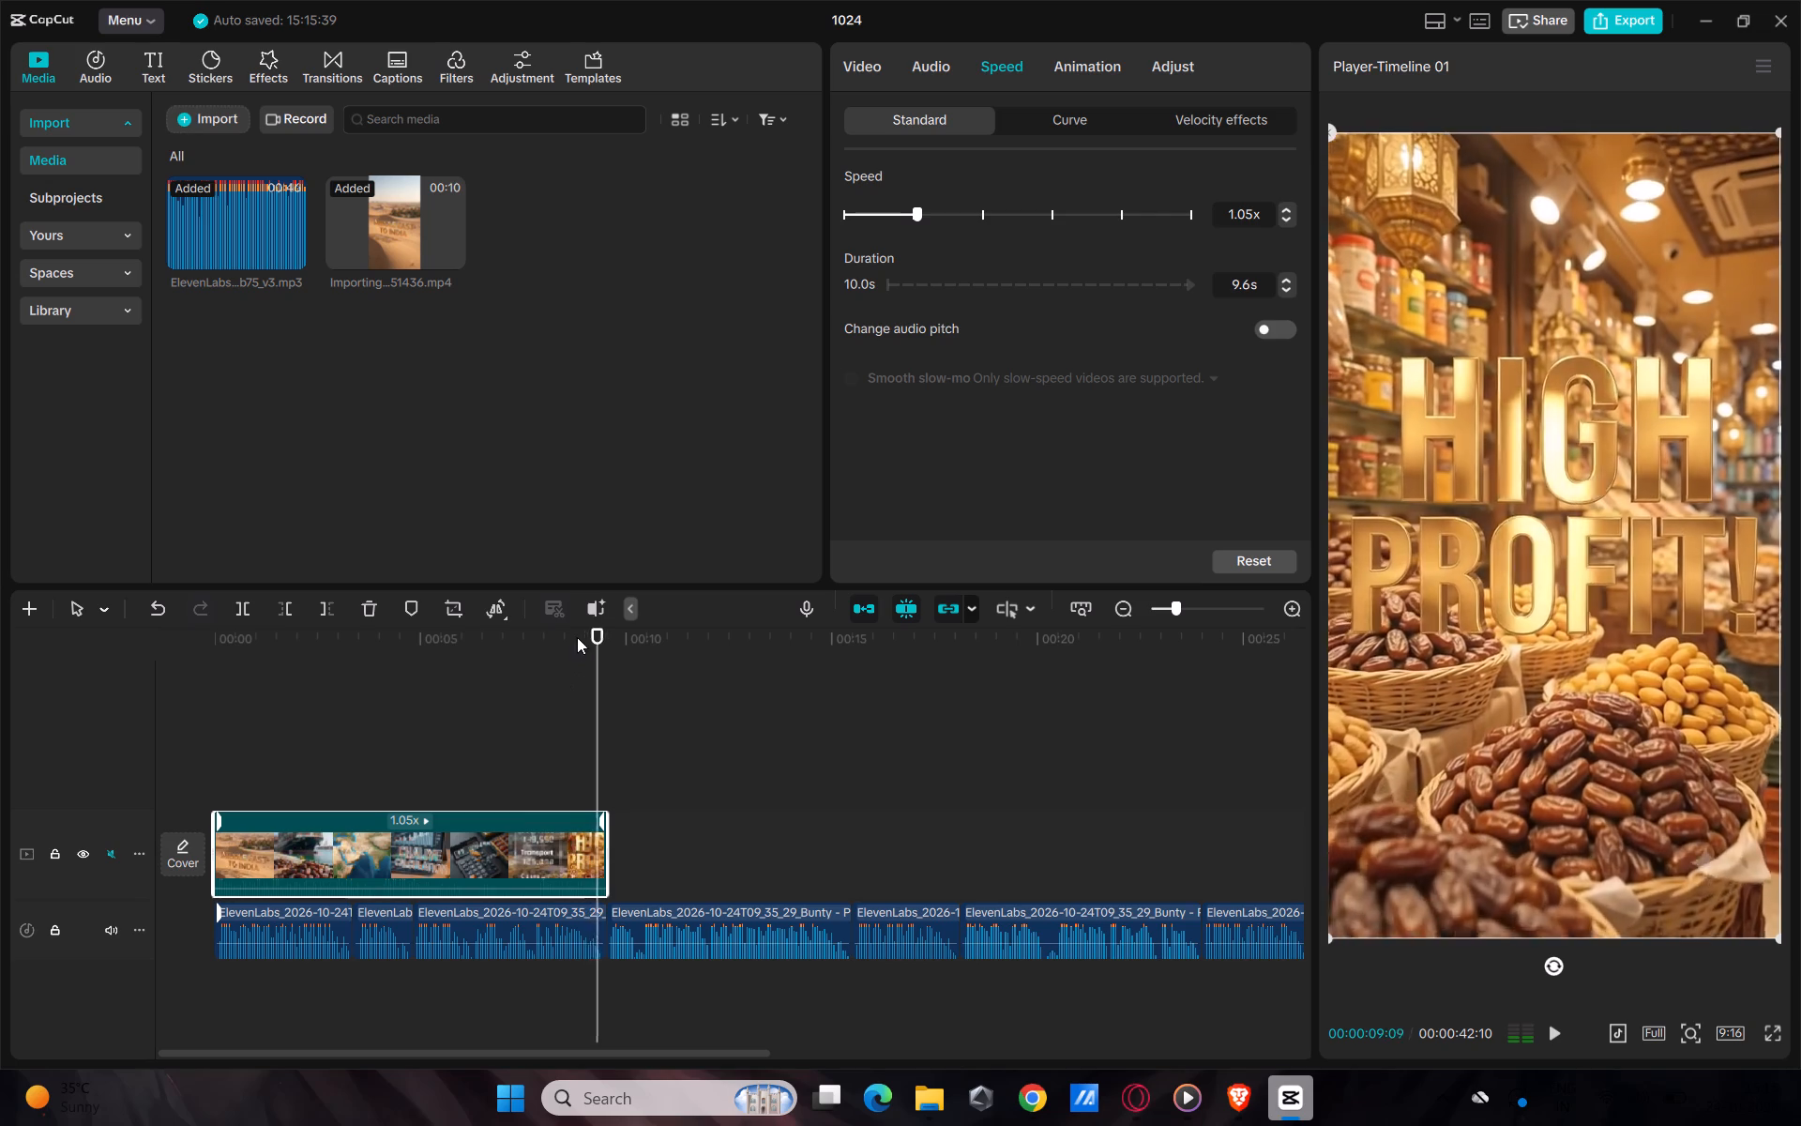
# Split the desert clip at about 00:00:06:08 and delete the part after the cut.
pyautogui.moveTo(578, 637); pyautogui.dragTo(473, 703)
pyautogui.hotkey('ctrl', 'b')
pyautogui.press('BackSpace')
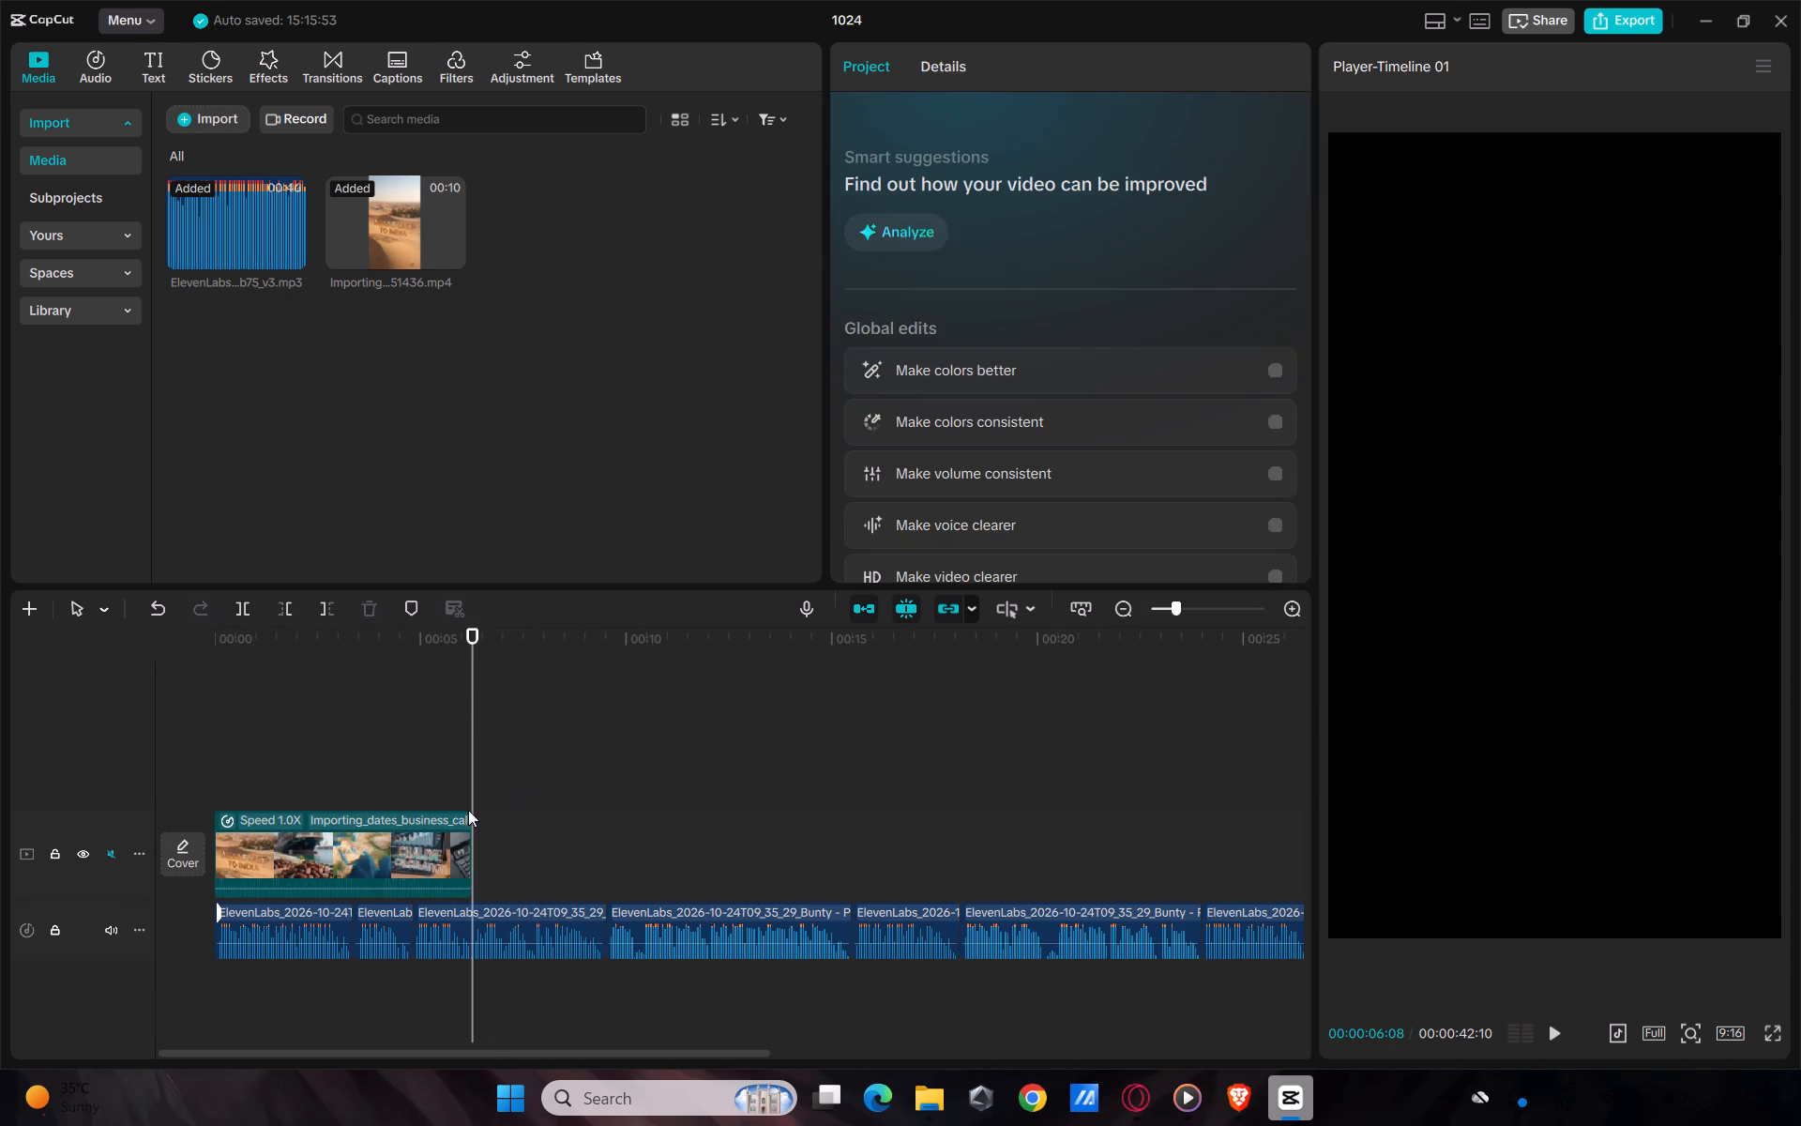
# Speed up the trimmed desert clip to 1.36x so it ends where the third voiceover segment starts.
pyautogui.click(401, 841)
pyautogui.click(995, 71)
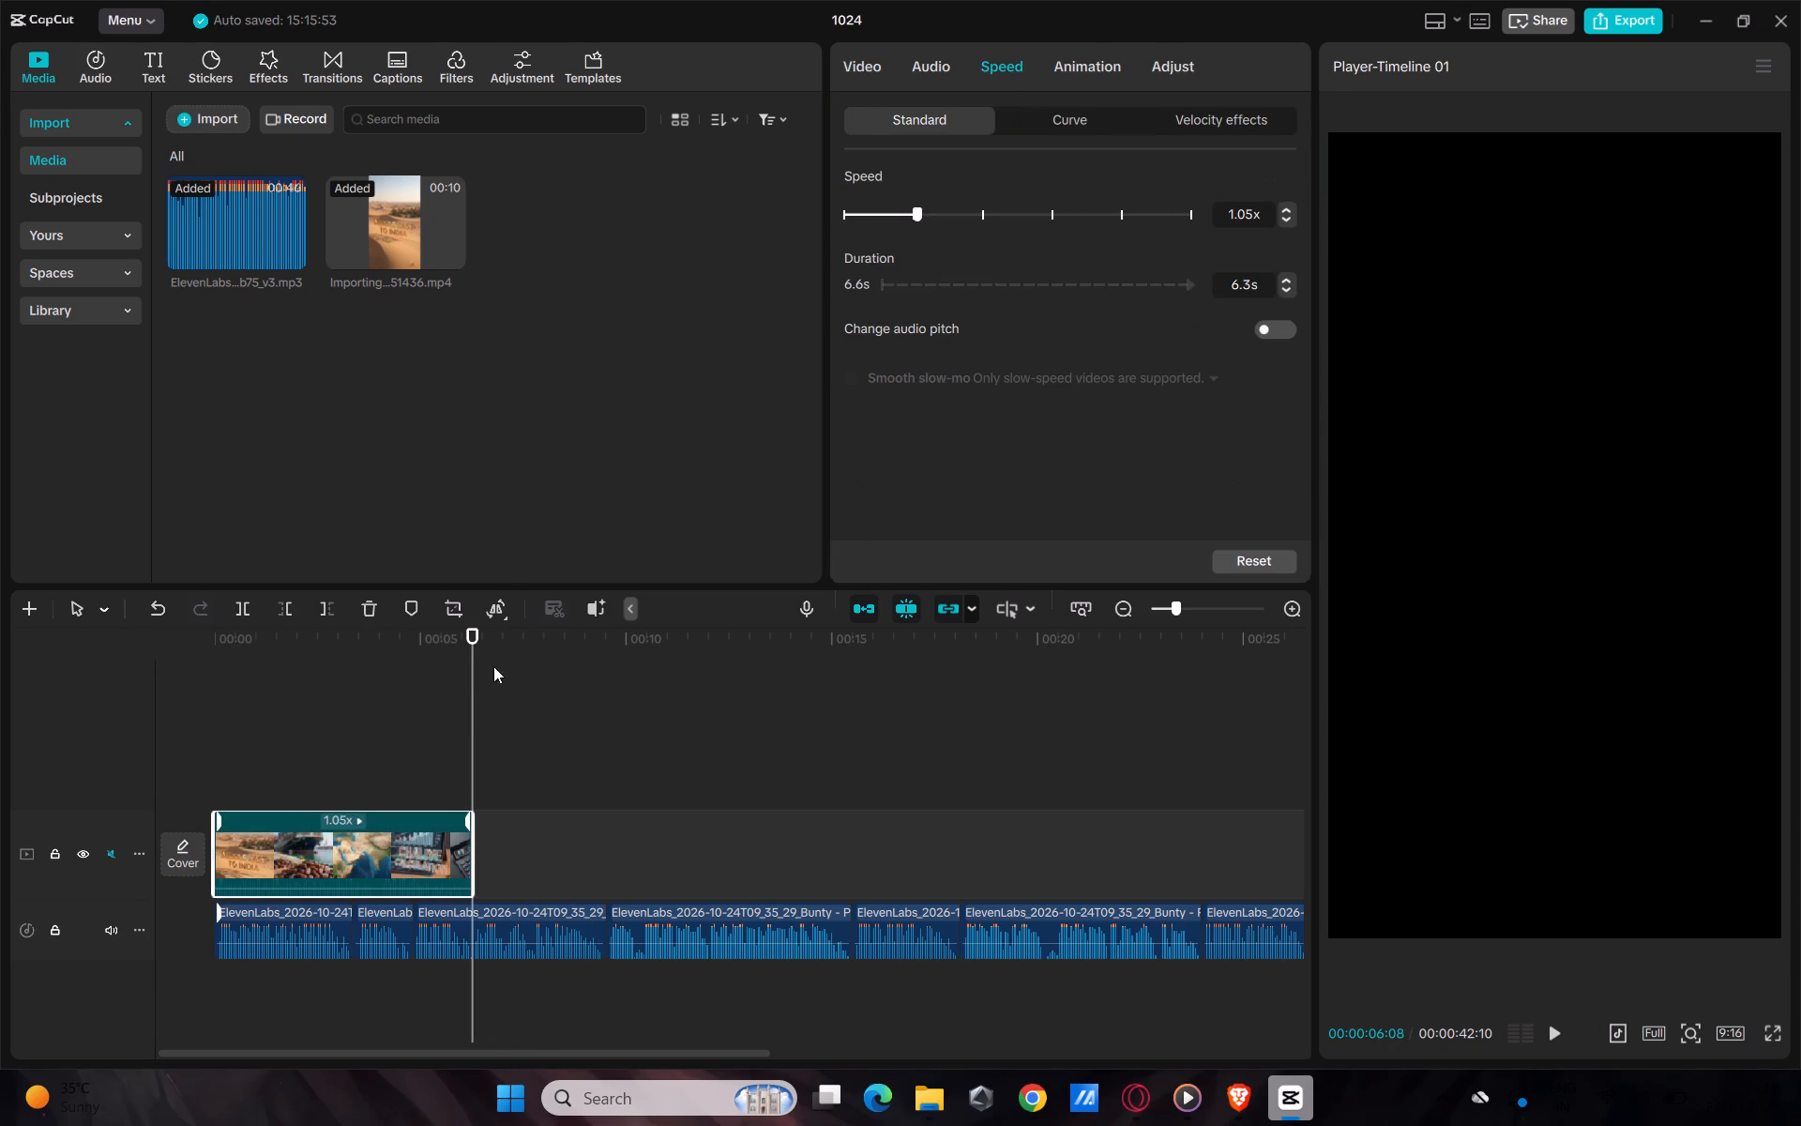
pyautogui.moveTo(464, 821); pyautogui.dragTo(443, 834)
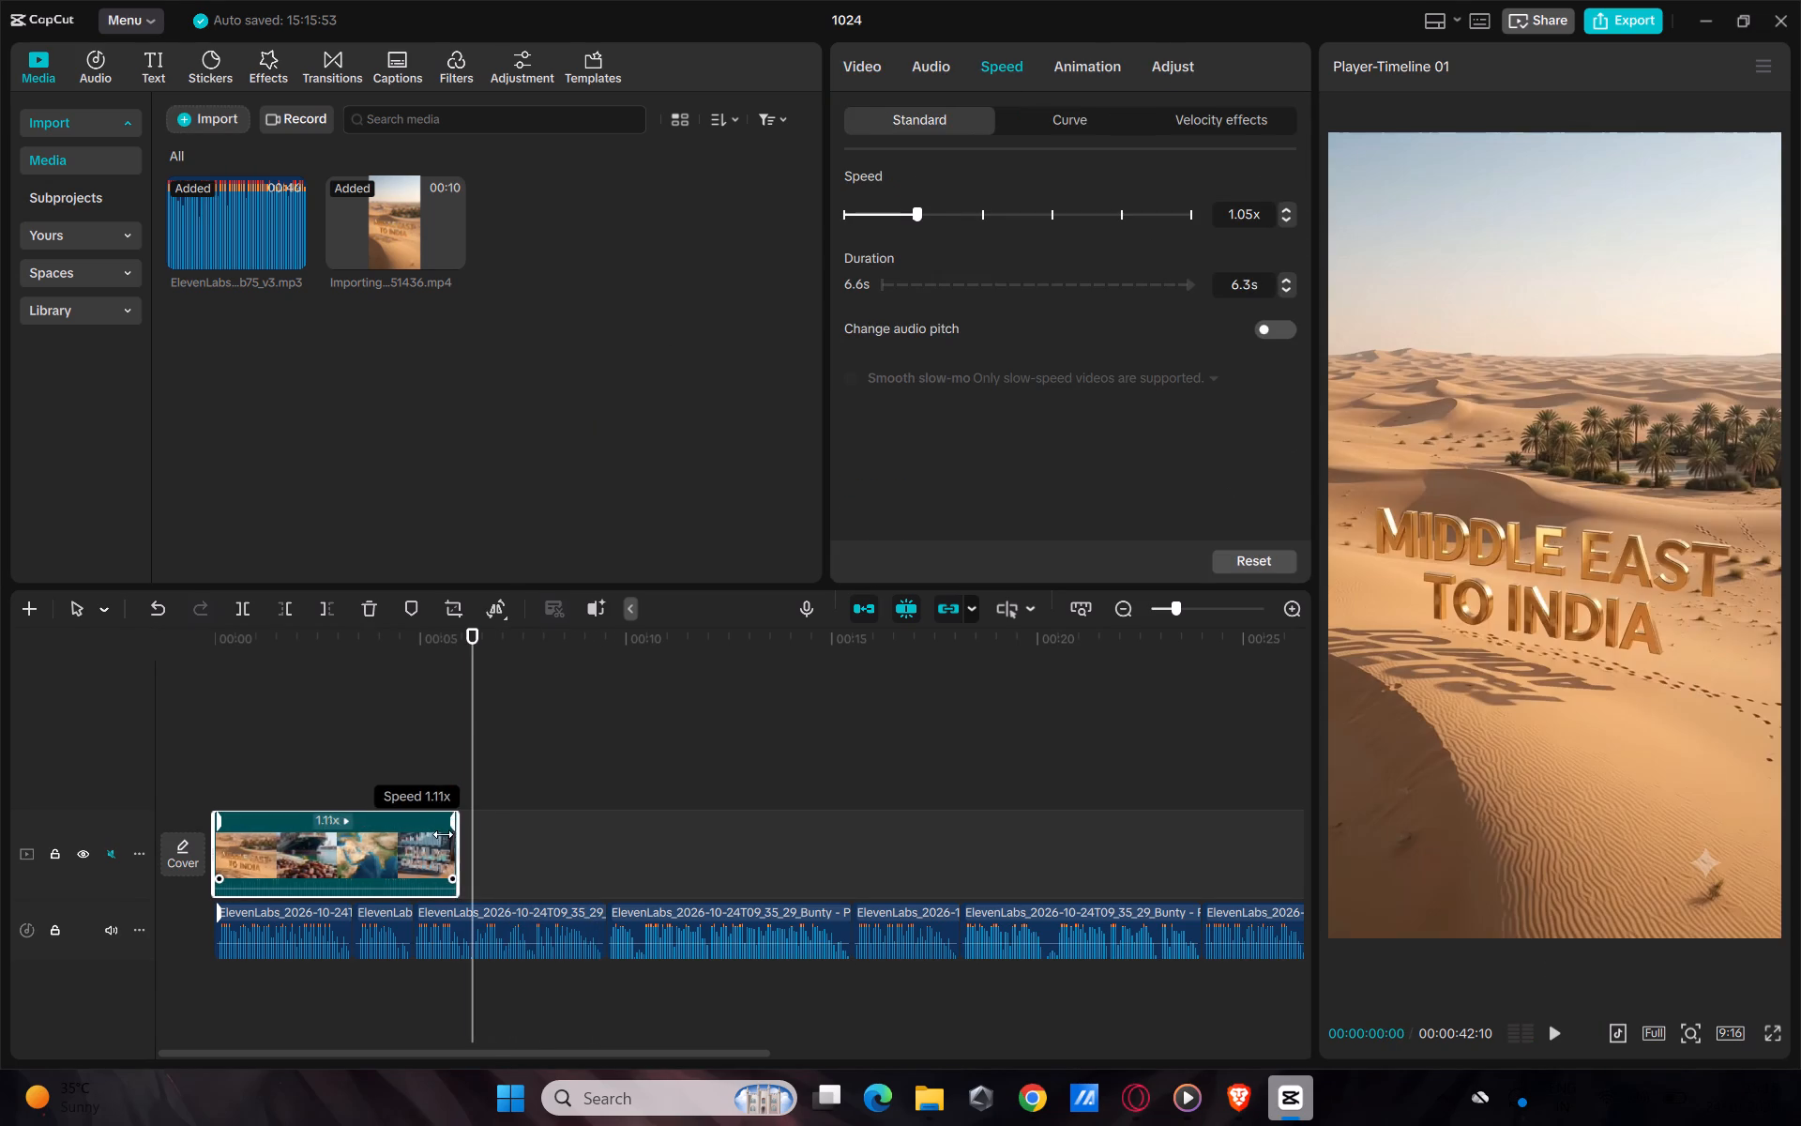
pyautogui.moveTo(443, 834); pyautogui.dragTo(407, 856)
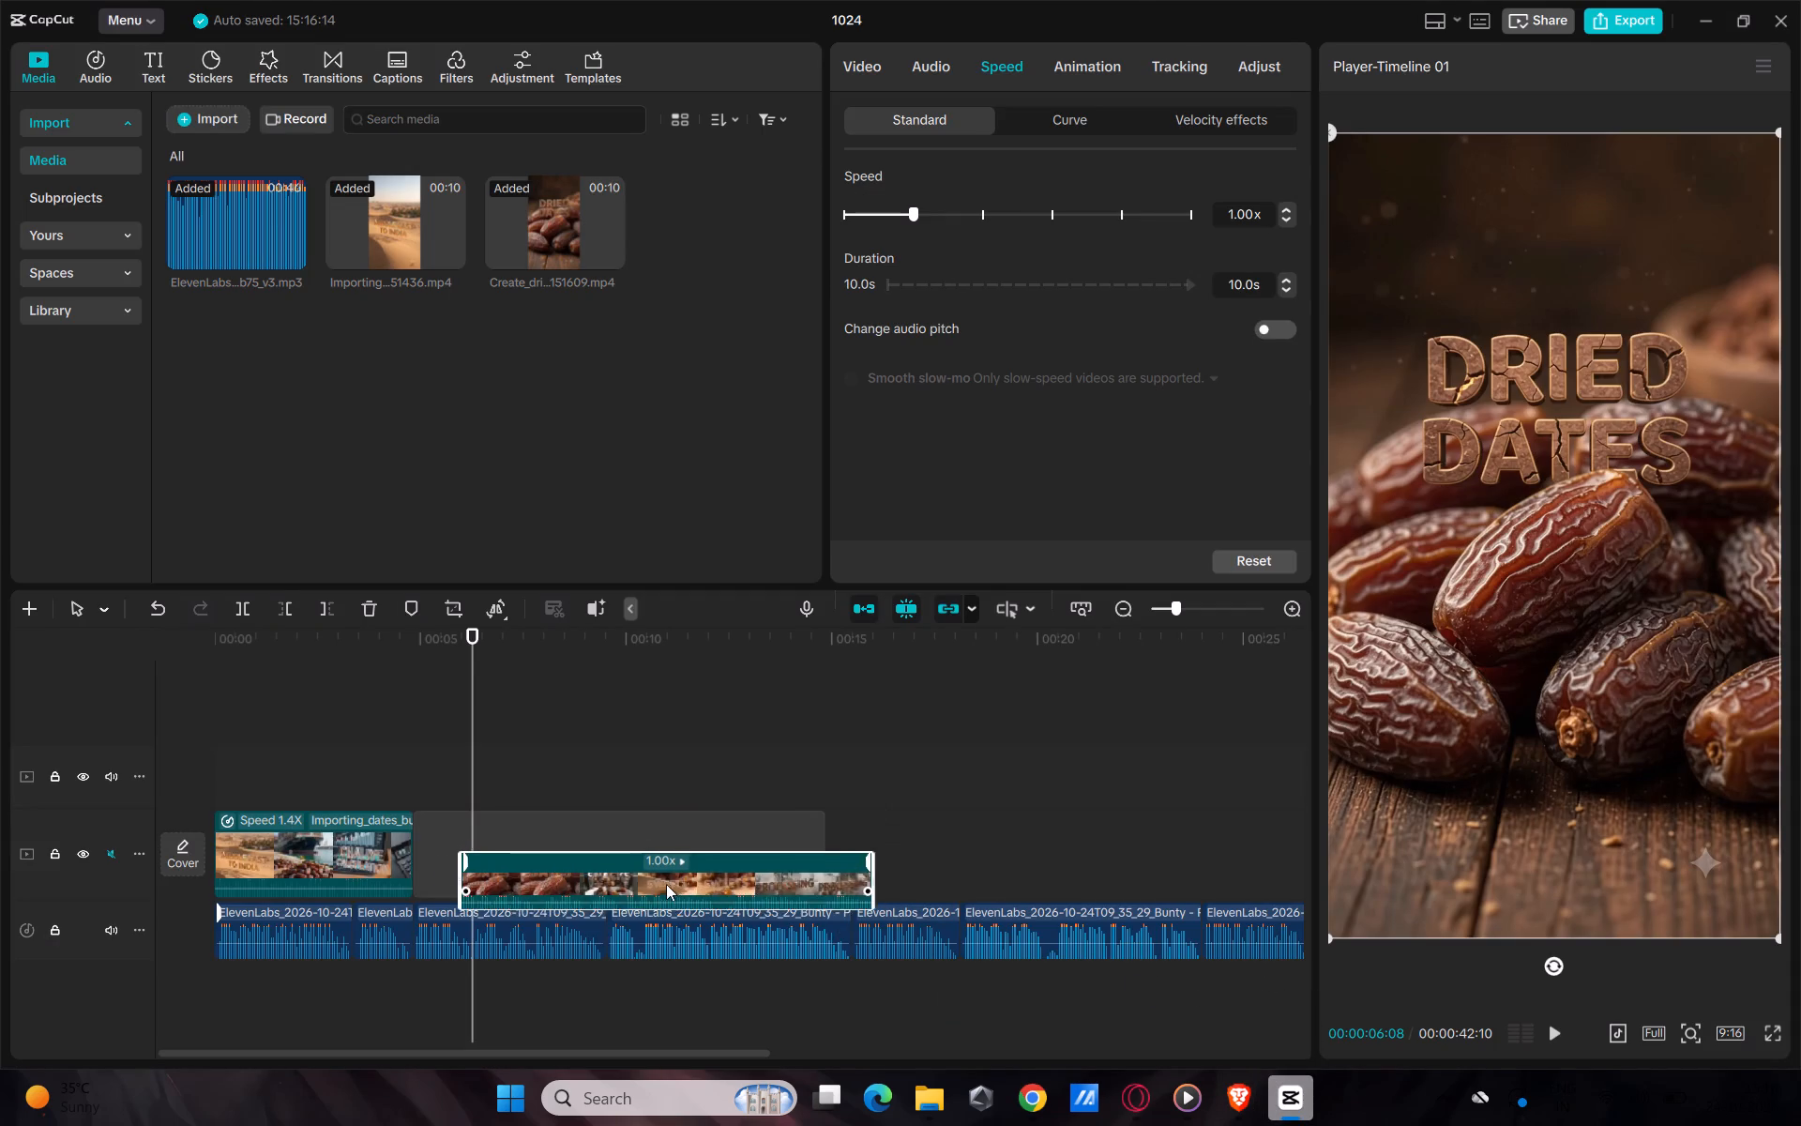
pyautogui.moveTo(666, 884); pyautogui.dragTo(633, 866)
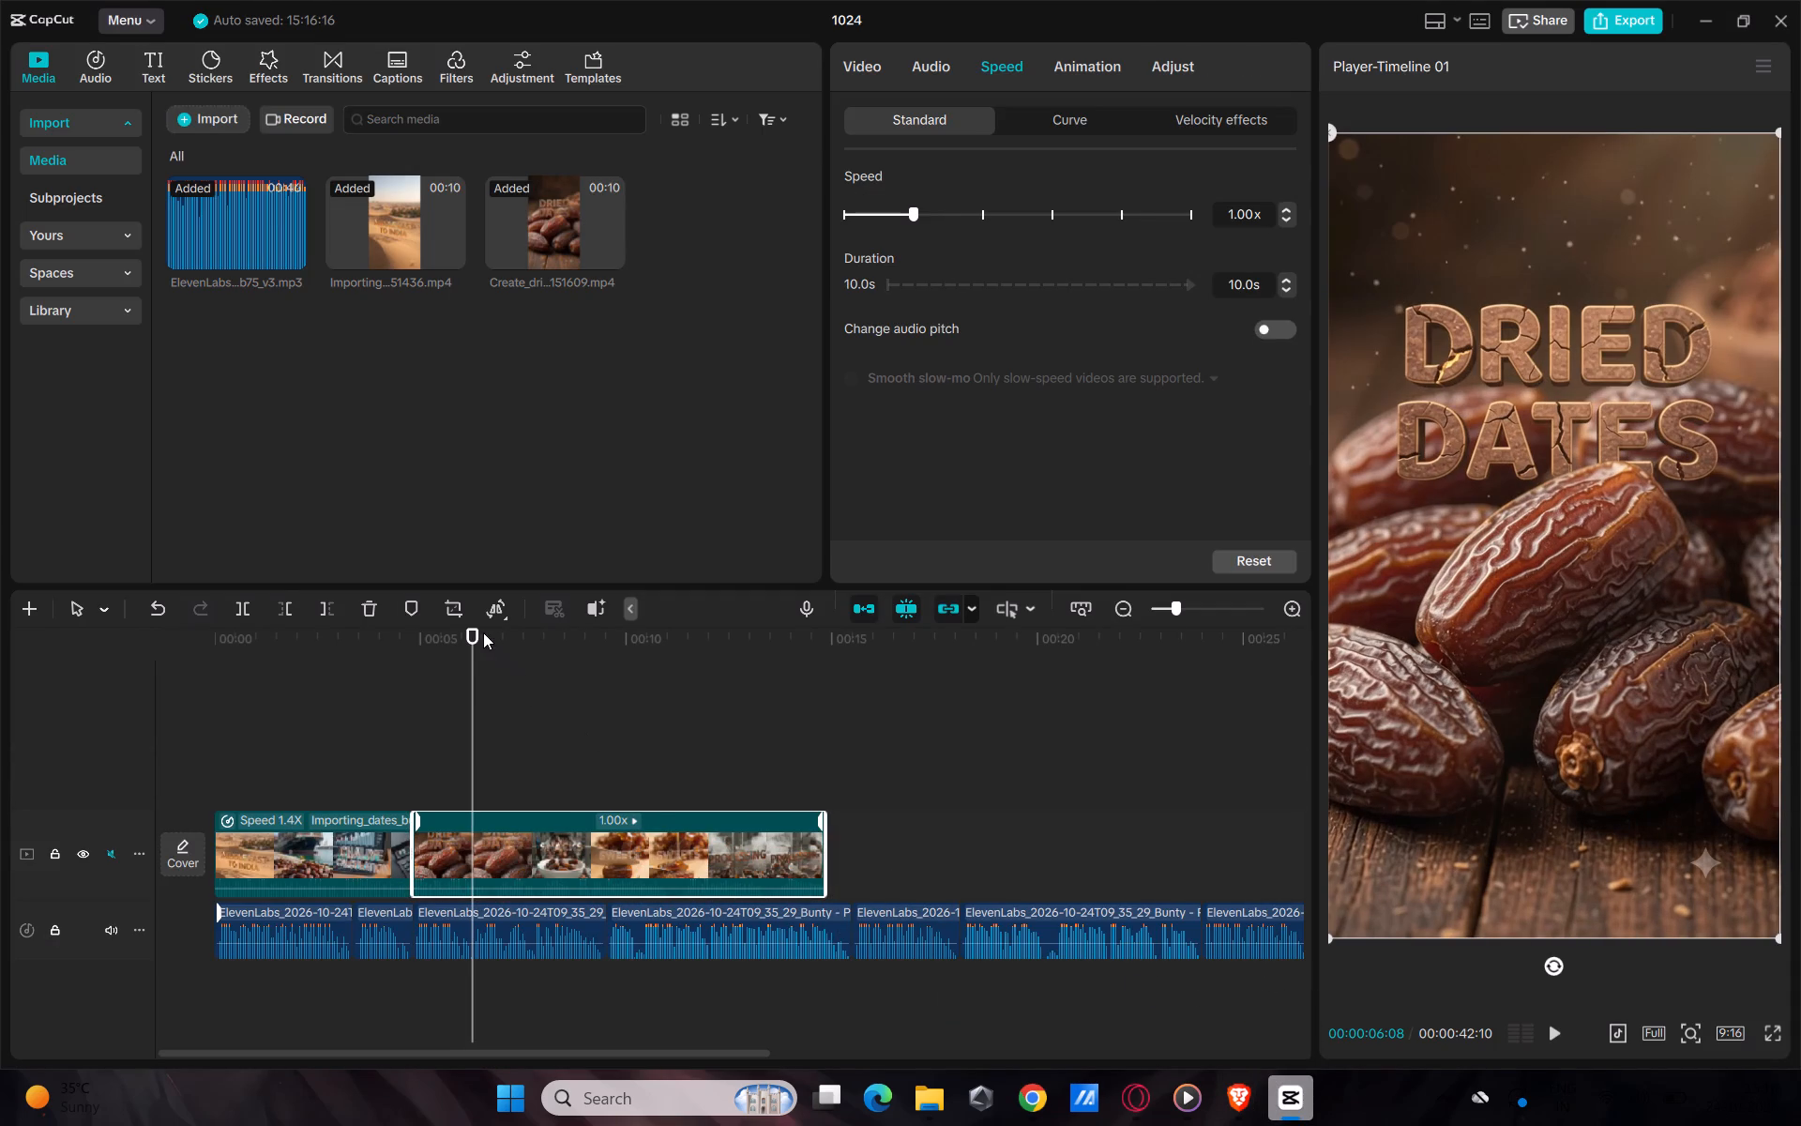
# Play the "Dried Dates" clip, speed it up to 2.13x to end with the third voiceover segment, and check its playback.
pyautogui.moveTo(477, 632); pyautogui.dragTo(406, 732)
pyautogui.press('space')
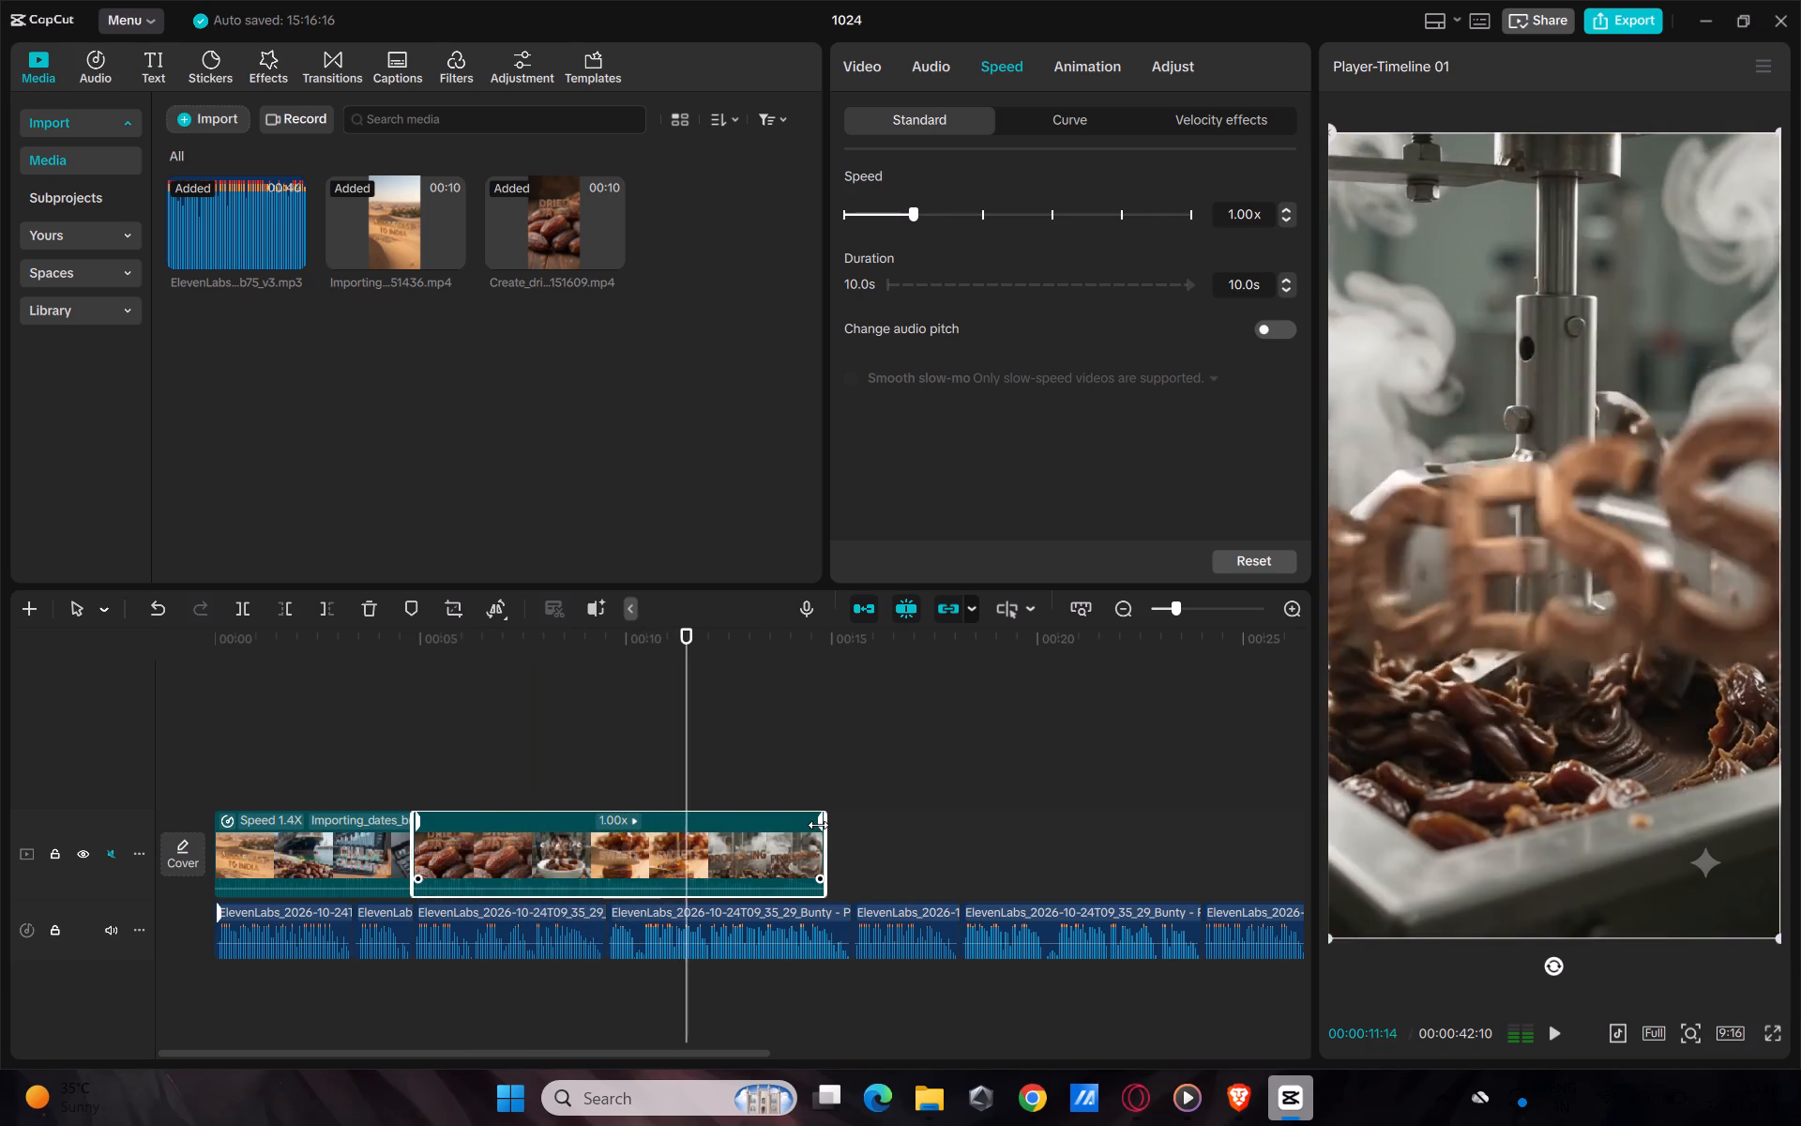
pyautogui.moveTo(818, 825); pyautogui.dragTo(585, 872)
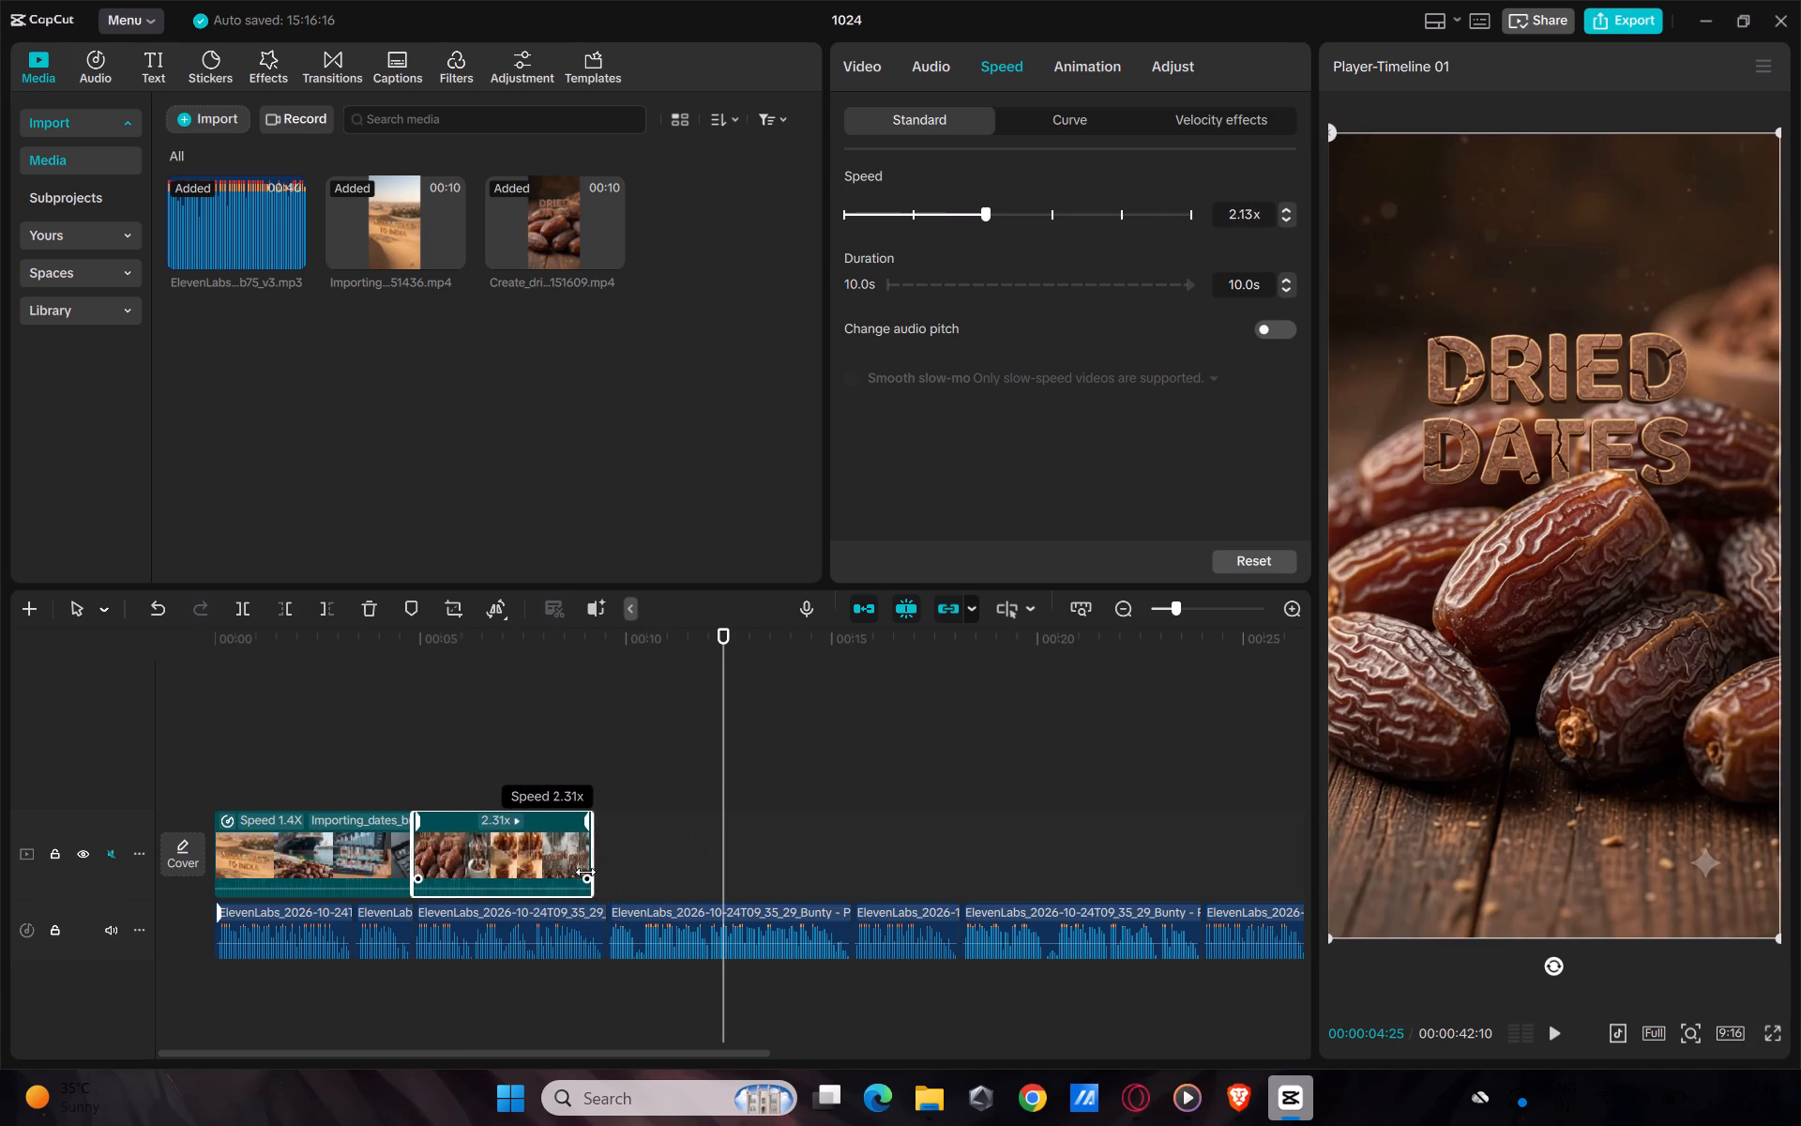
pyautogui.moveTo(585, 872); pyautogui.dragTo(595, 868)
pyautogui.click(520, 661)
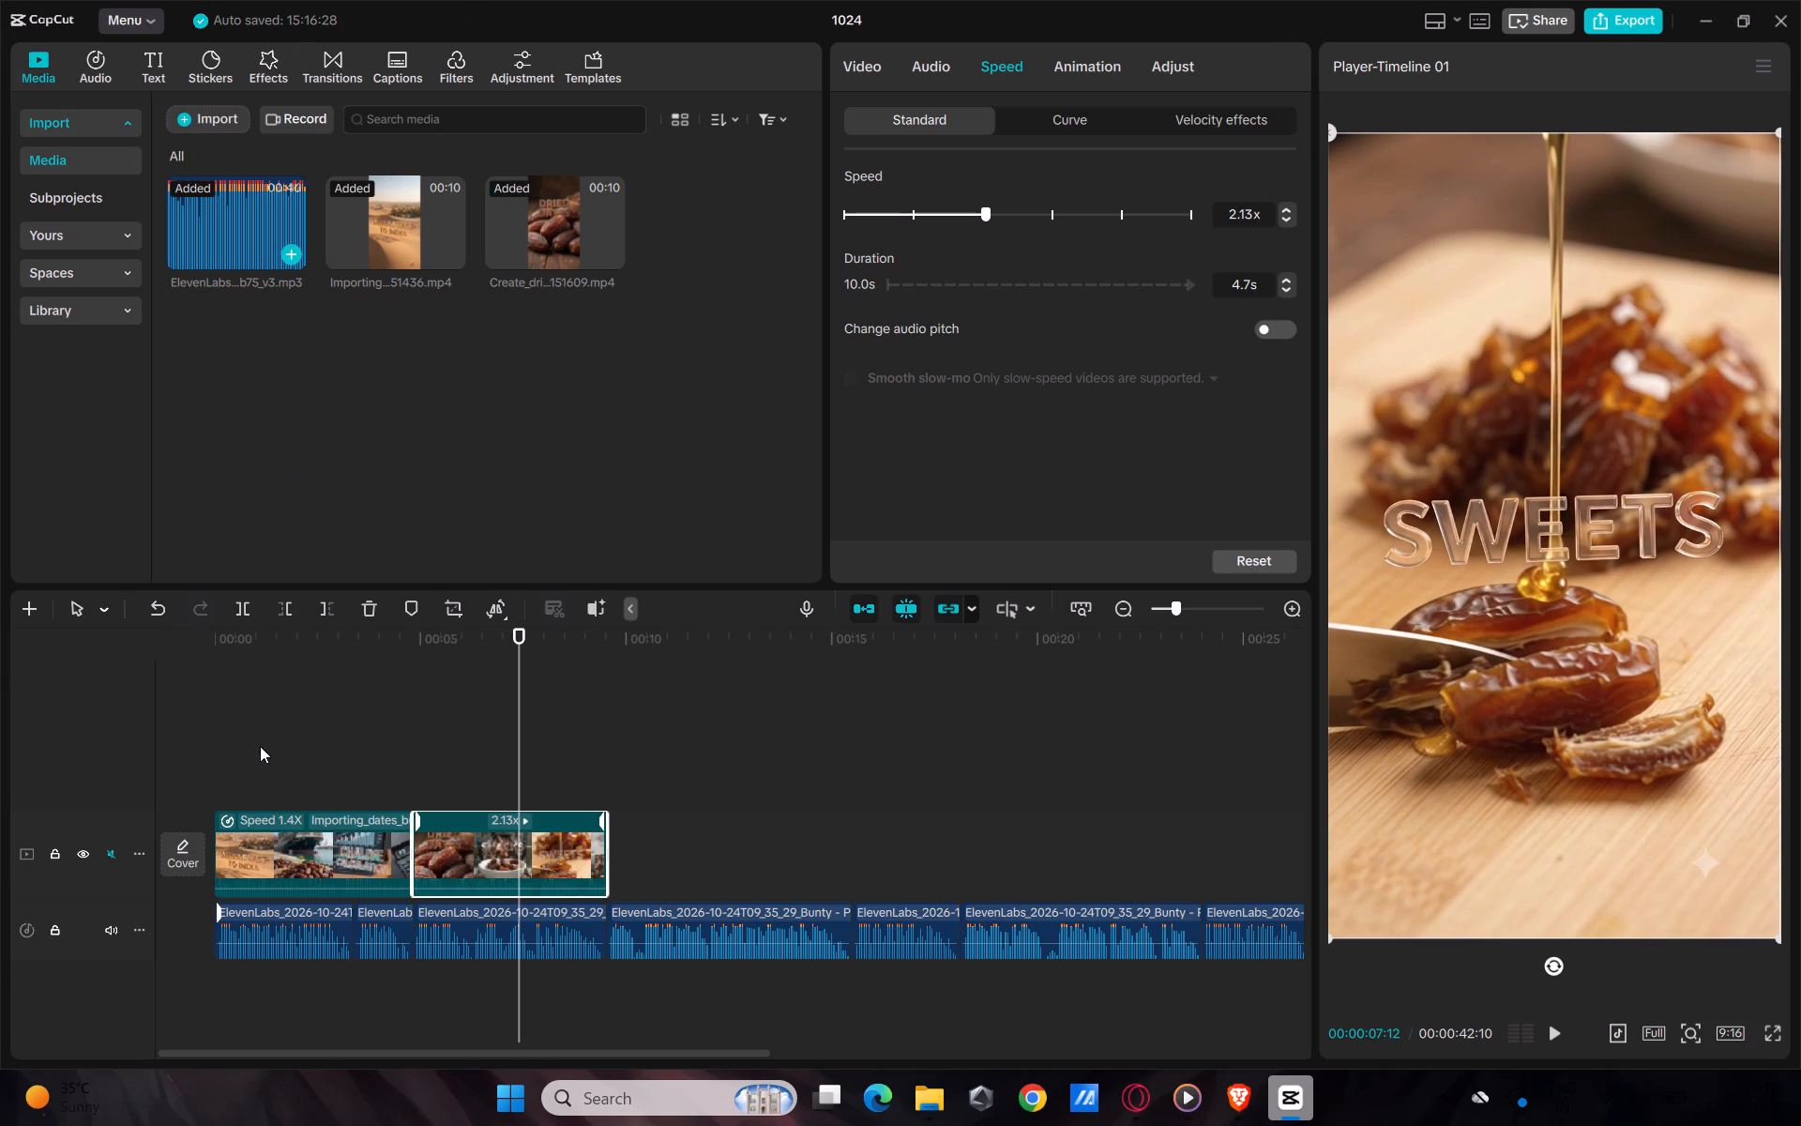
pyautogui.press('space')
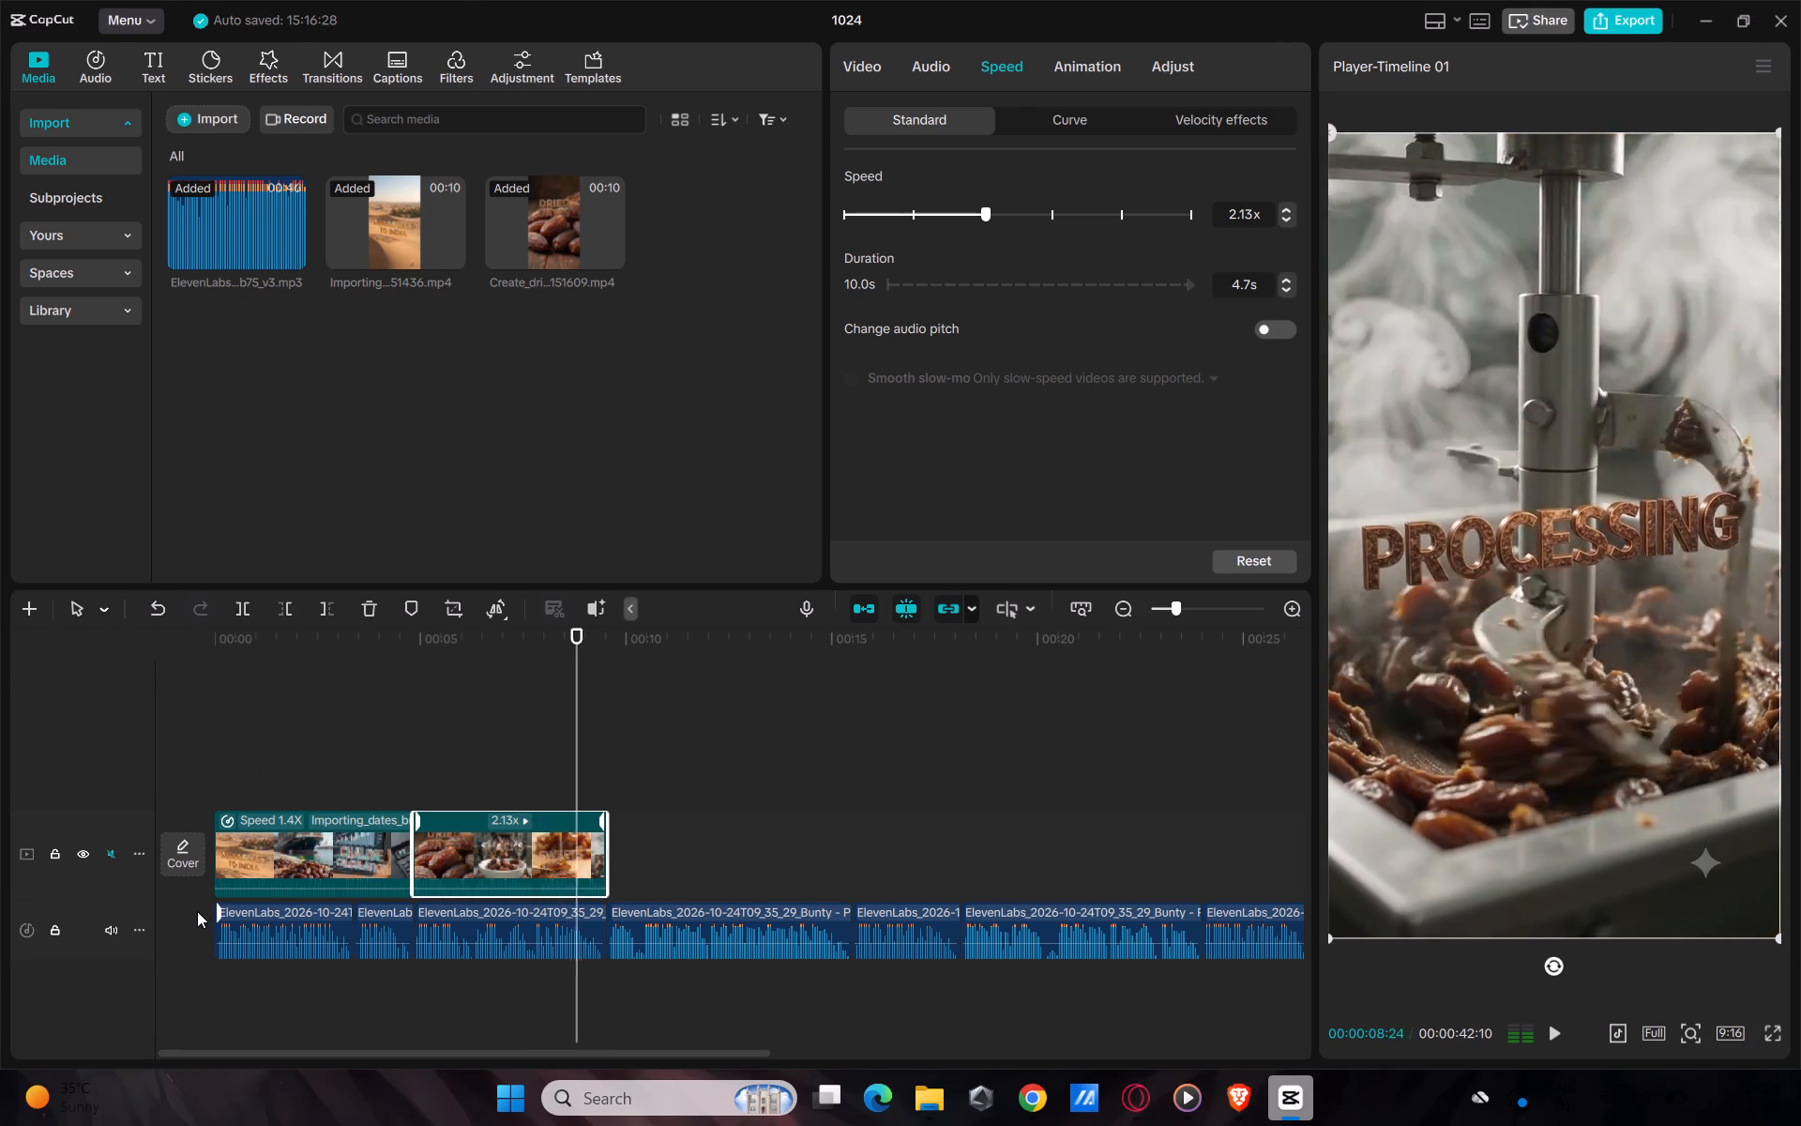
pyautogui.press('space')
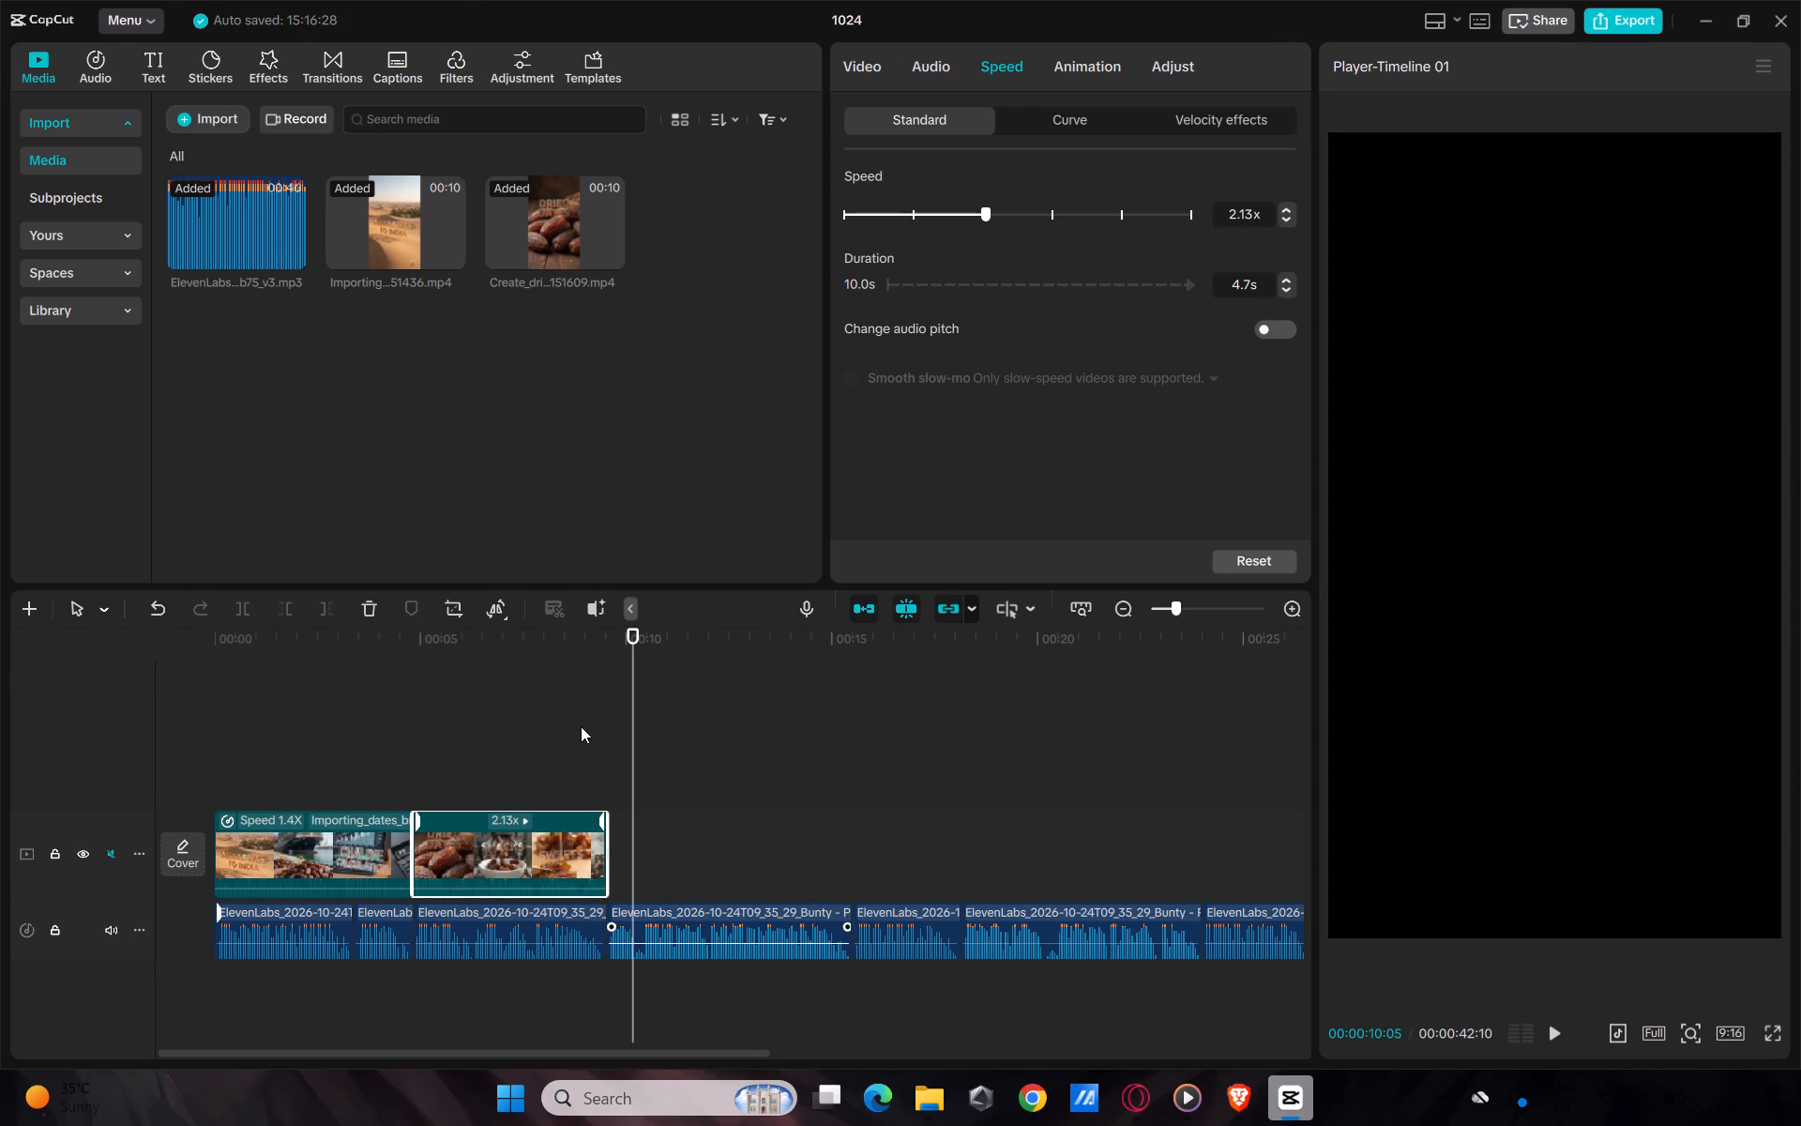
pyautogui.moveTo(629, 644); pyautogui.dragTo(602, 750)
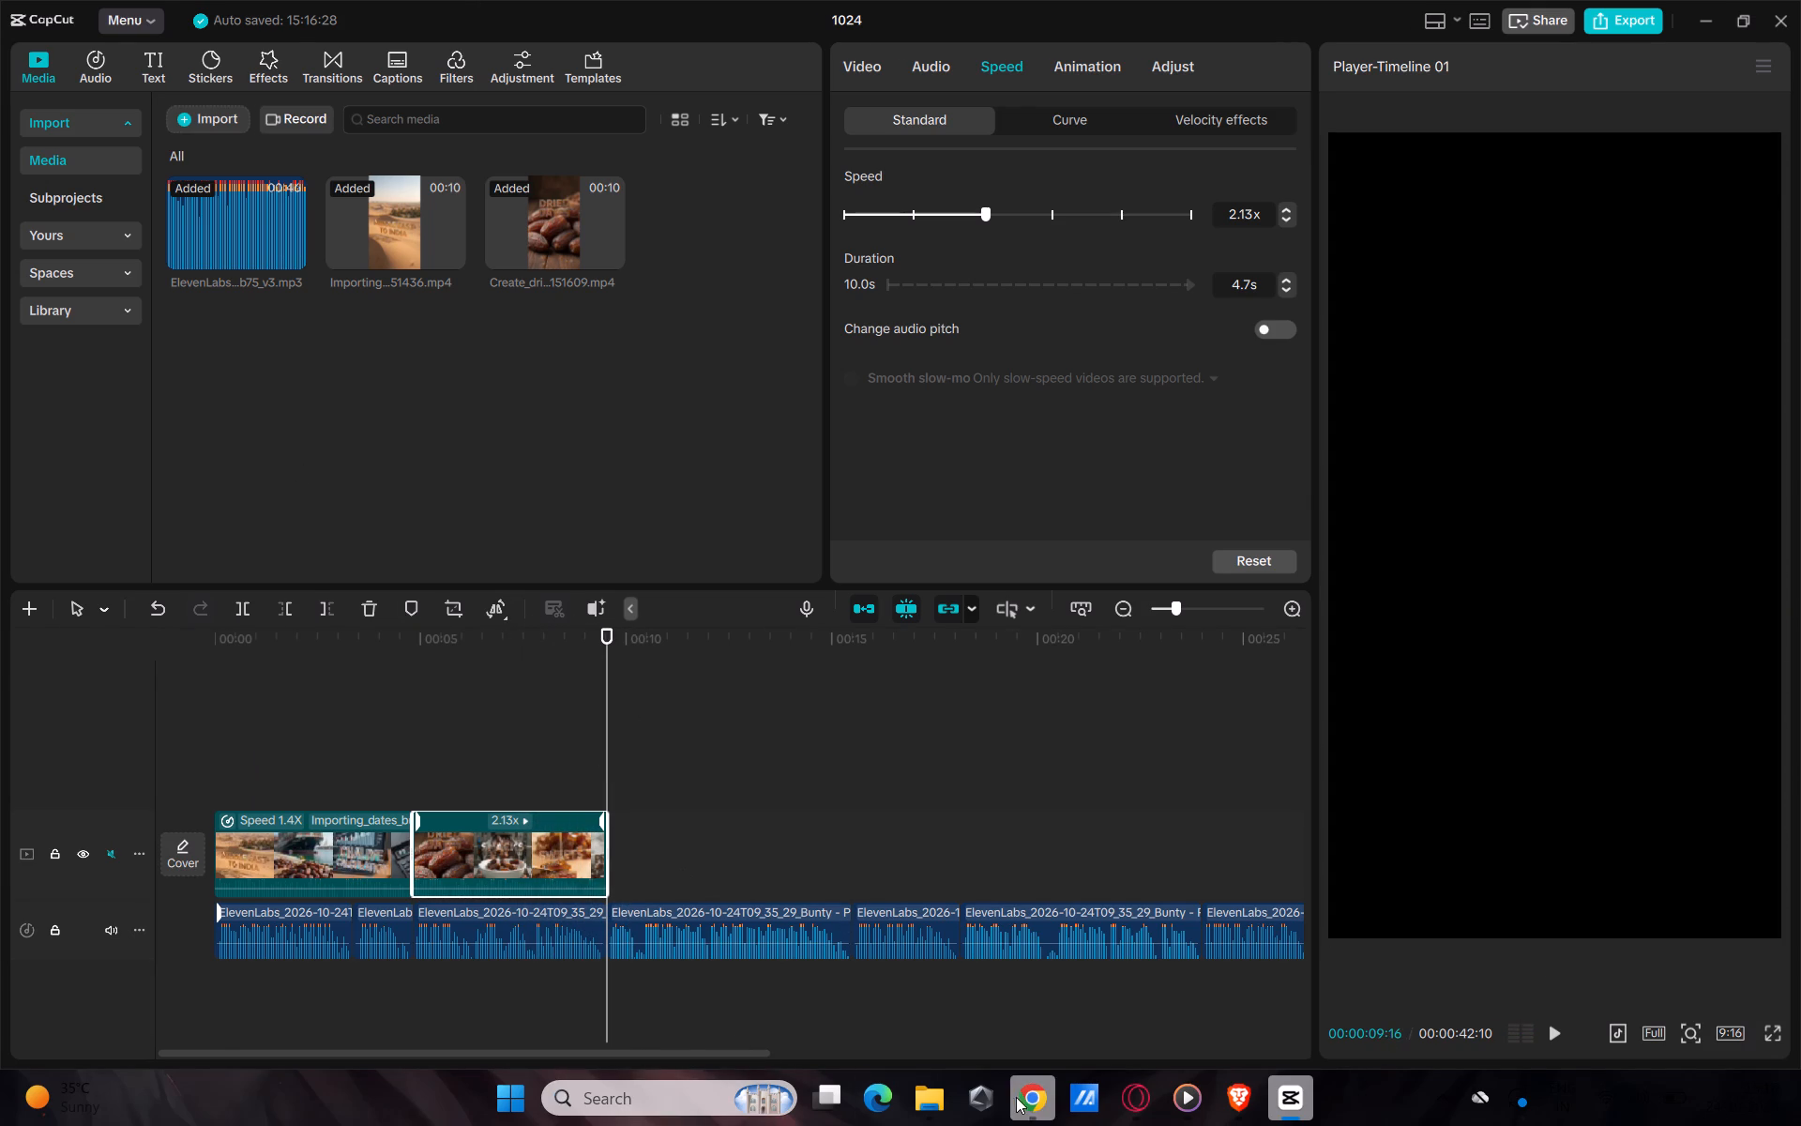
# Switch to Google Flow and download the "Dates" wooden-bowl clip at 720p original size.
pyautogui.click(1022, 1096)
pyautogui.click(1106, 123)
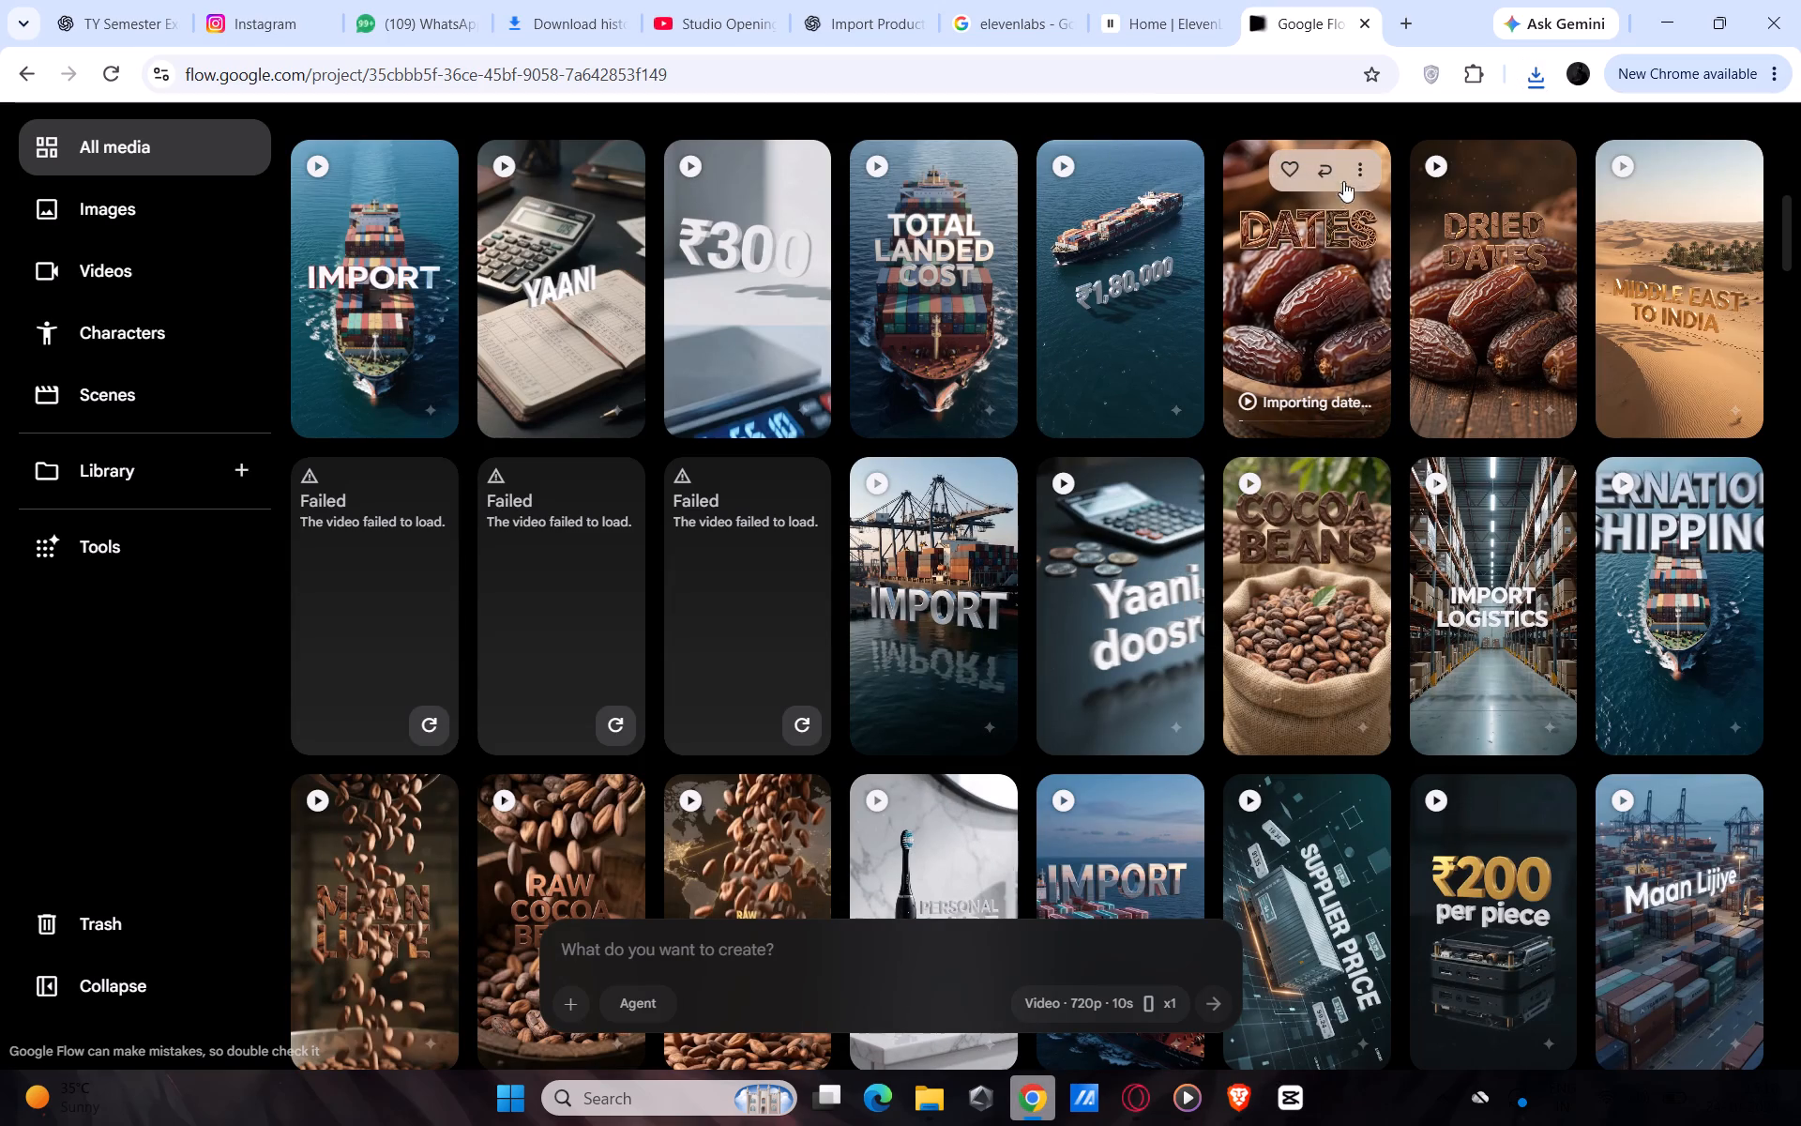
pyautogui.click(1366, 169)
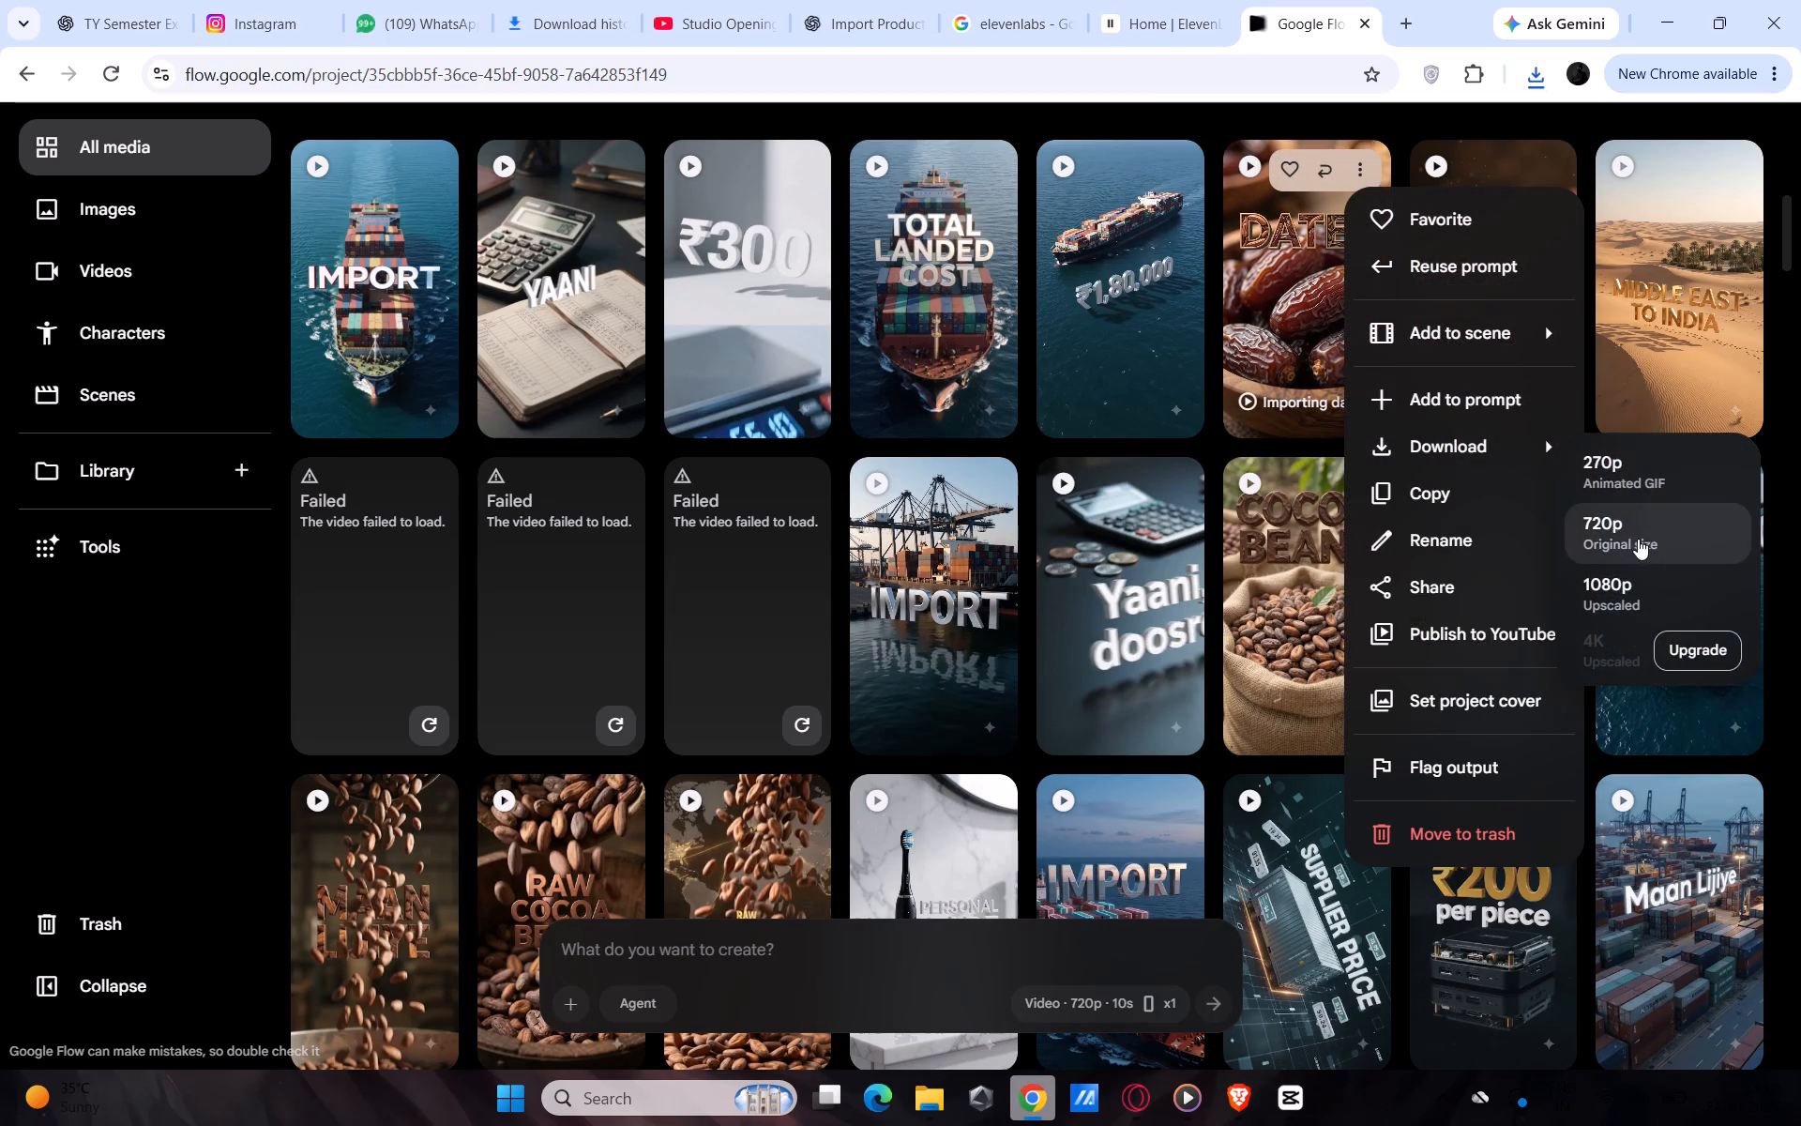
pyautogui.click(1638, 539)
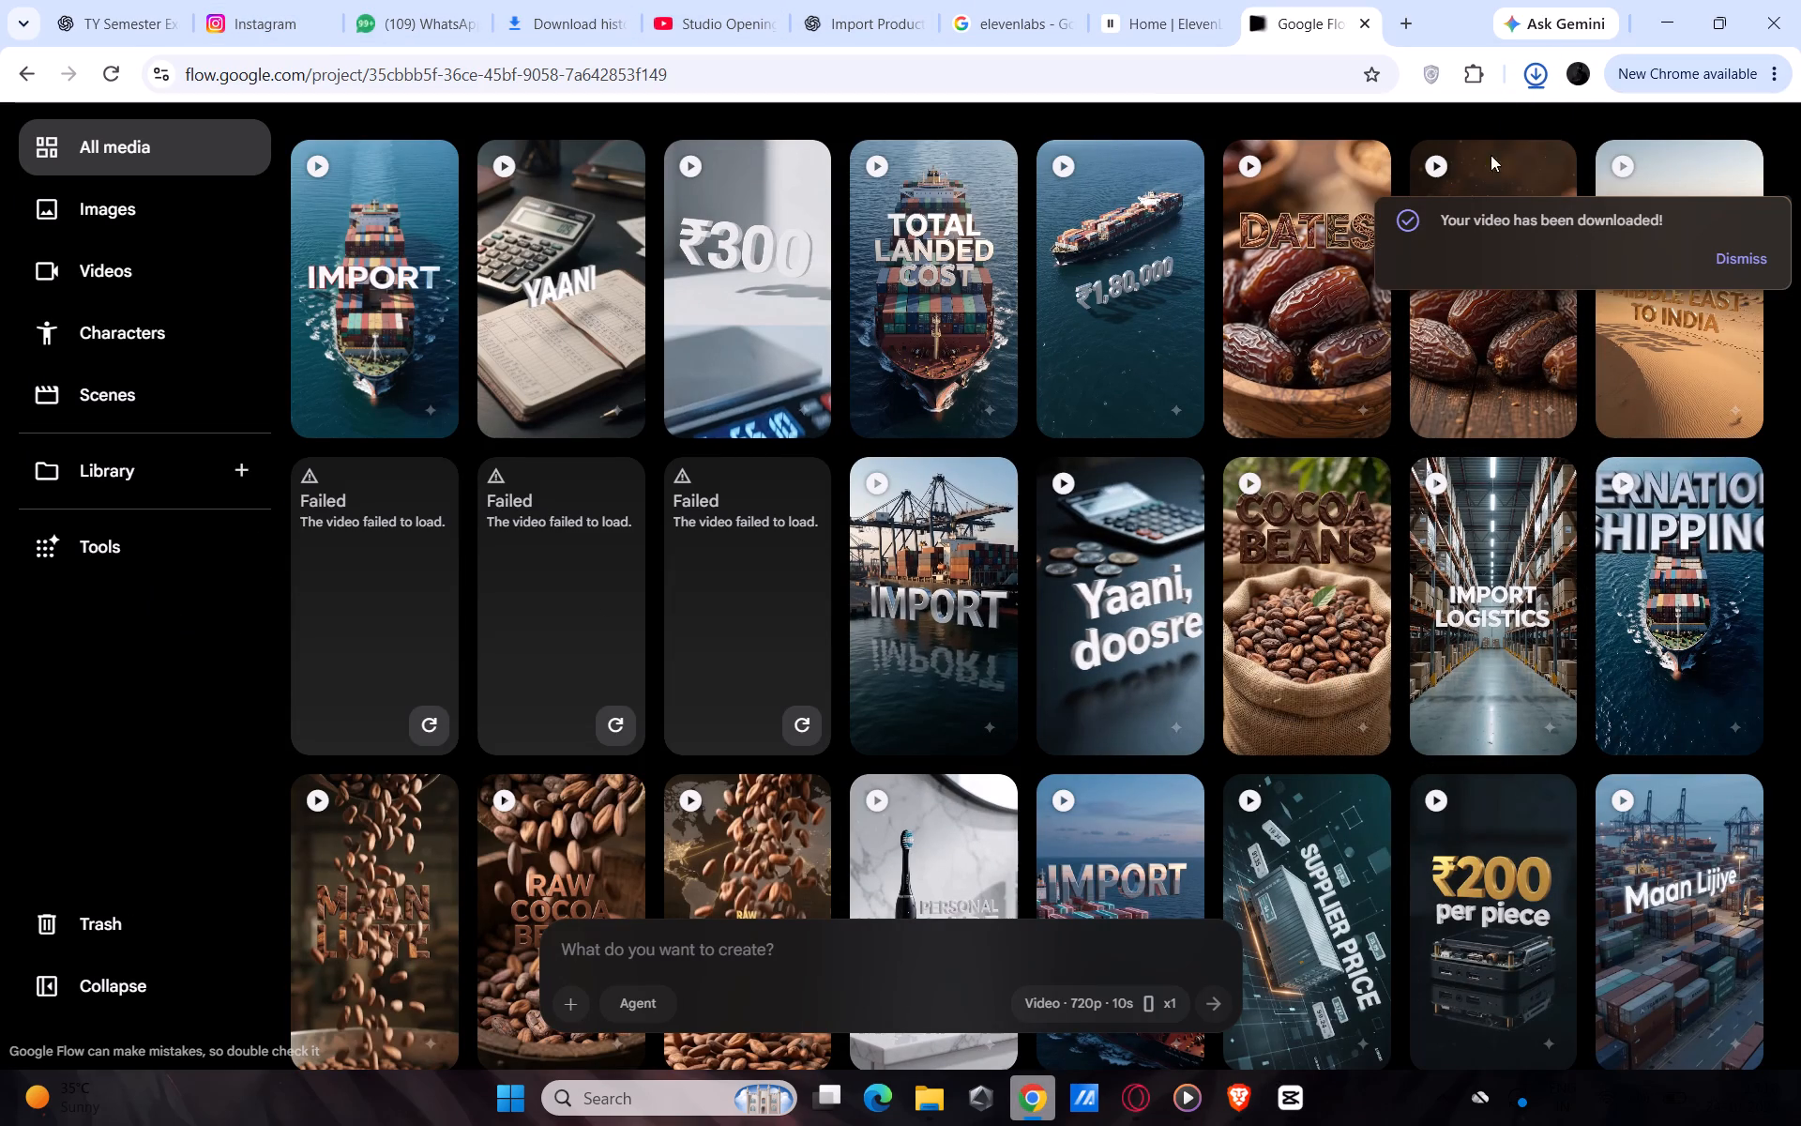
# Bring the downloaded "Dates" wooden-bowl clip into CapCut and place it directly after the "Dried Dates" clip on the main video track.
pyautogui.click(1533, 79)
pyautogui.click(1526, 79)
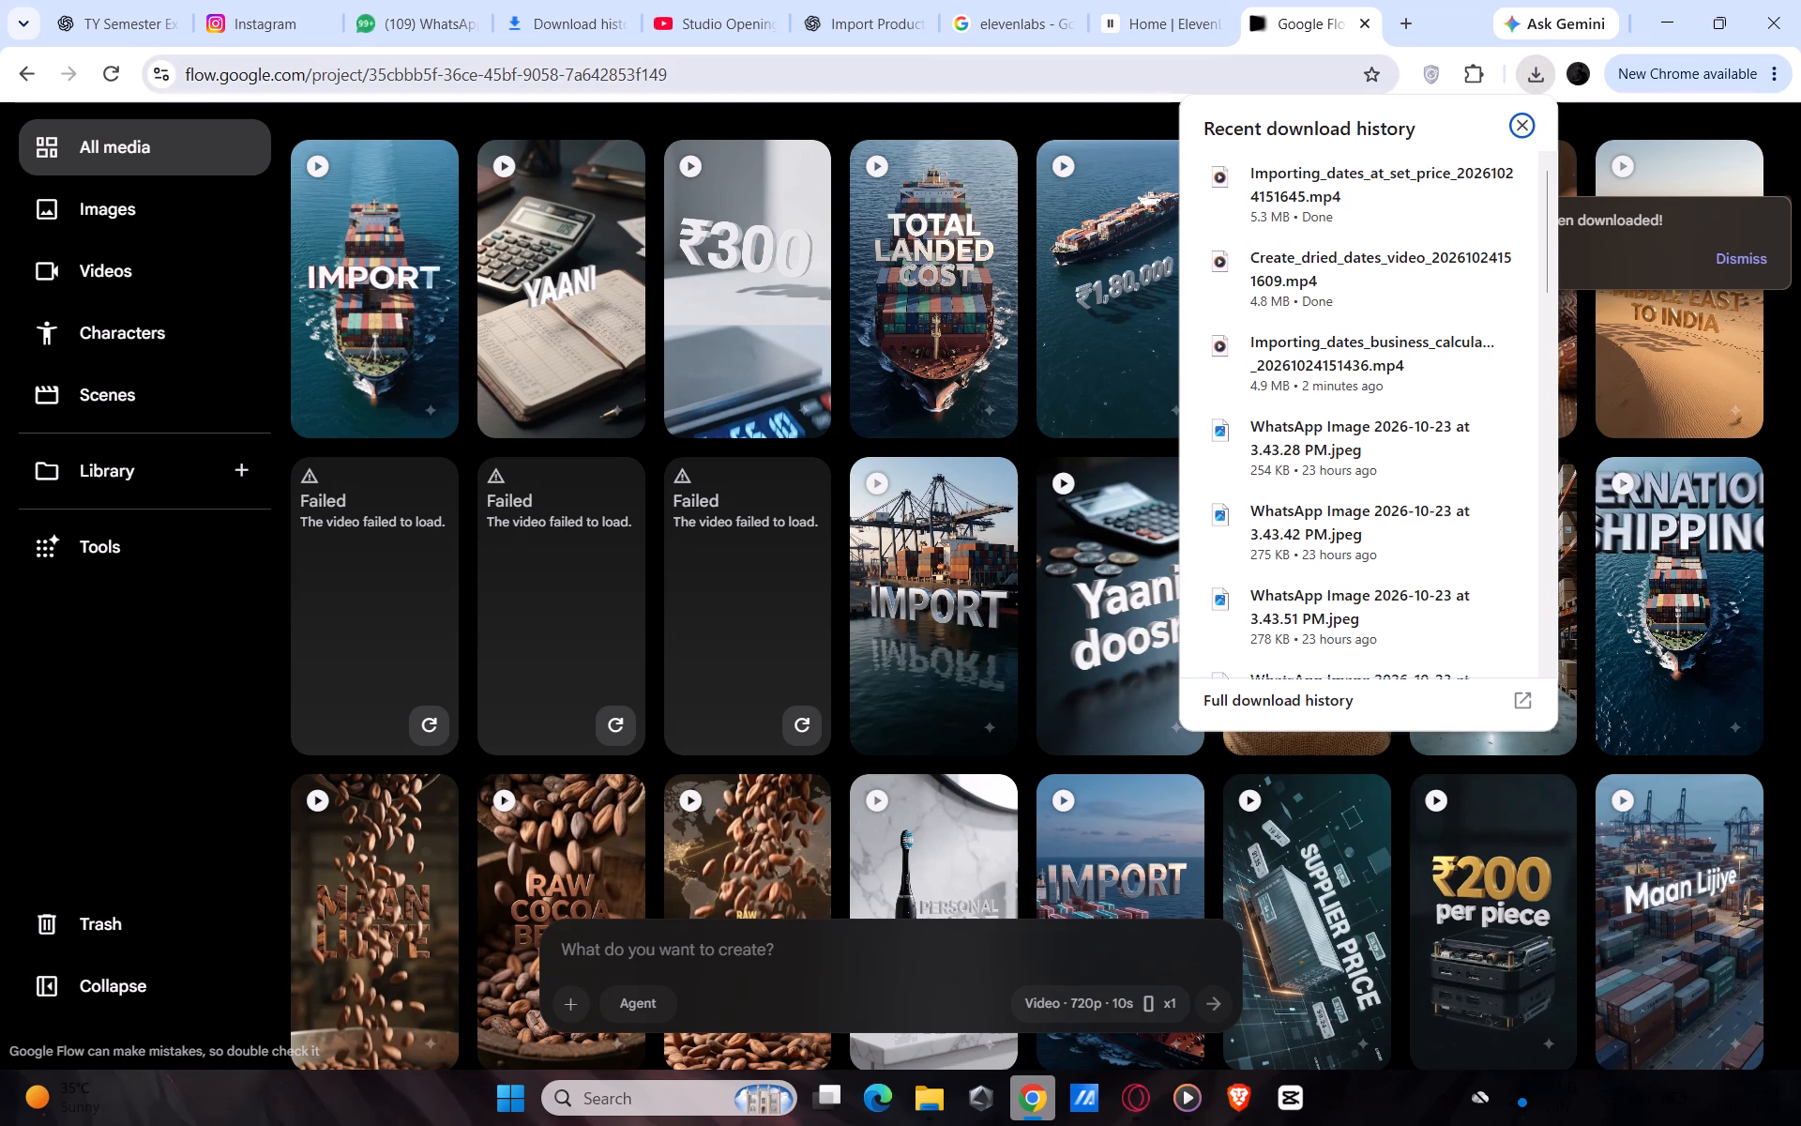
pyautogui.click(1082, 210)
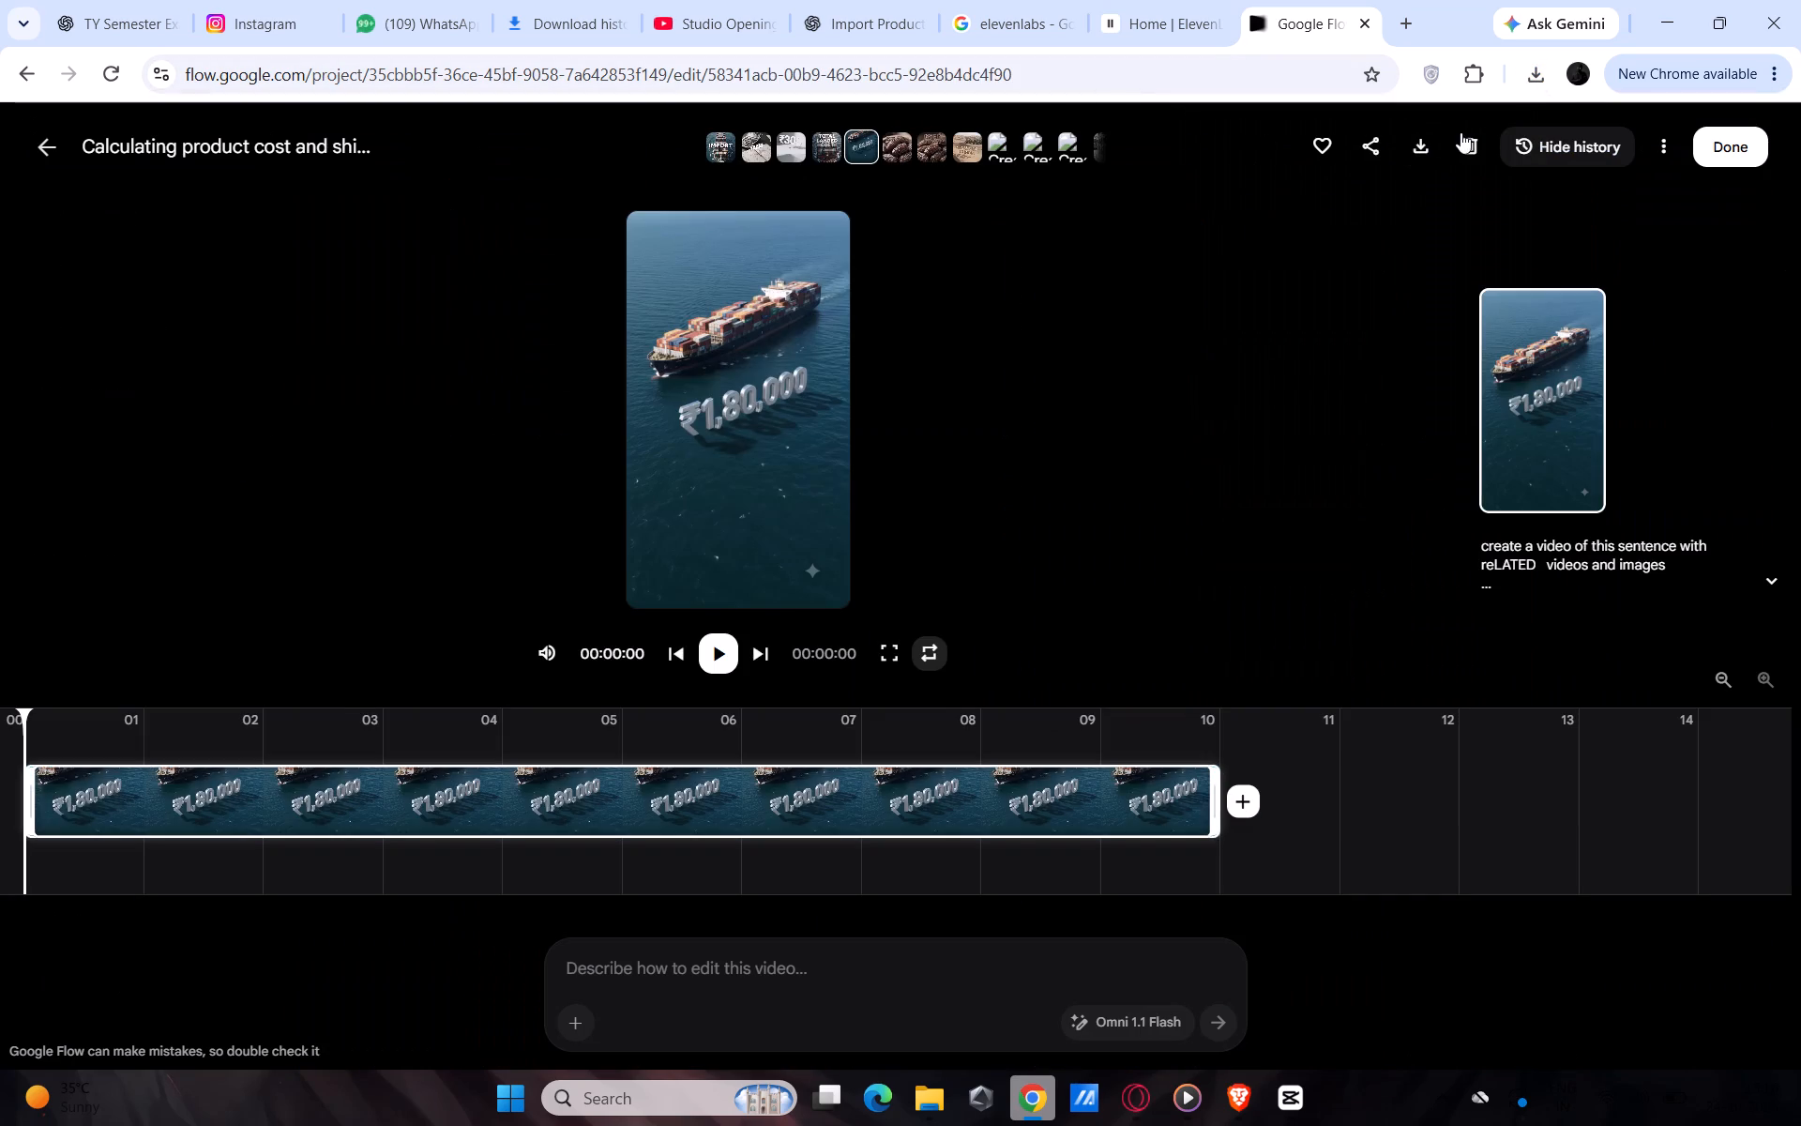
pyautogui.click(29, 150)
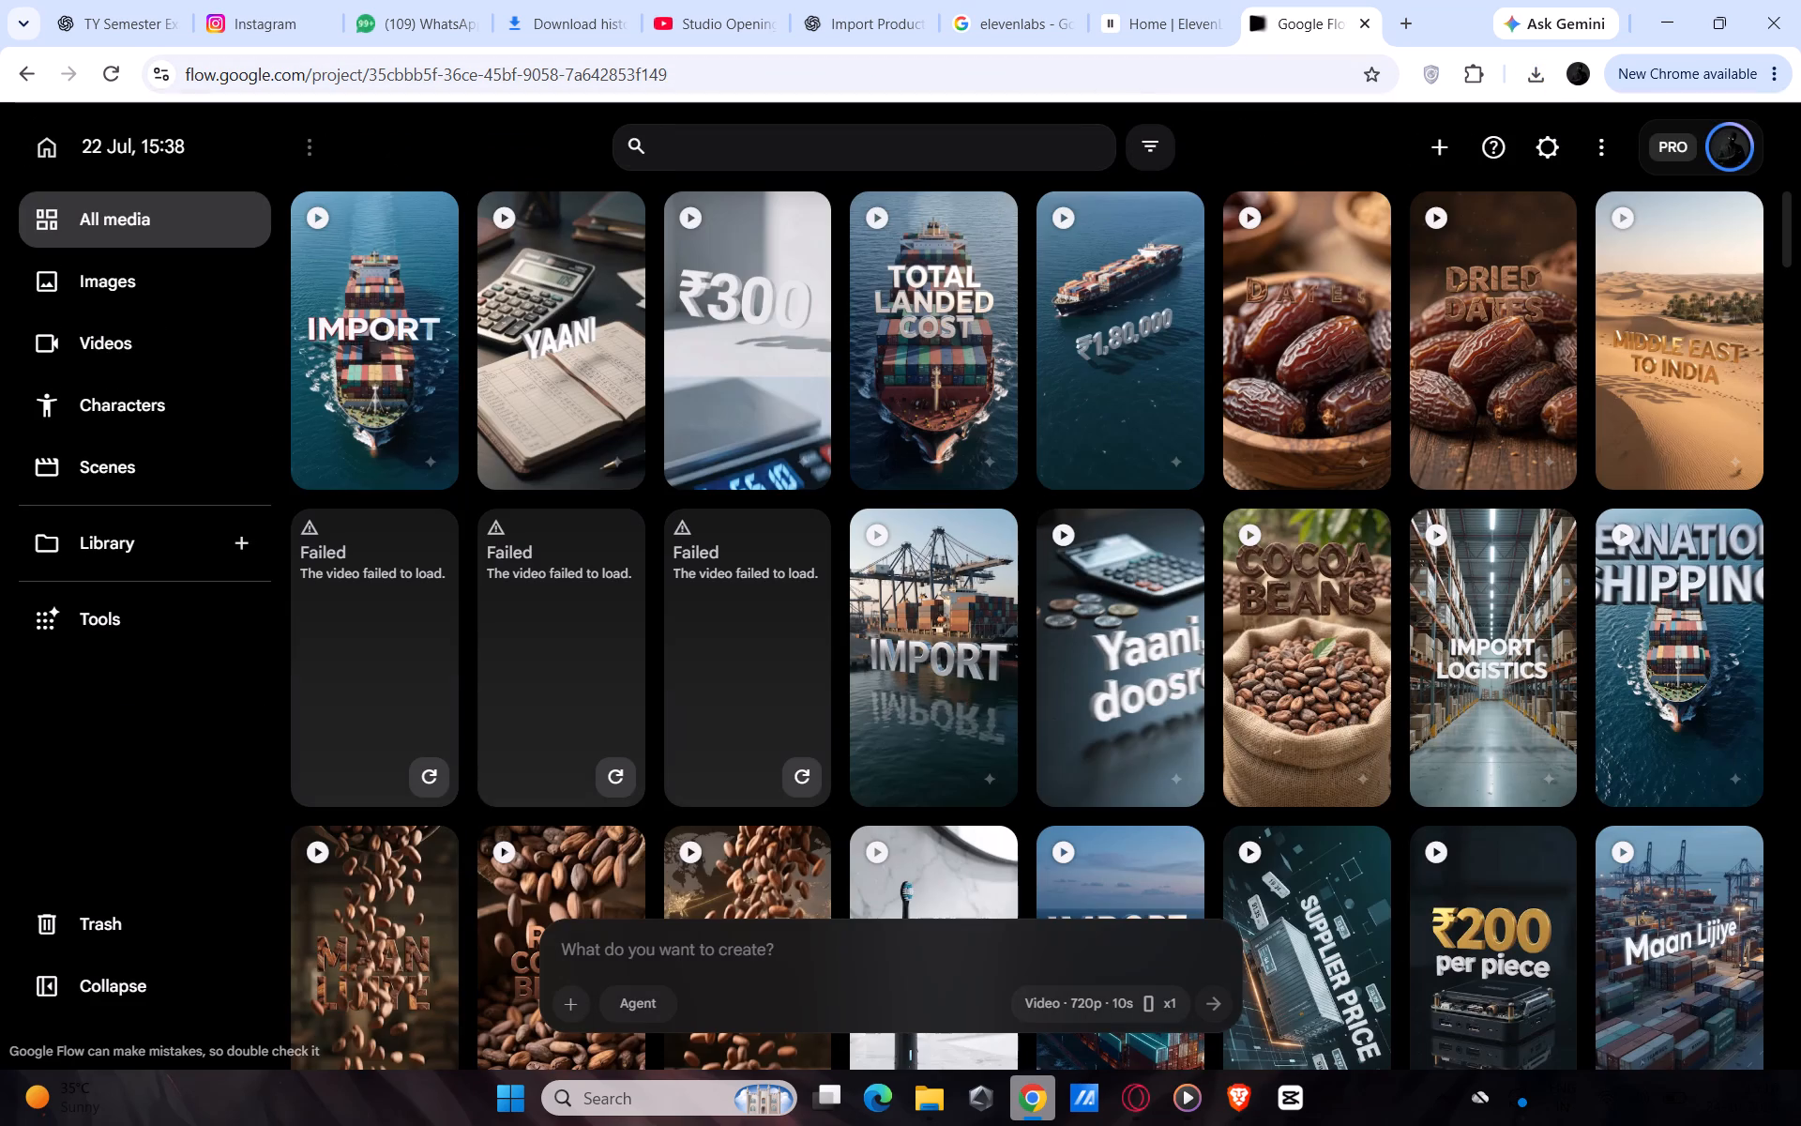
pyautogui.click(1539, 81)
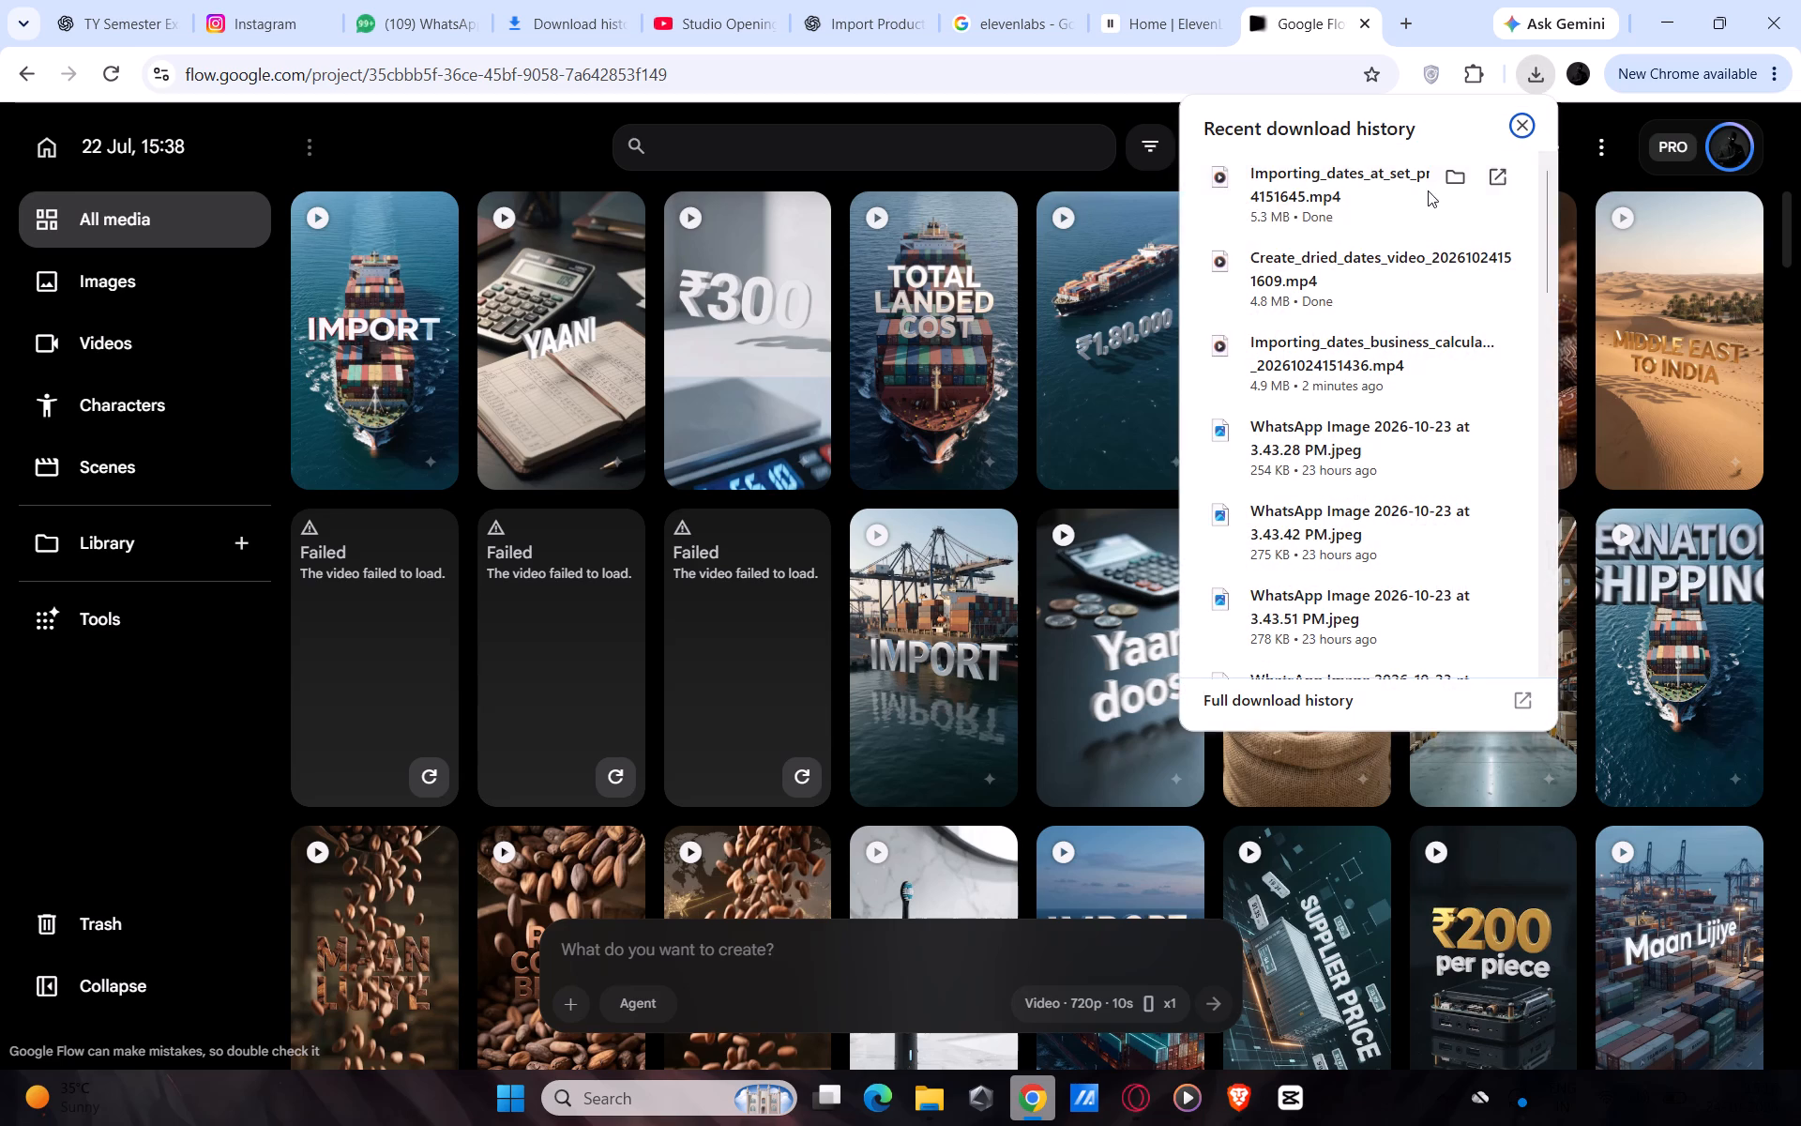
pyautogui.moveTo(1322, 193); pyautogui.dragTo(1294, 1088)
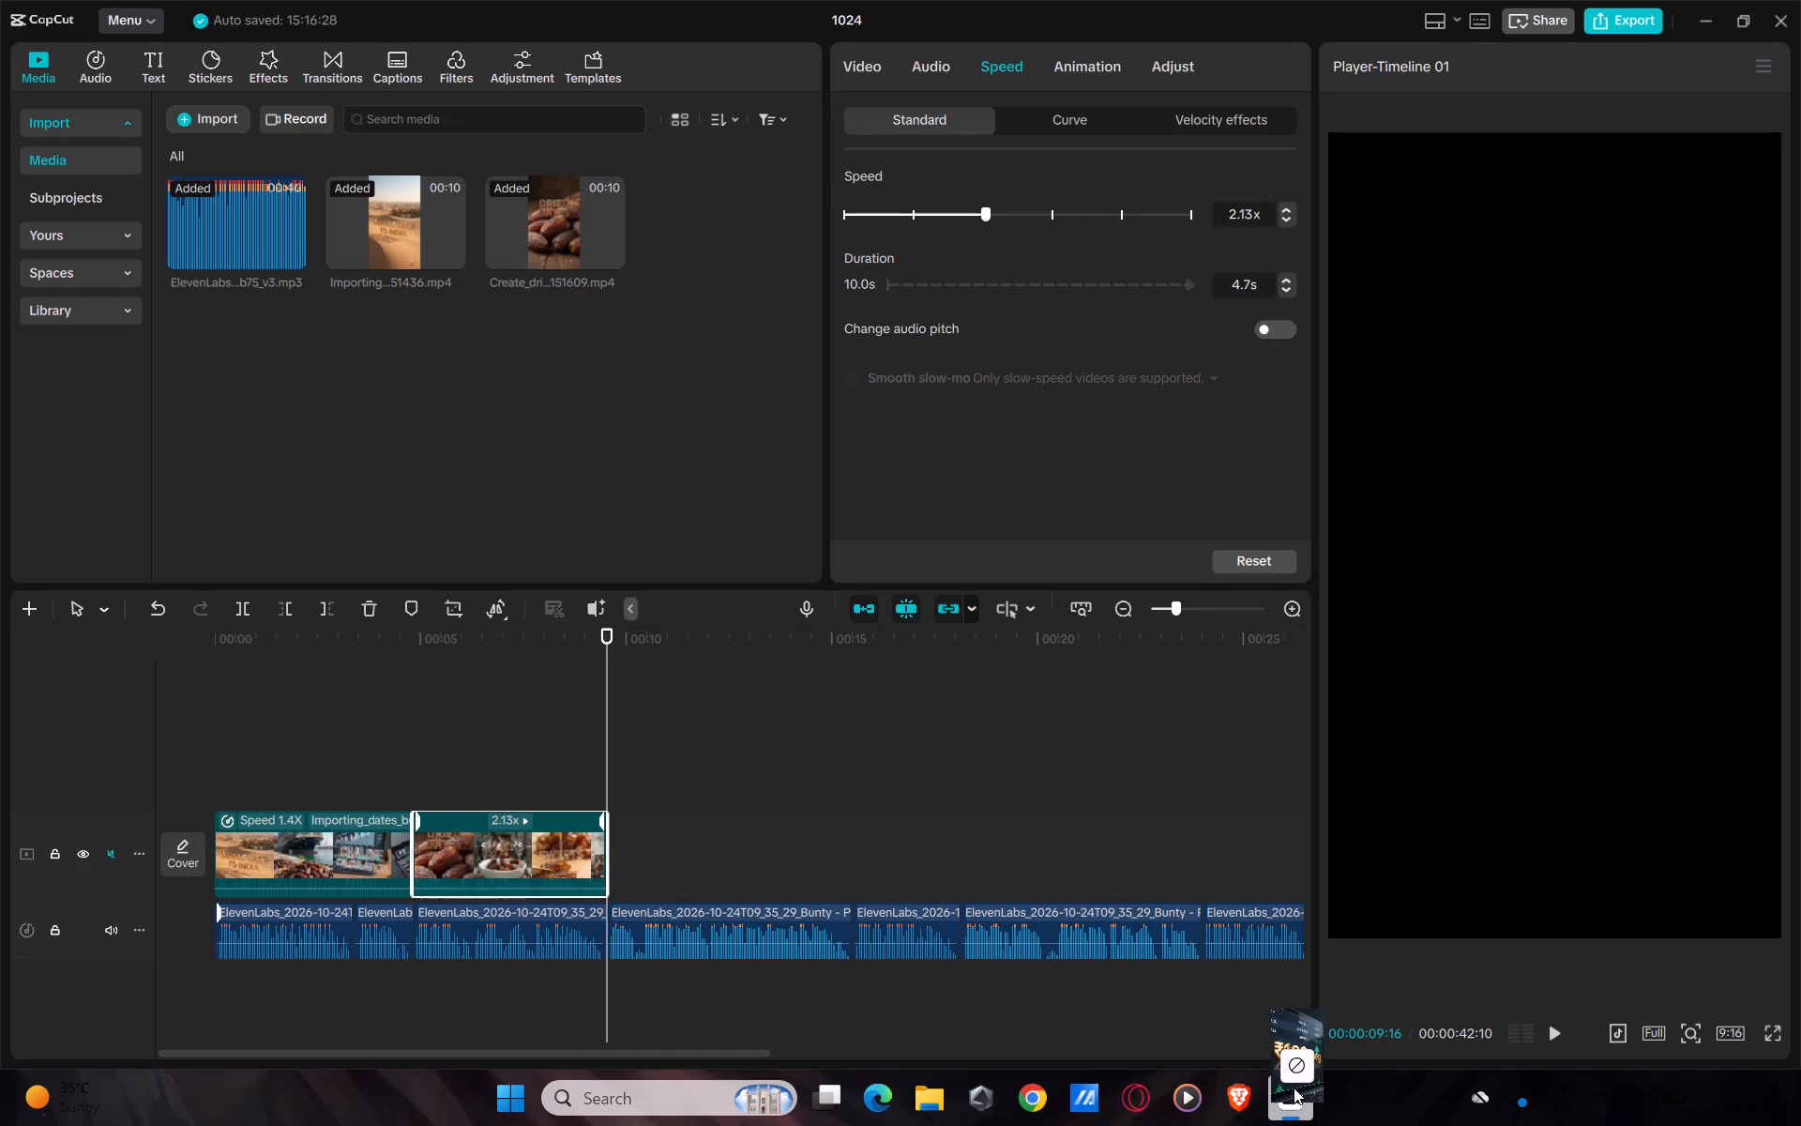
pyautogui.moveTo(1294, 1088); pyautogui.dragTo(831, 914)
pyautogui.moveTo(781, 769); pyautogui.dragTo(803, 875)
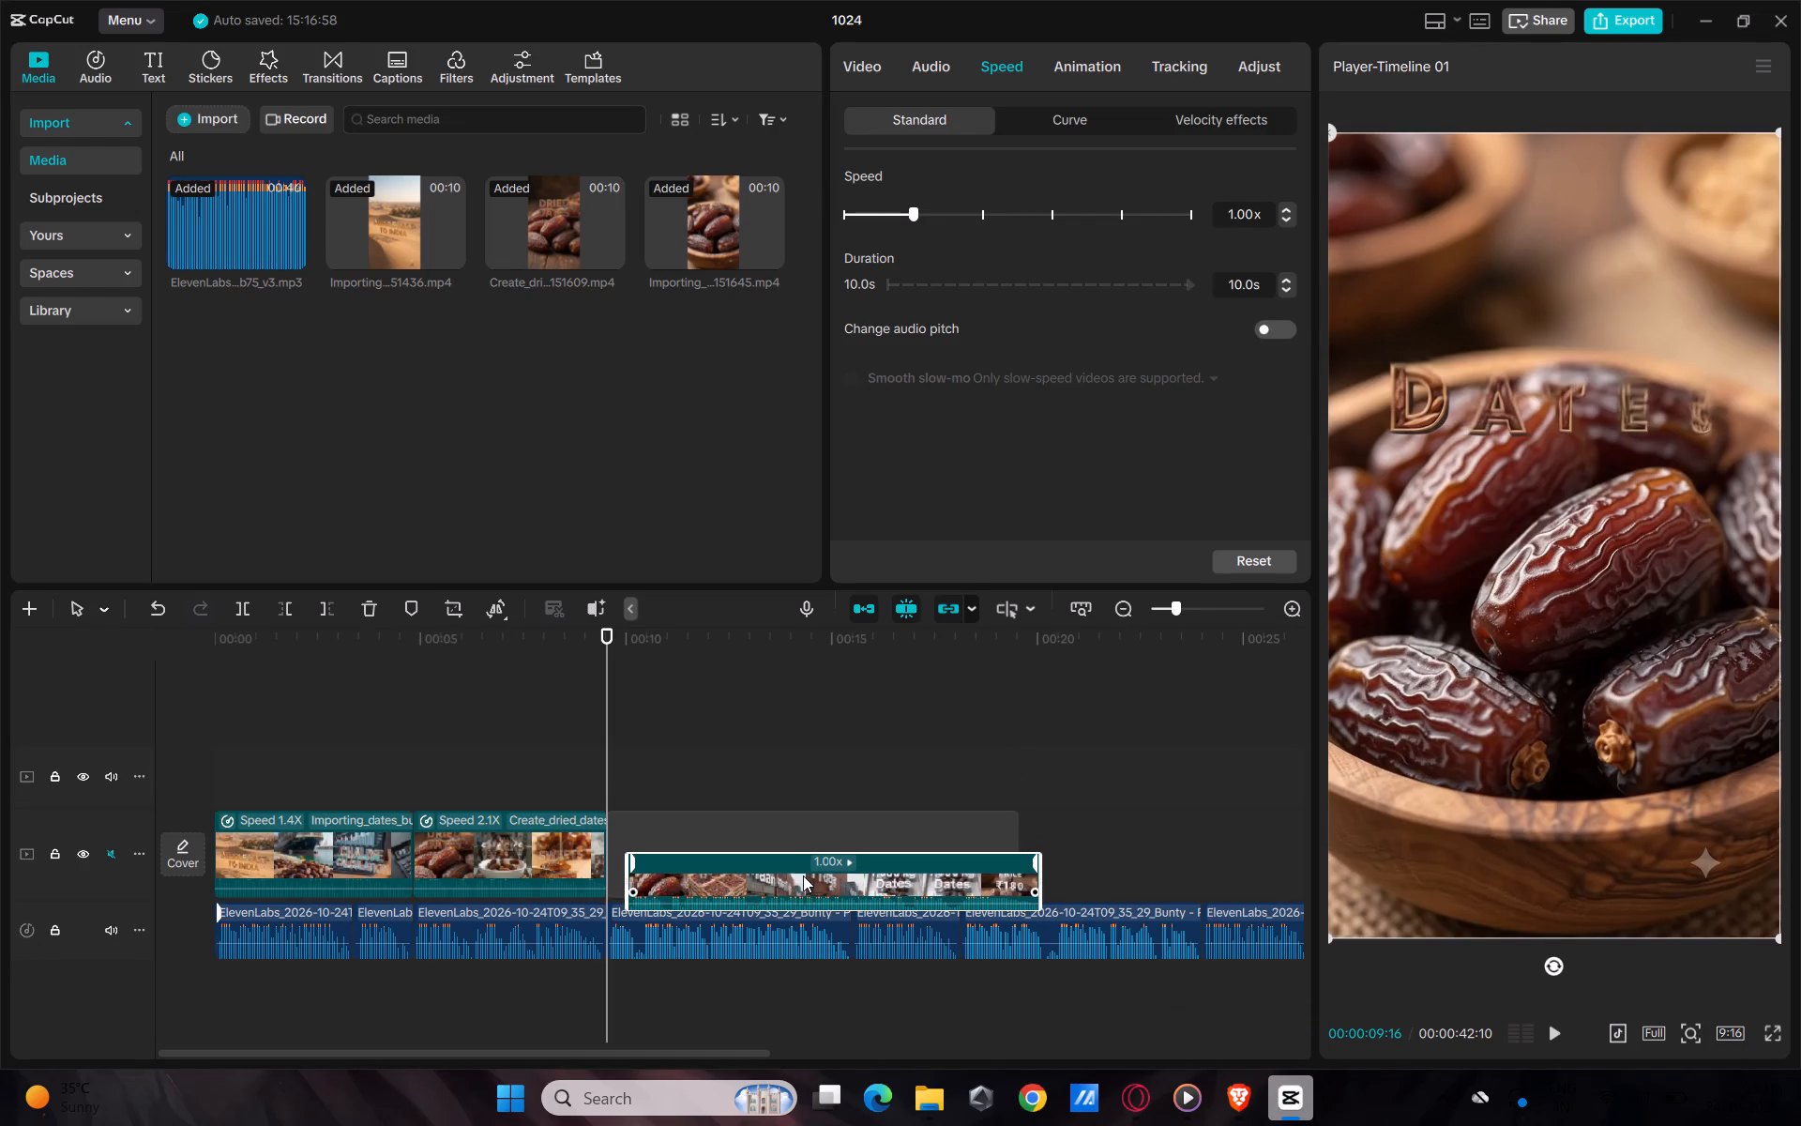
pyautogui.moveTo(803, 875); pyautogui.dragTo(791, 860)
# Play the "Dates" clip, speed it up to about 1.7x to end with the fourth voiceover segment, and set the playhead at its end.
pyautogui.press('space')
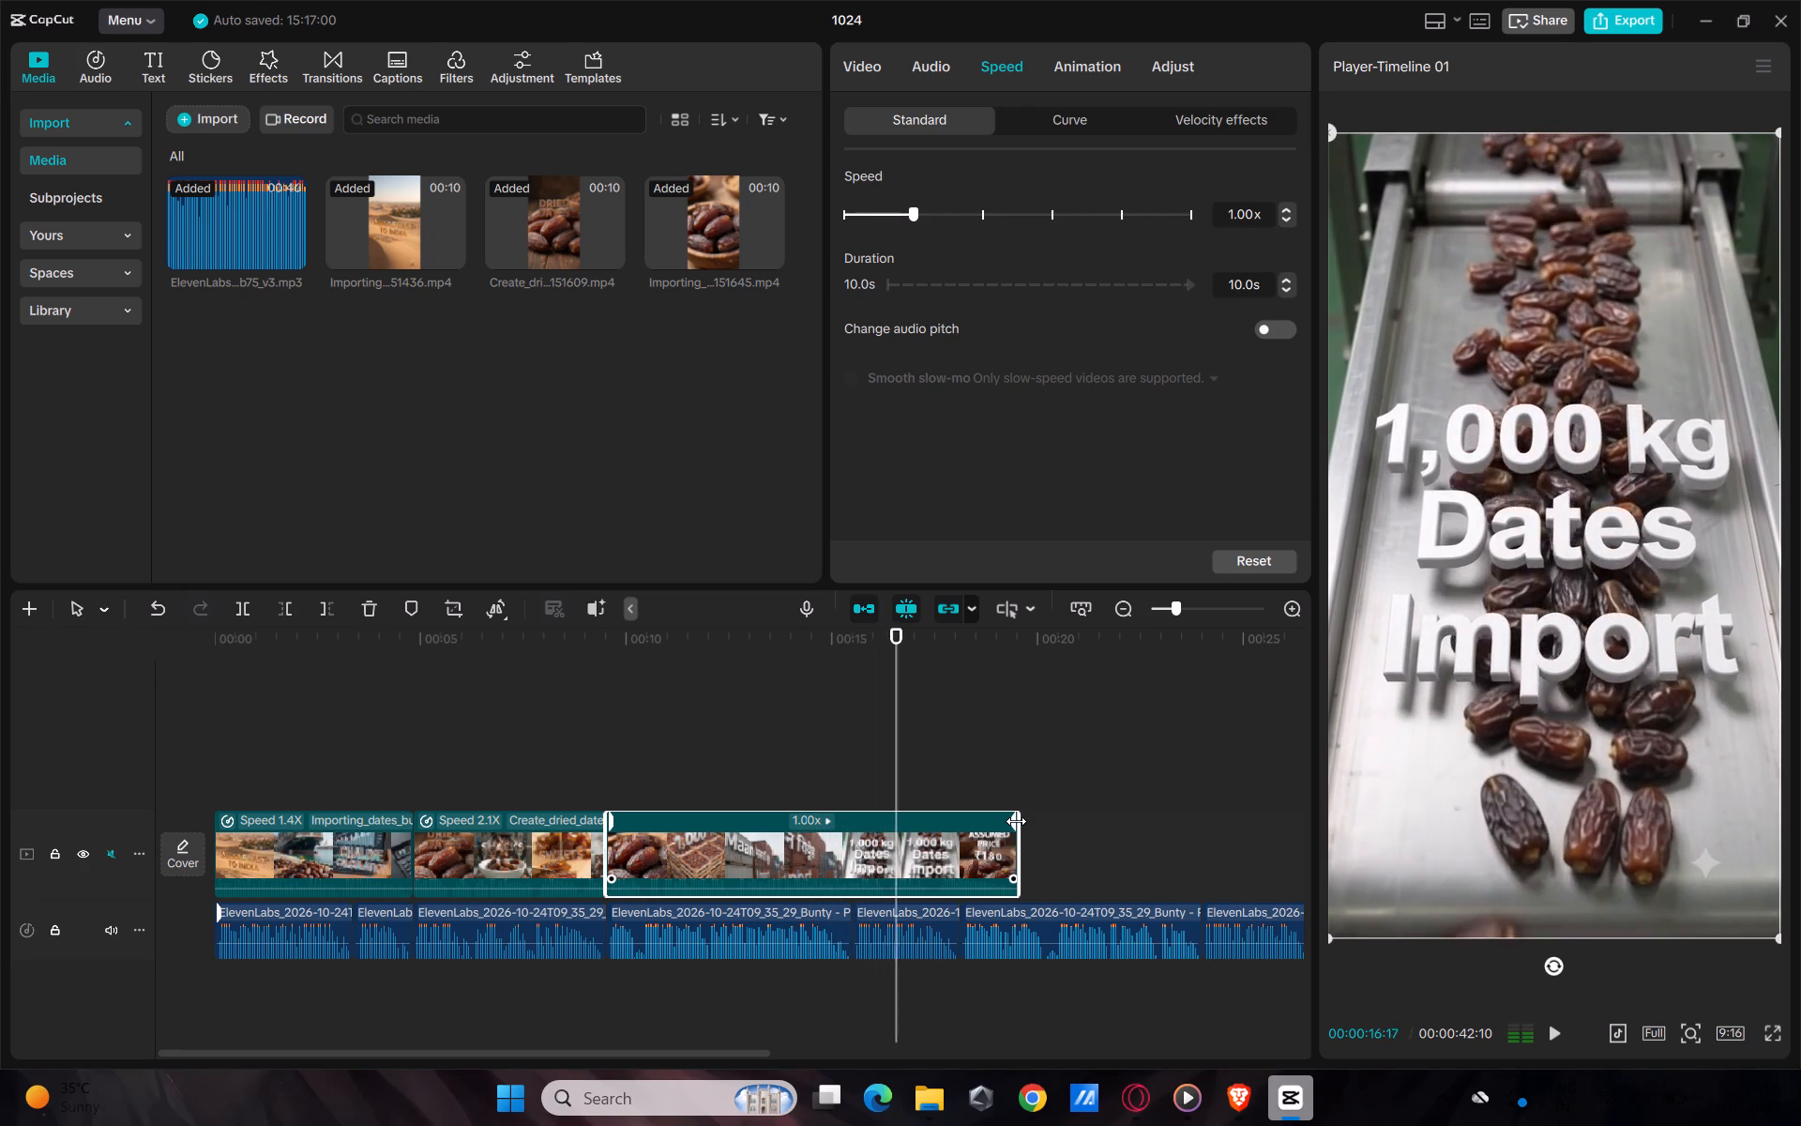
pyautogui.moveTo(1016, 821); pyautogui.dragTo(847, 908)
pyautogui.click(818, 662)
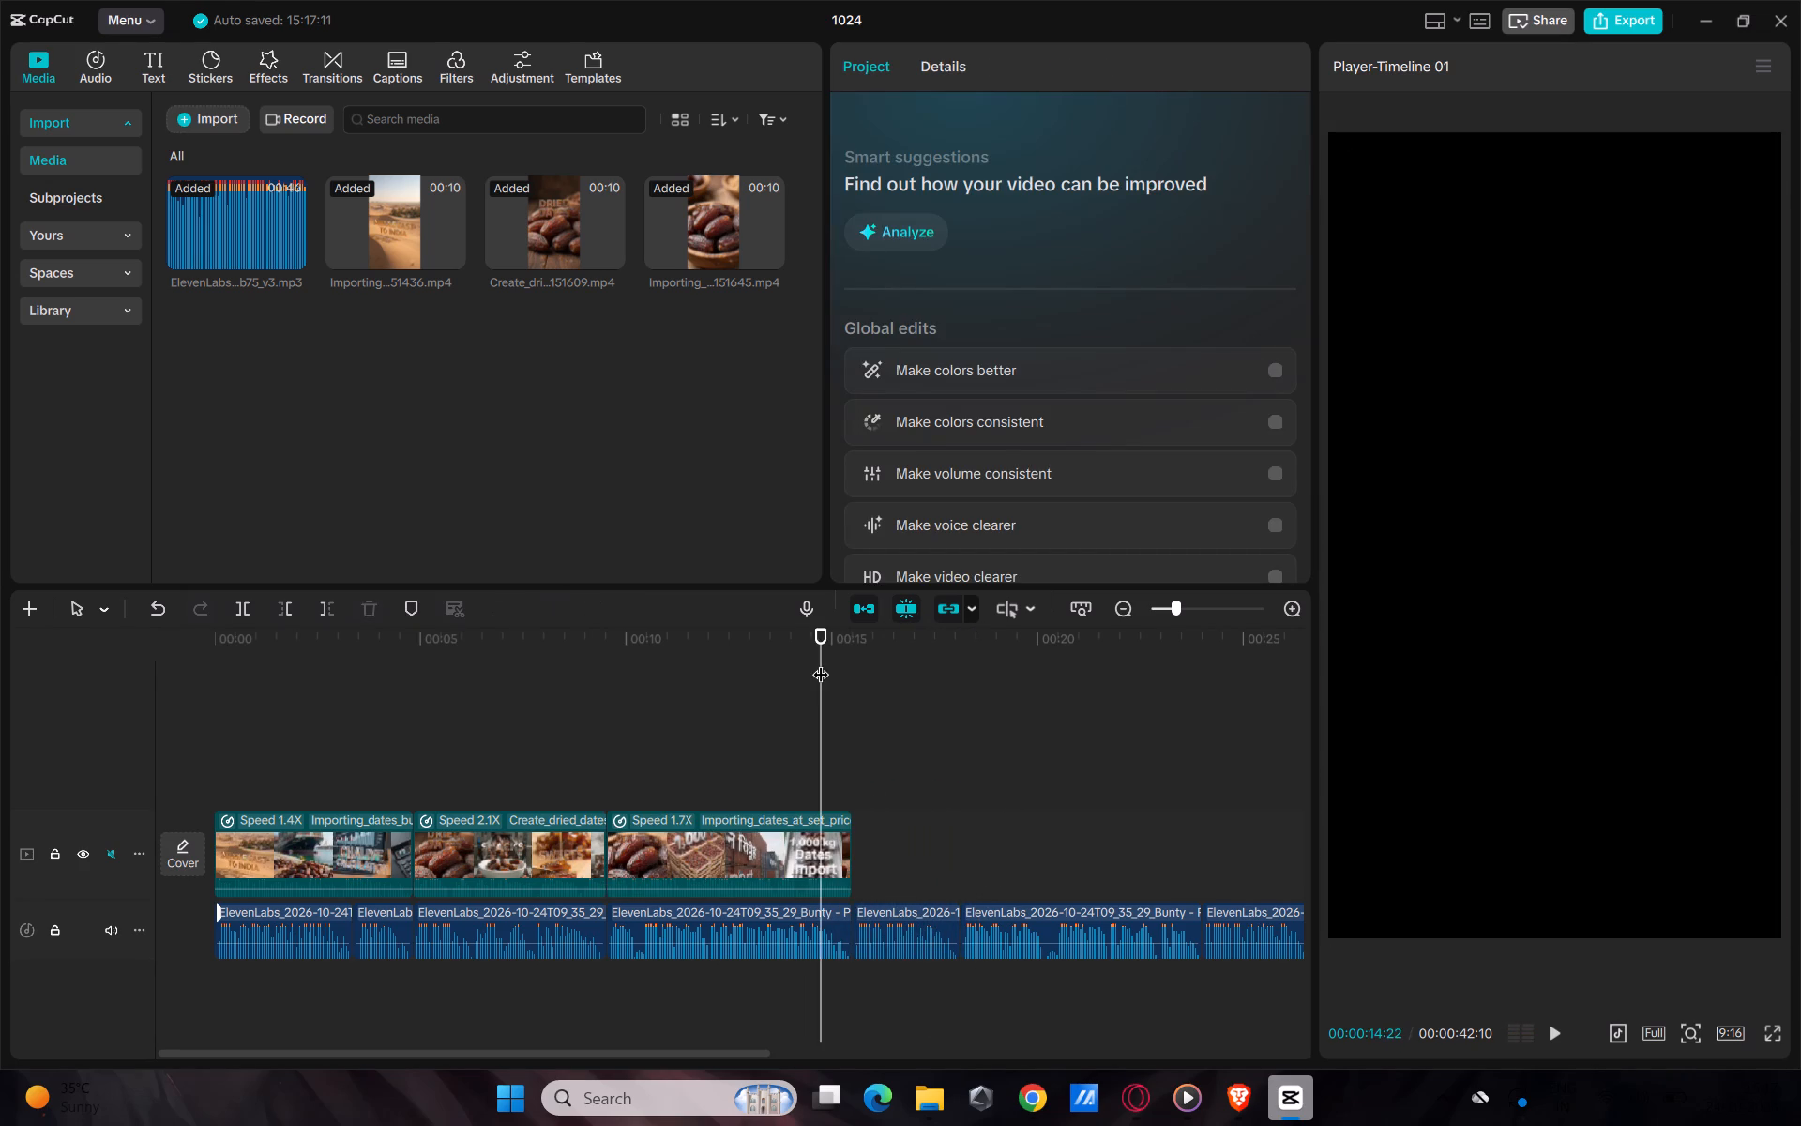
pyautogui.press('space')
pyautogui.press('space')
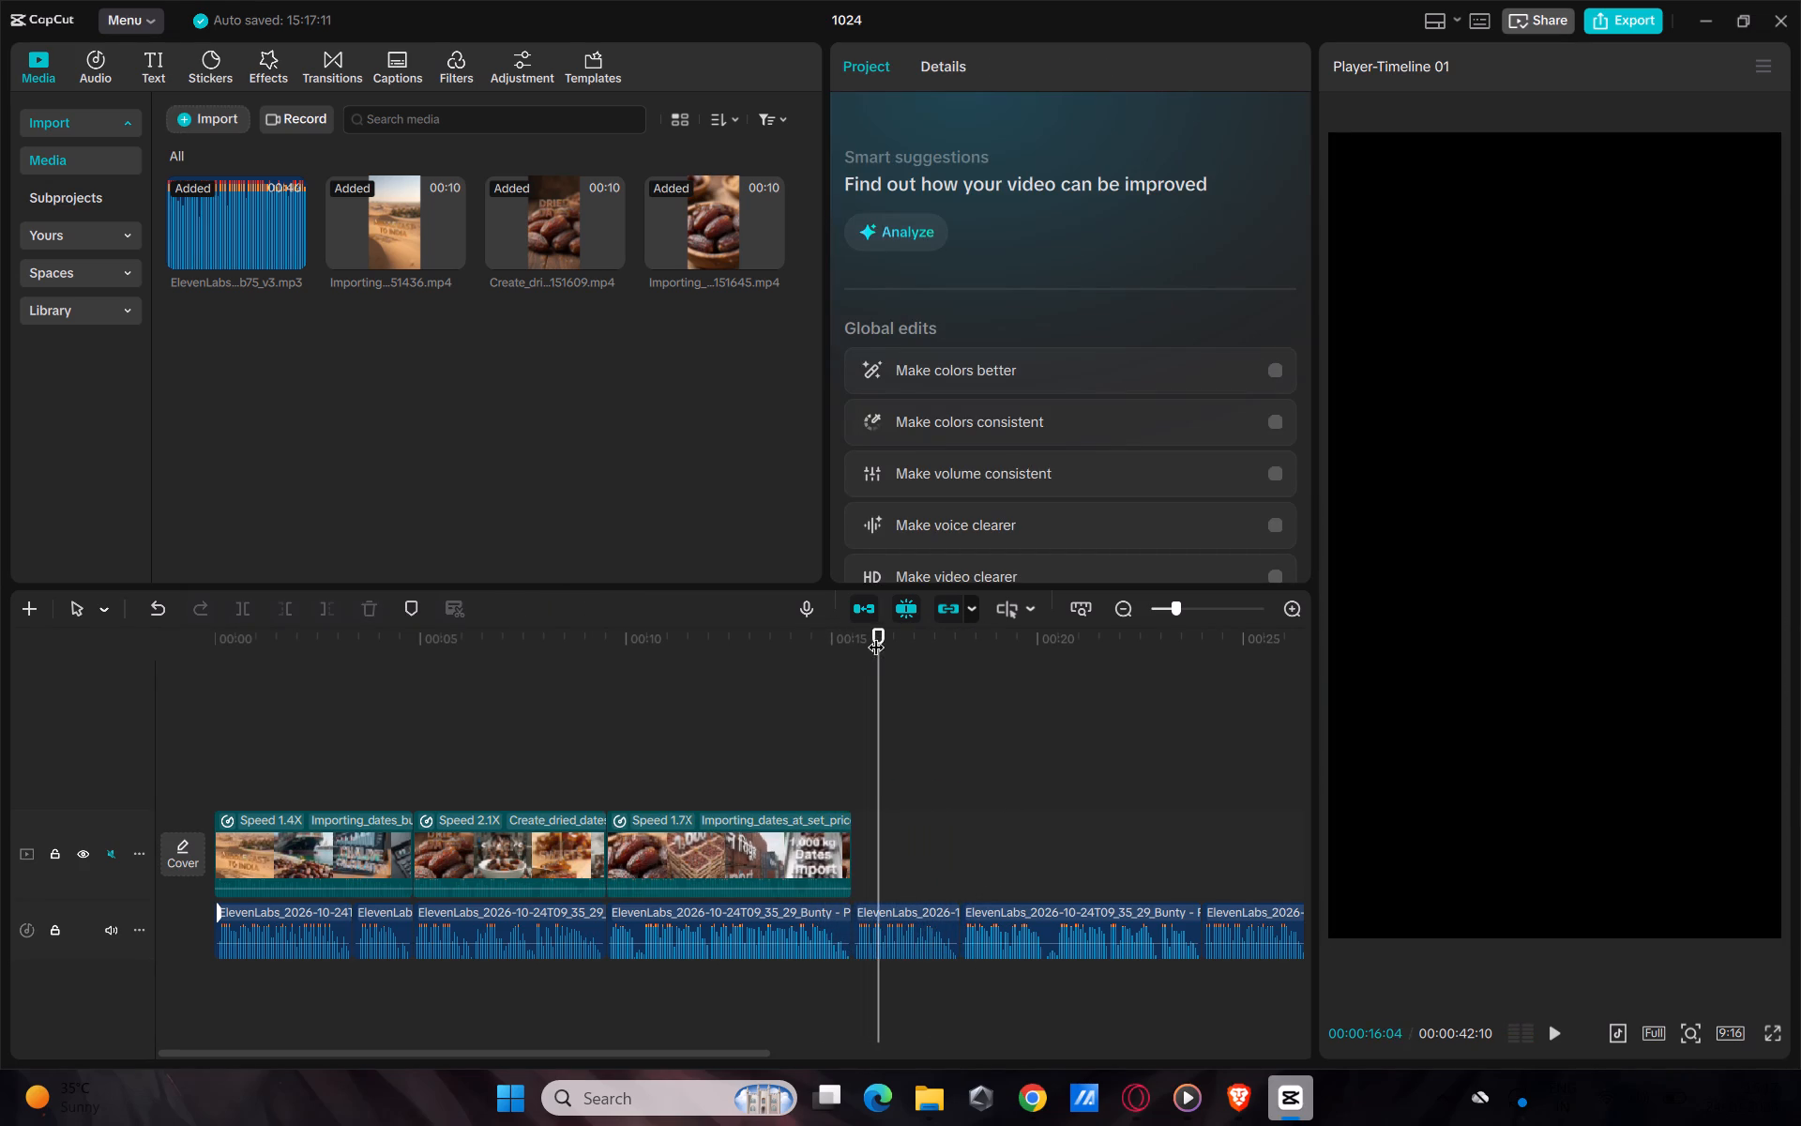
pyautogui.moveTo(876, 635); pyautogui.dragTo(852, 817)
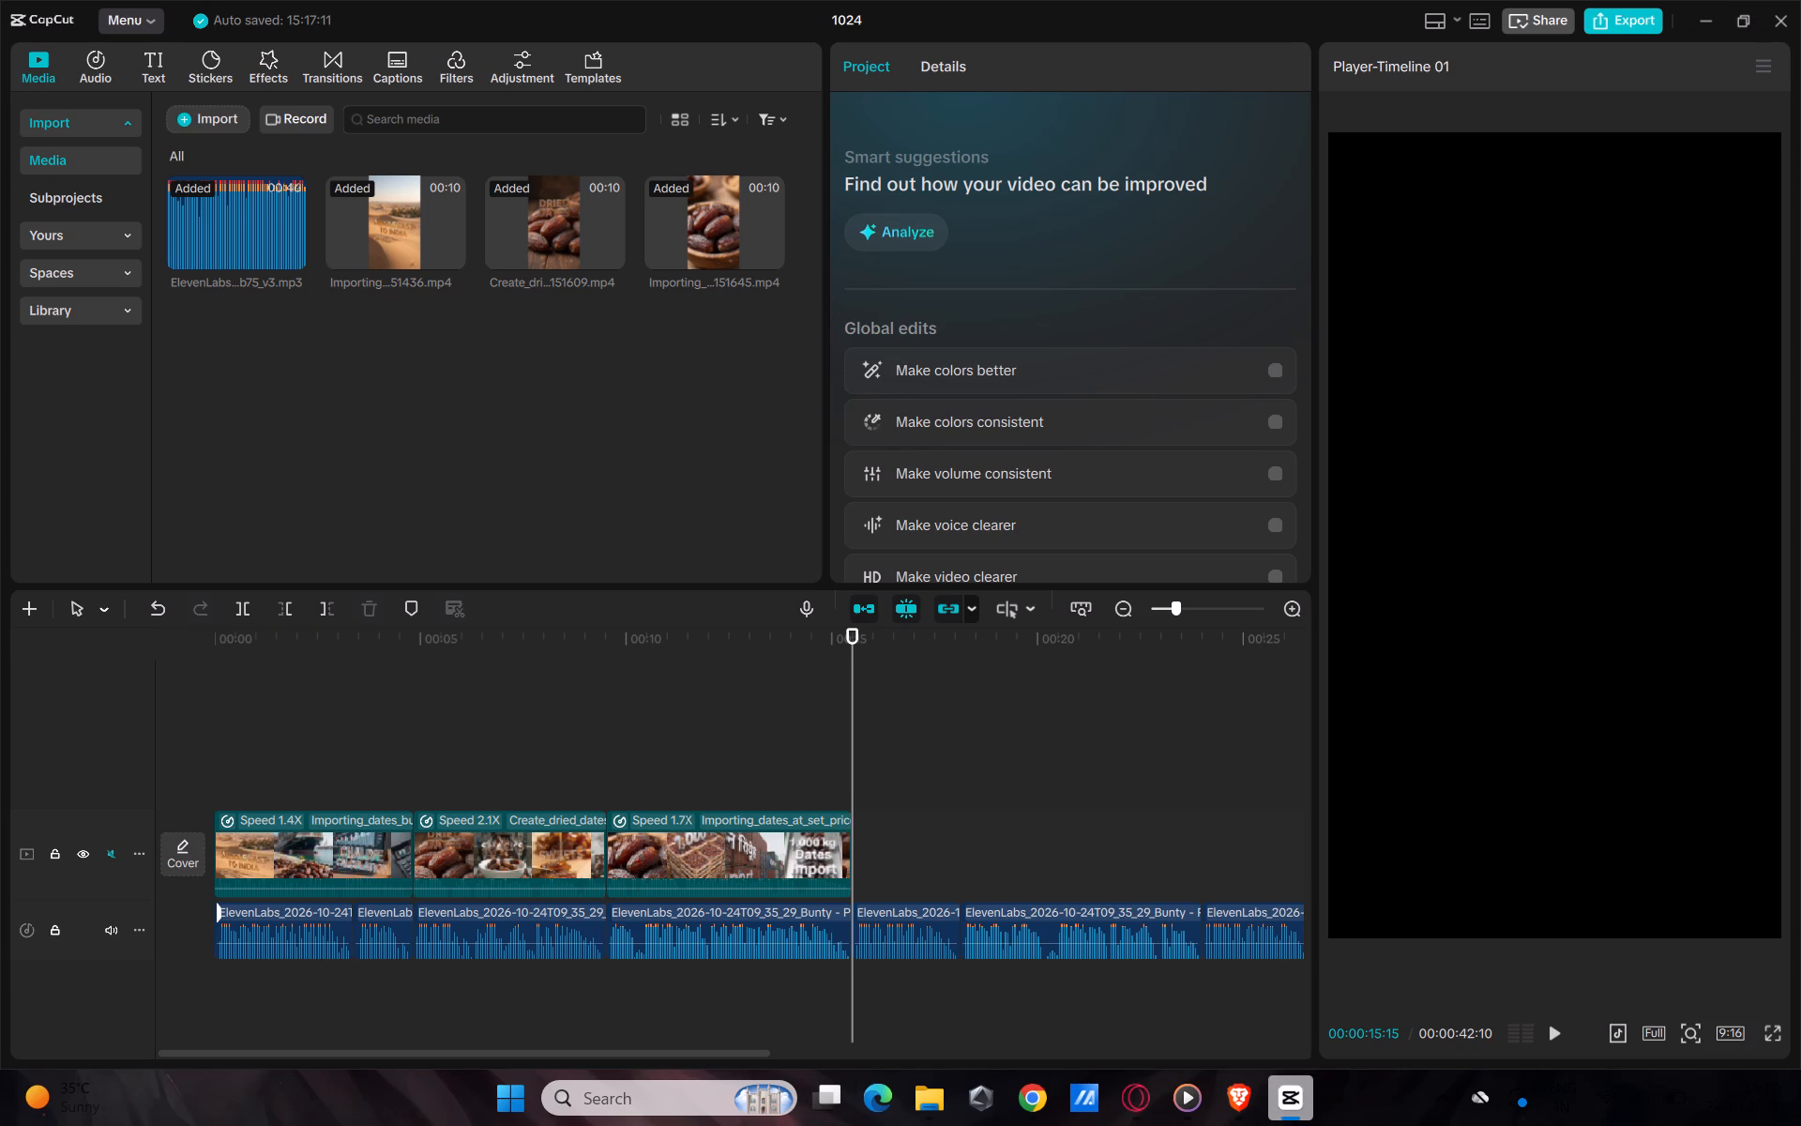
pyautogui.scroll(-1, 78, 194)
pyautogui.click(1038, 1115)
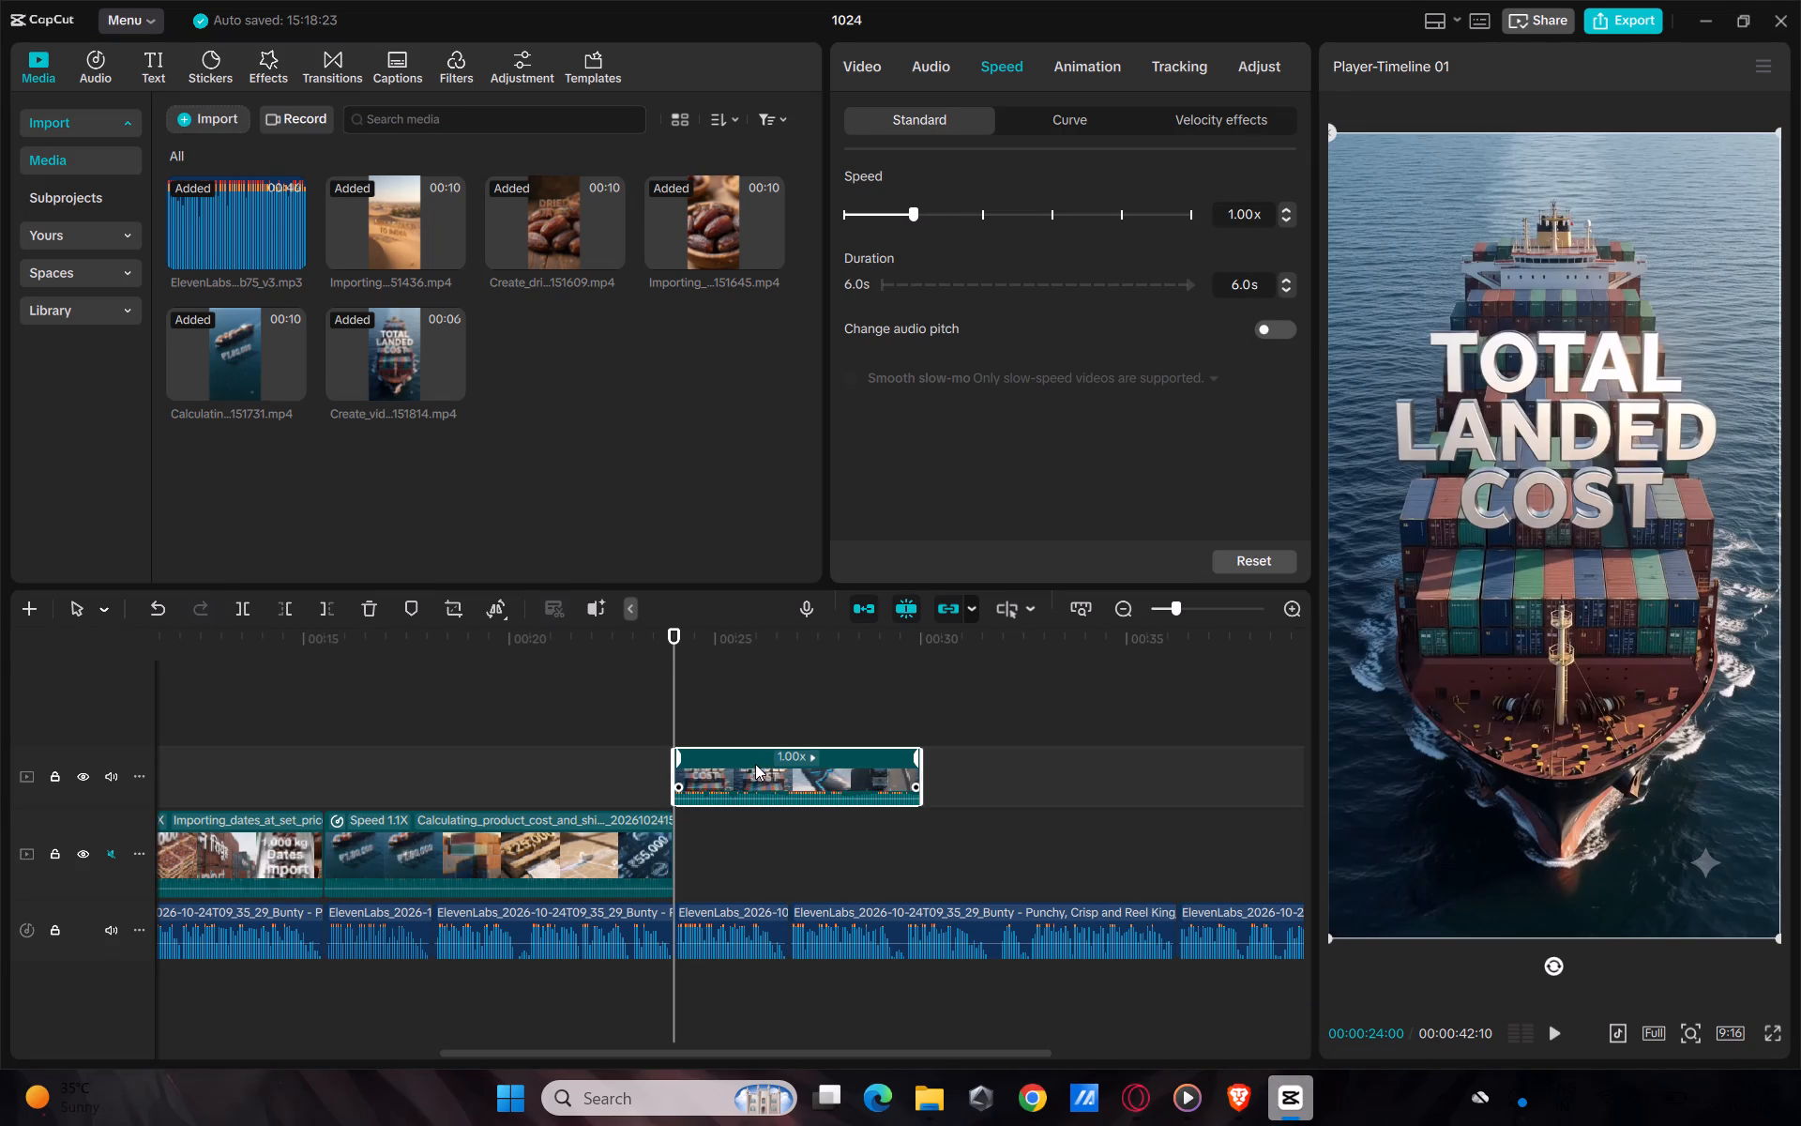
pyautogui.moveTo(756, 768); pyautogui.dragTo(760, 864)
# Play the "Total Landed Cost" clip and speed it up to 2.14x to end with the seventh voiceover segment.
pyautogui.press('space')
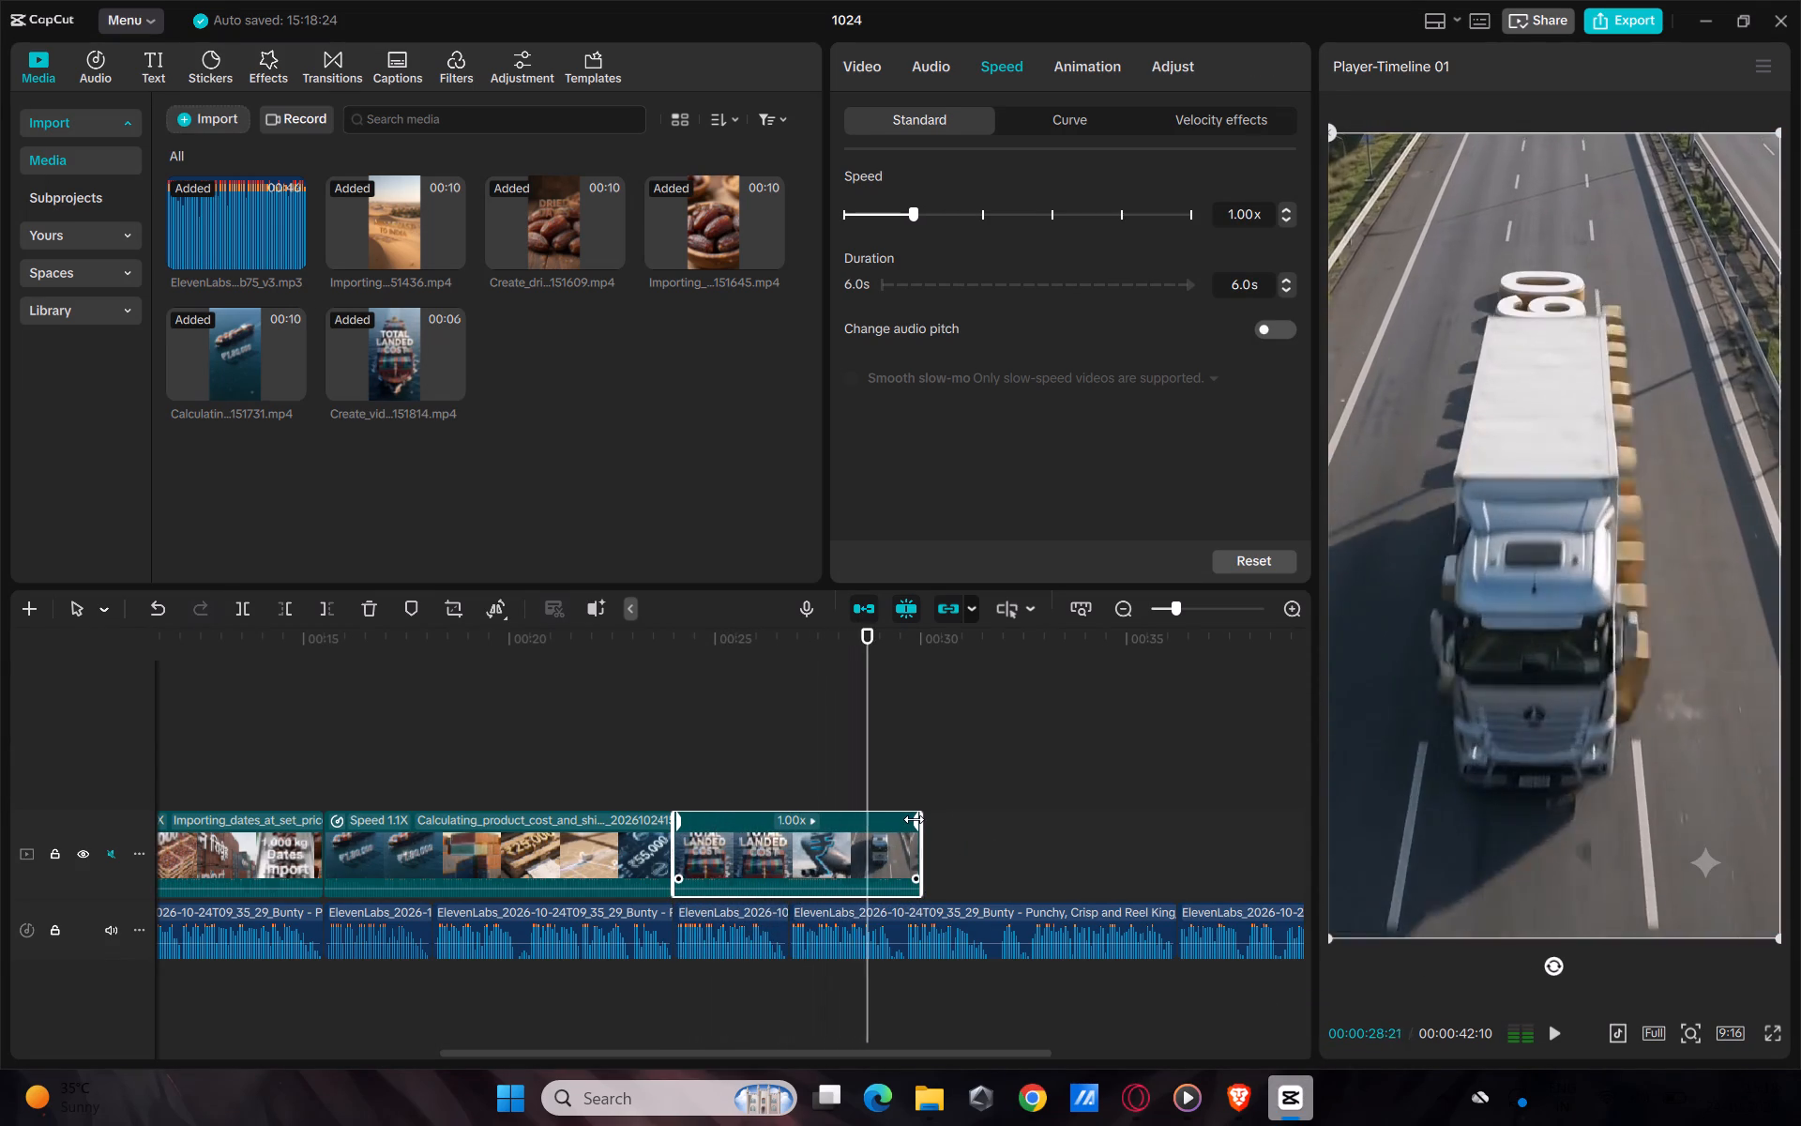
pyautogui.press('space')
pyautogui.press('space')
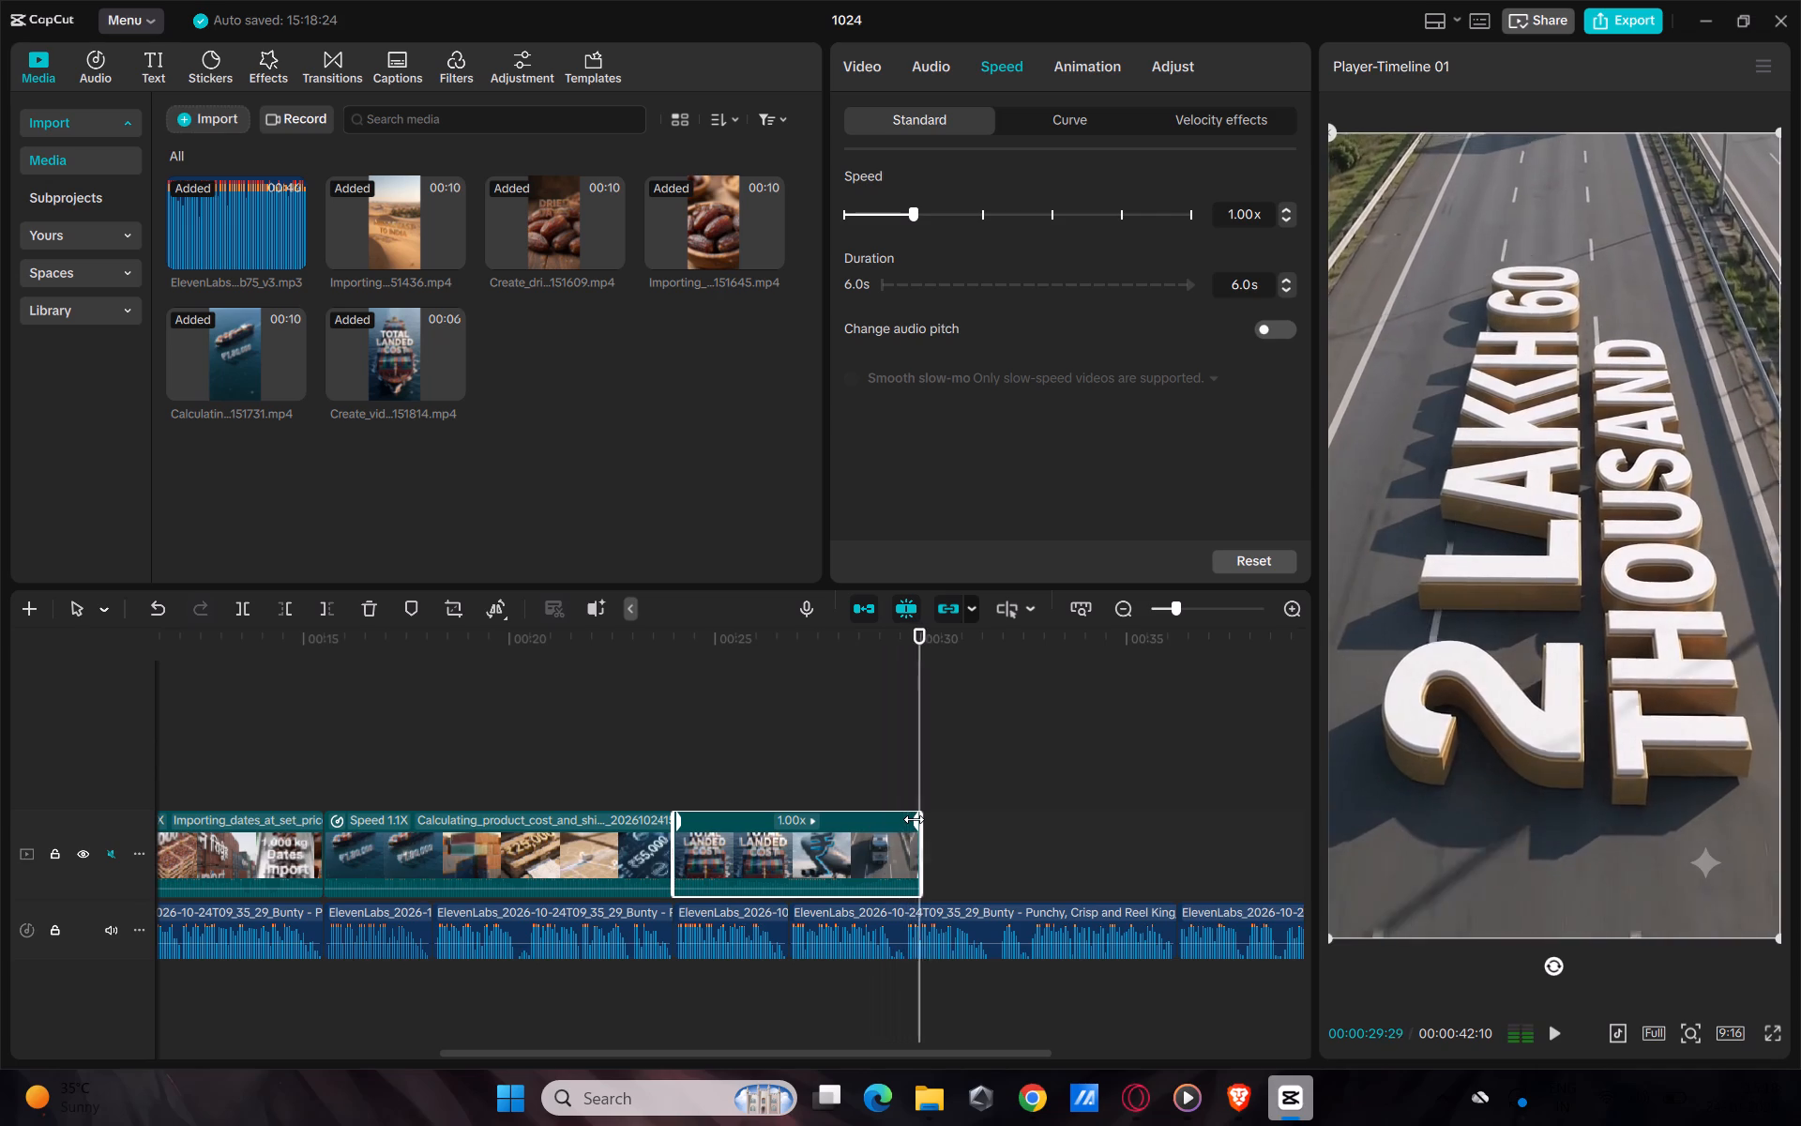
pyautogui.press('space')
pyautogui.moveTo(914, 819); pyautogui.dragTo(784, 874)
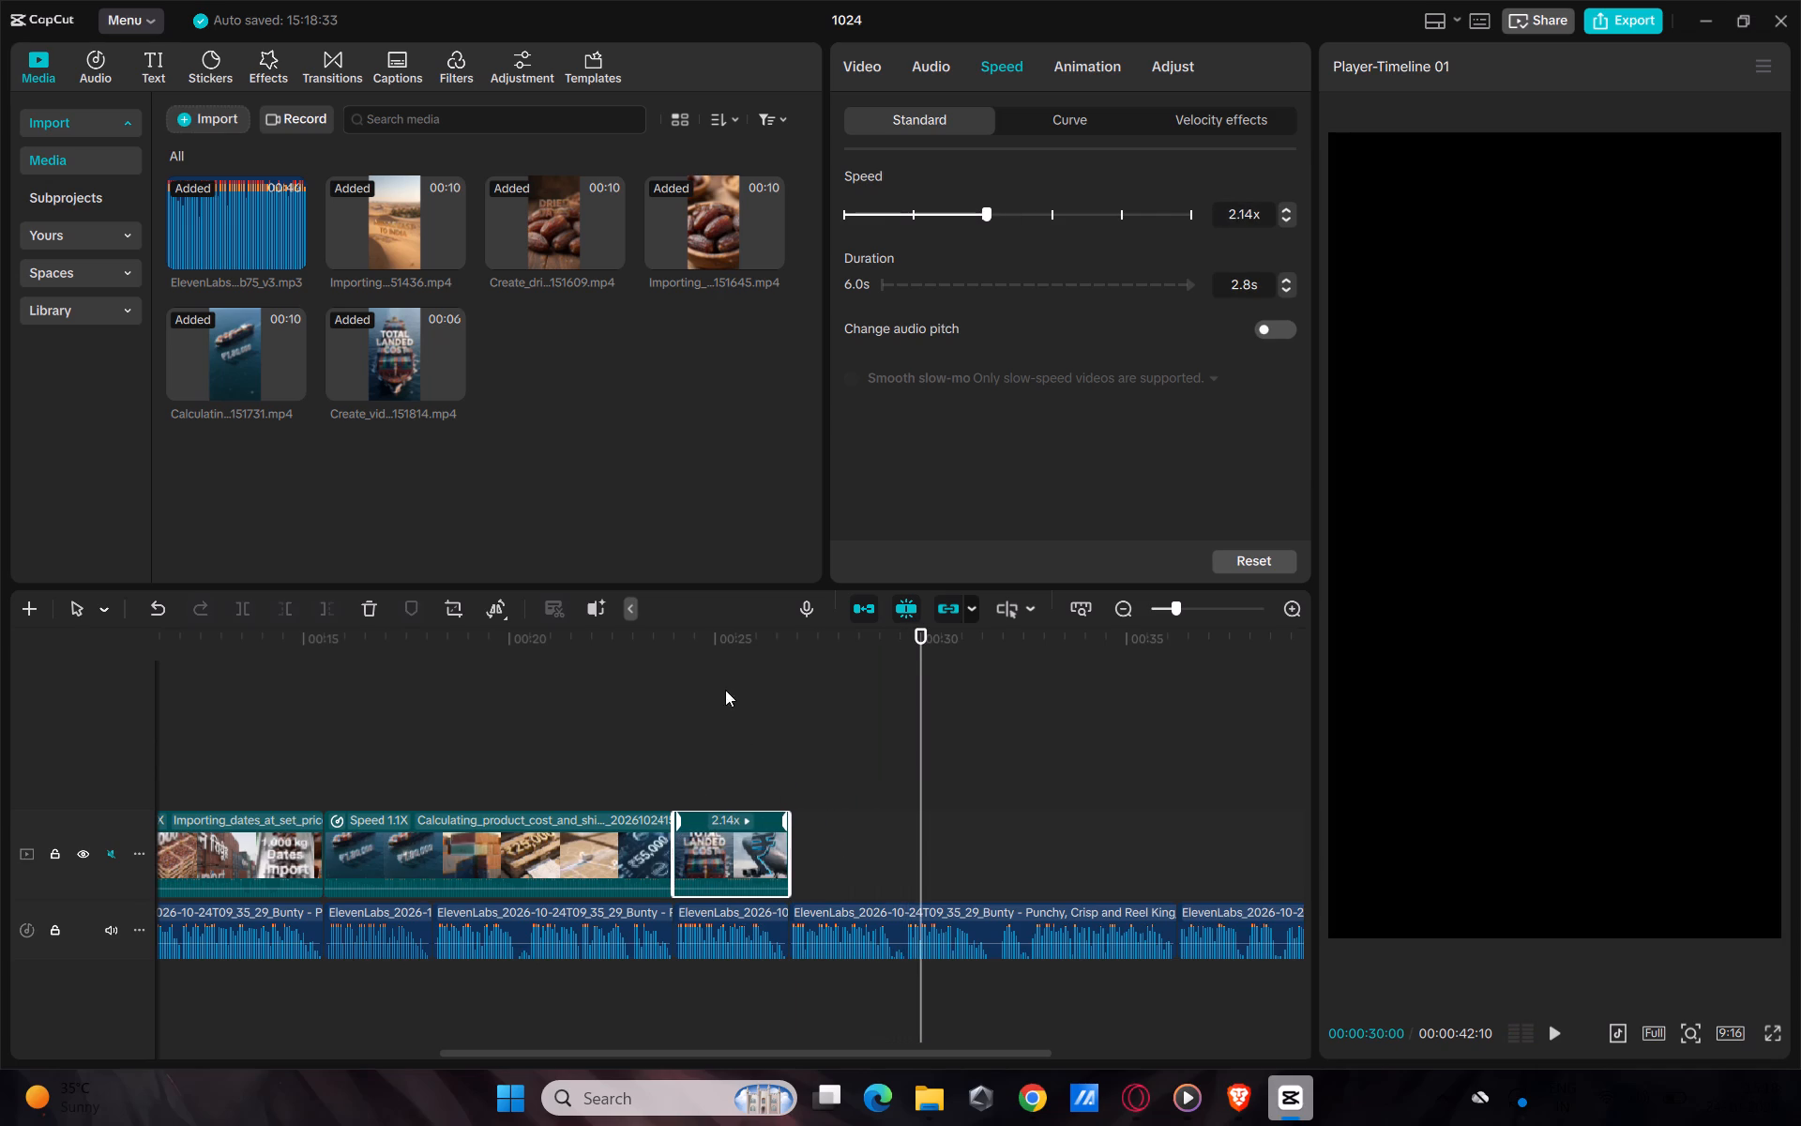
# Split the "Total Landed Cost" clip at 00:00:24:17, near the end of its ship title scene.
pyautogui.click(716, 666)
pyautogui.moveTo(712, 655); pyautogui.dragTo(698, 677)
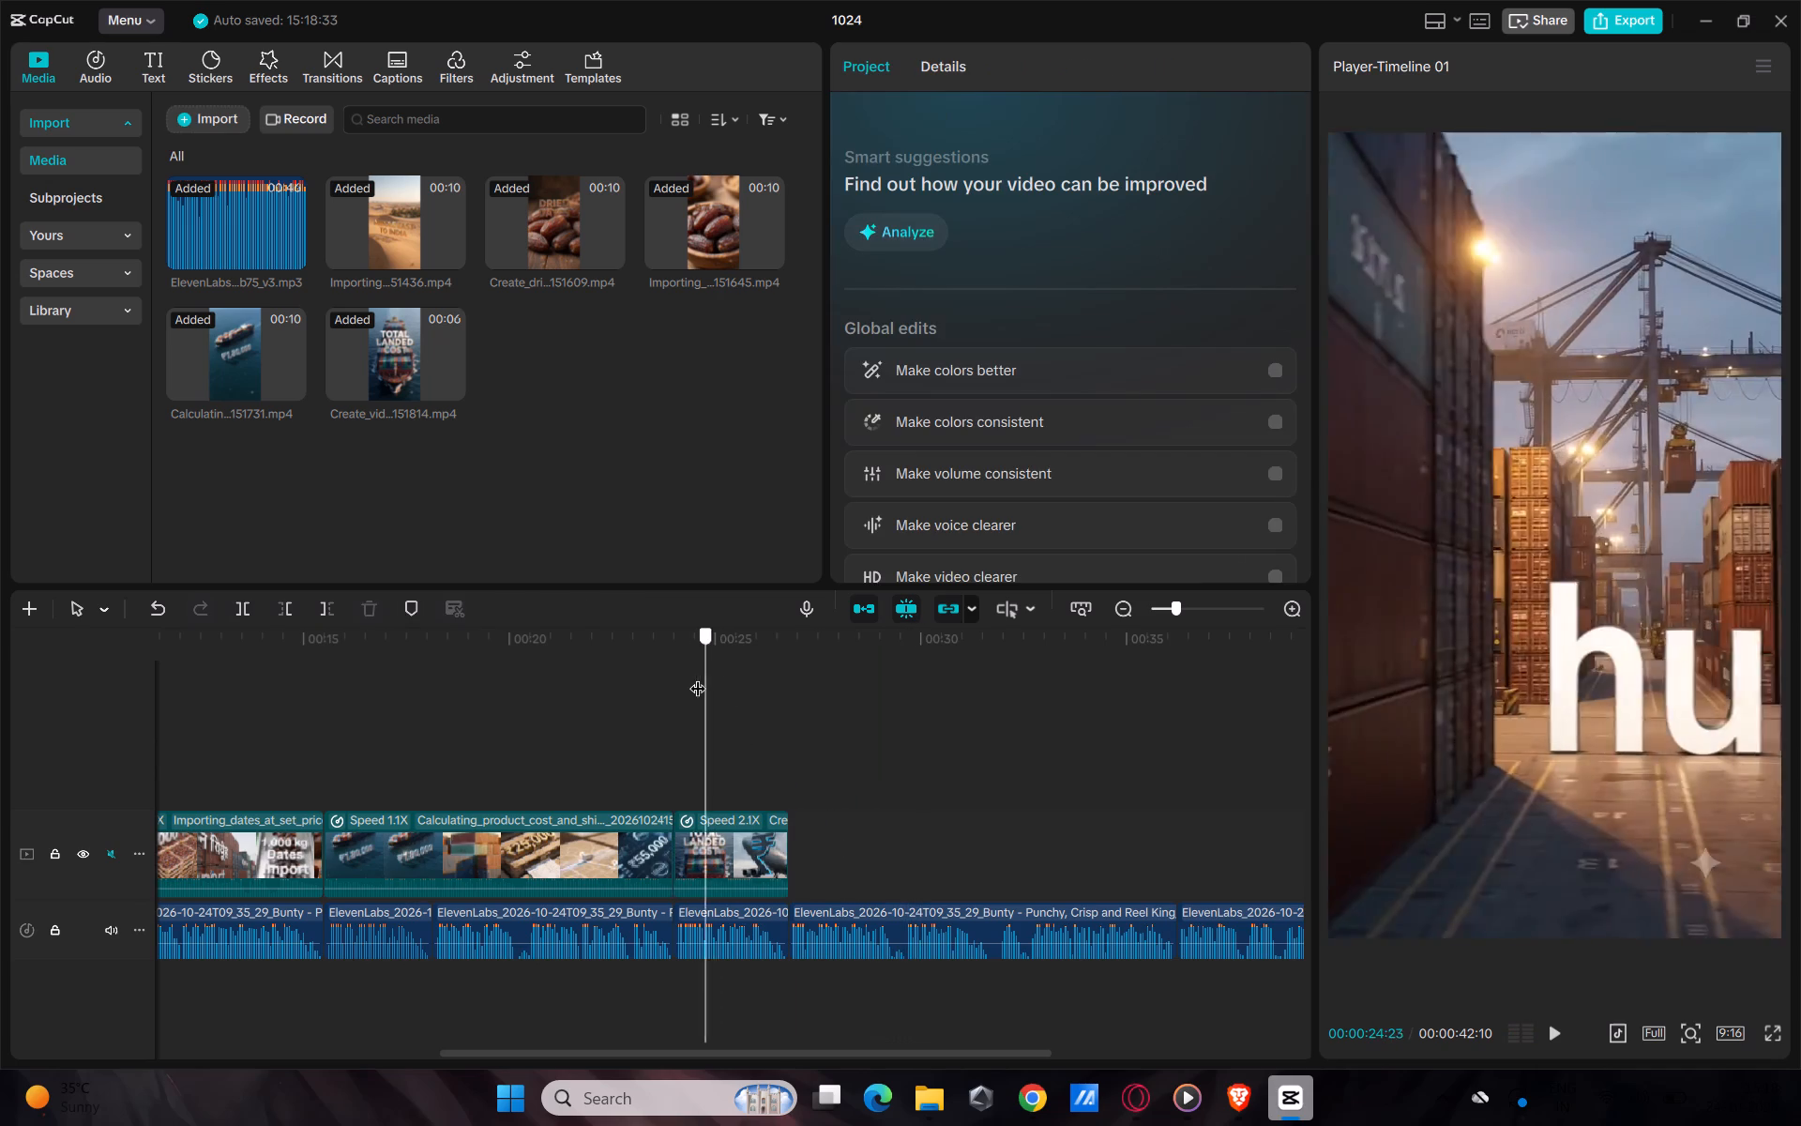
pyautogui.moveTo(698, 677); pyautogui.dragTo(713, 706)
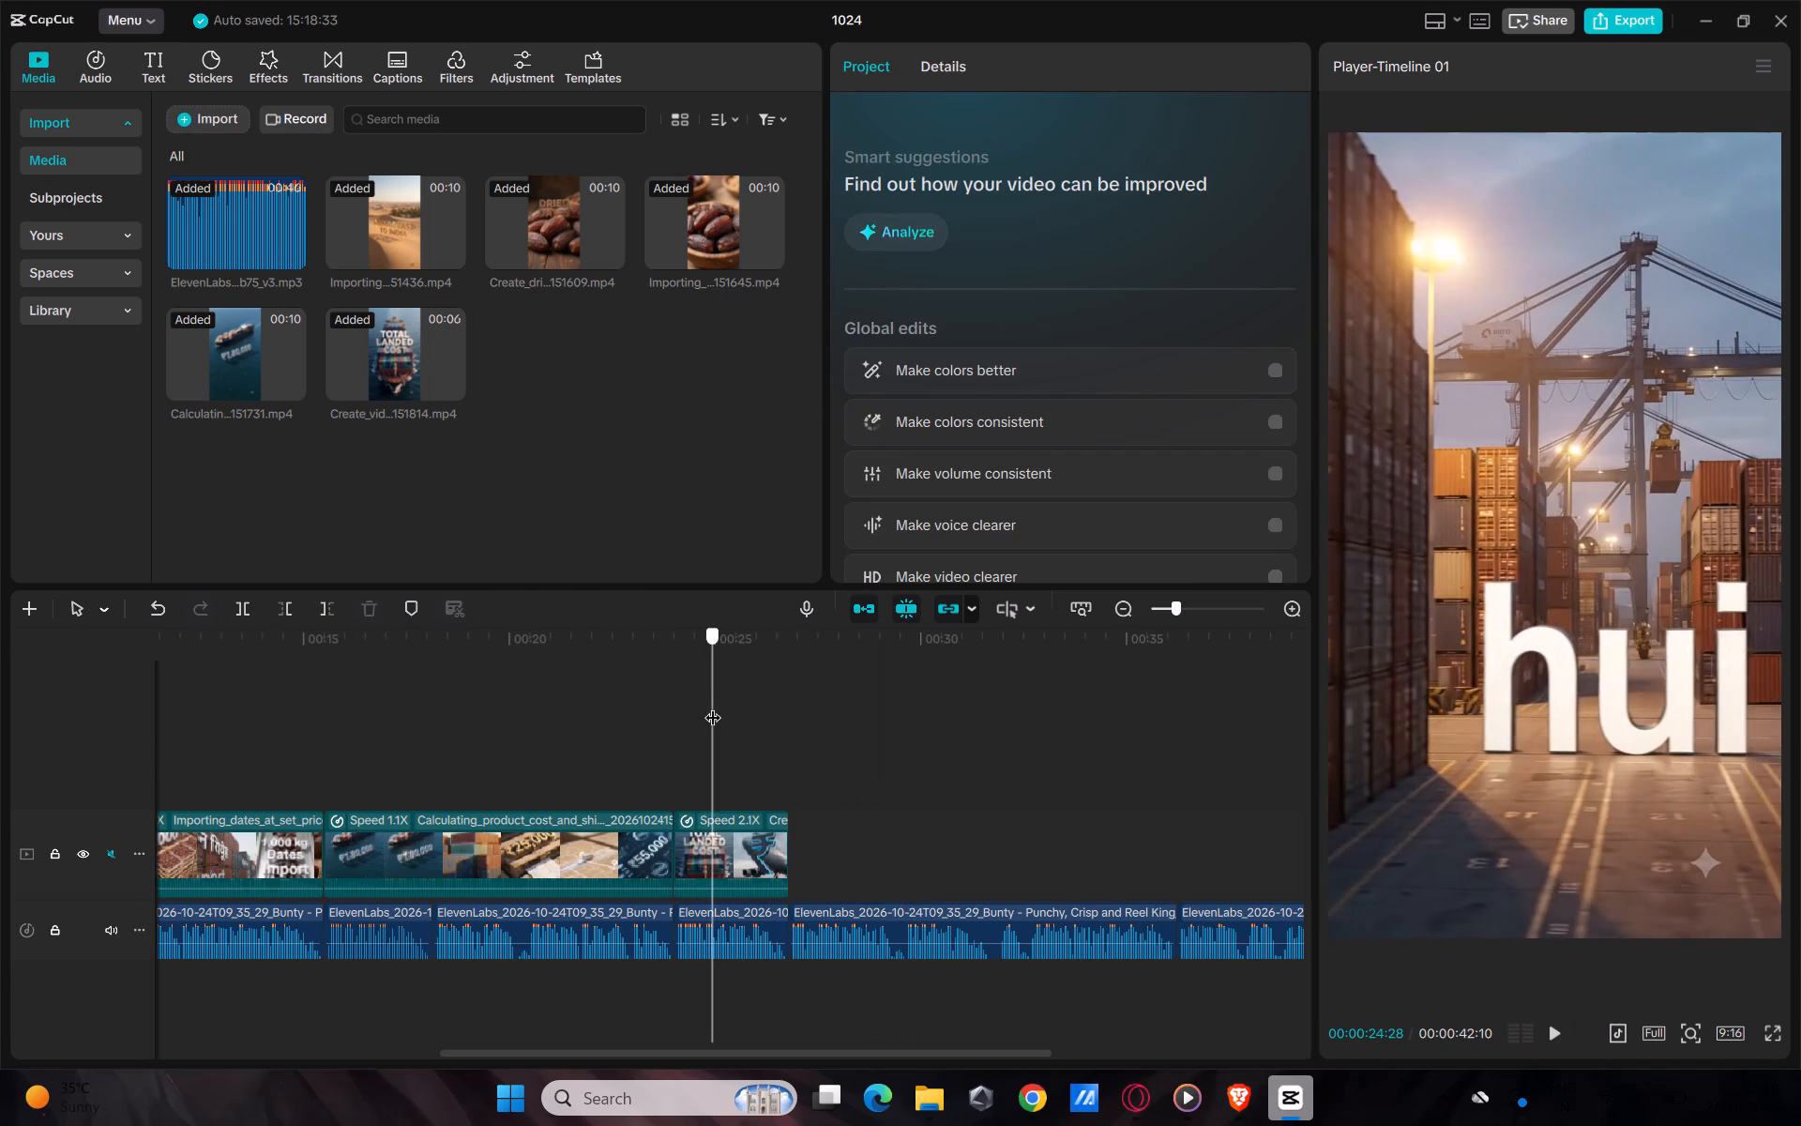
pyautogui.moveTo(713, 706); pyautogui.dragTo(698, 754)
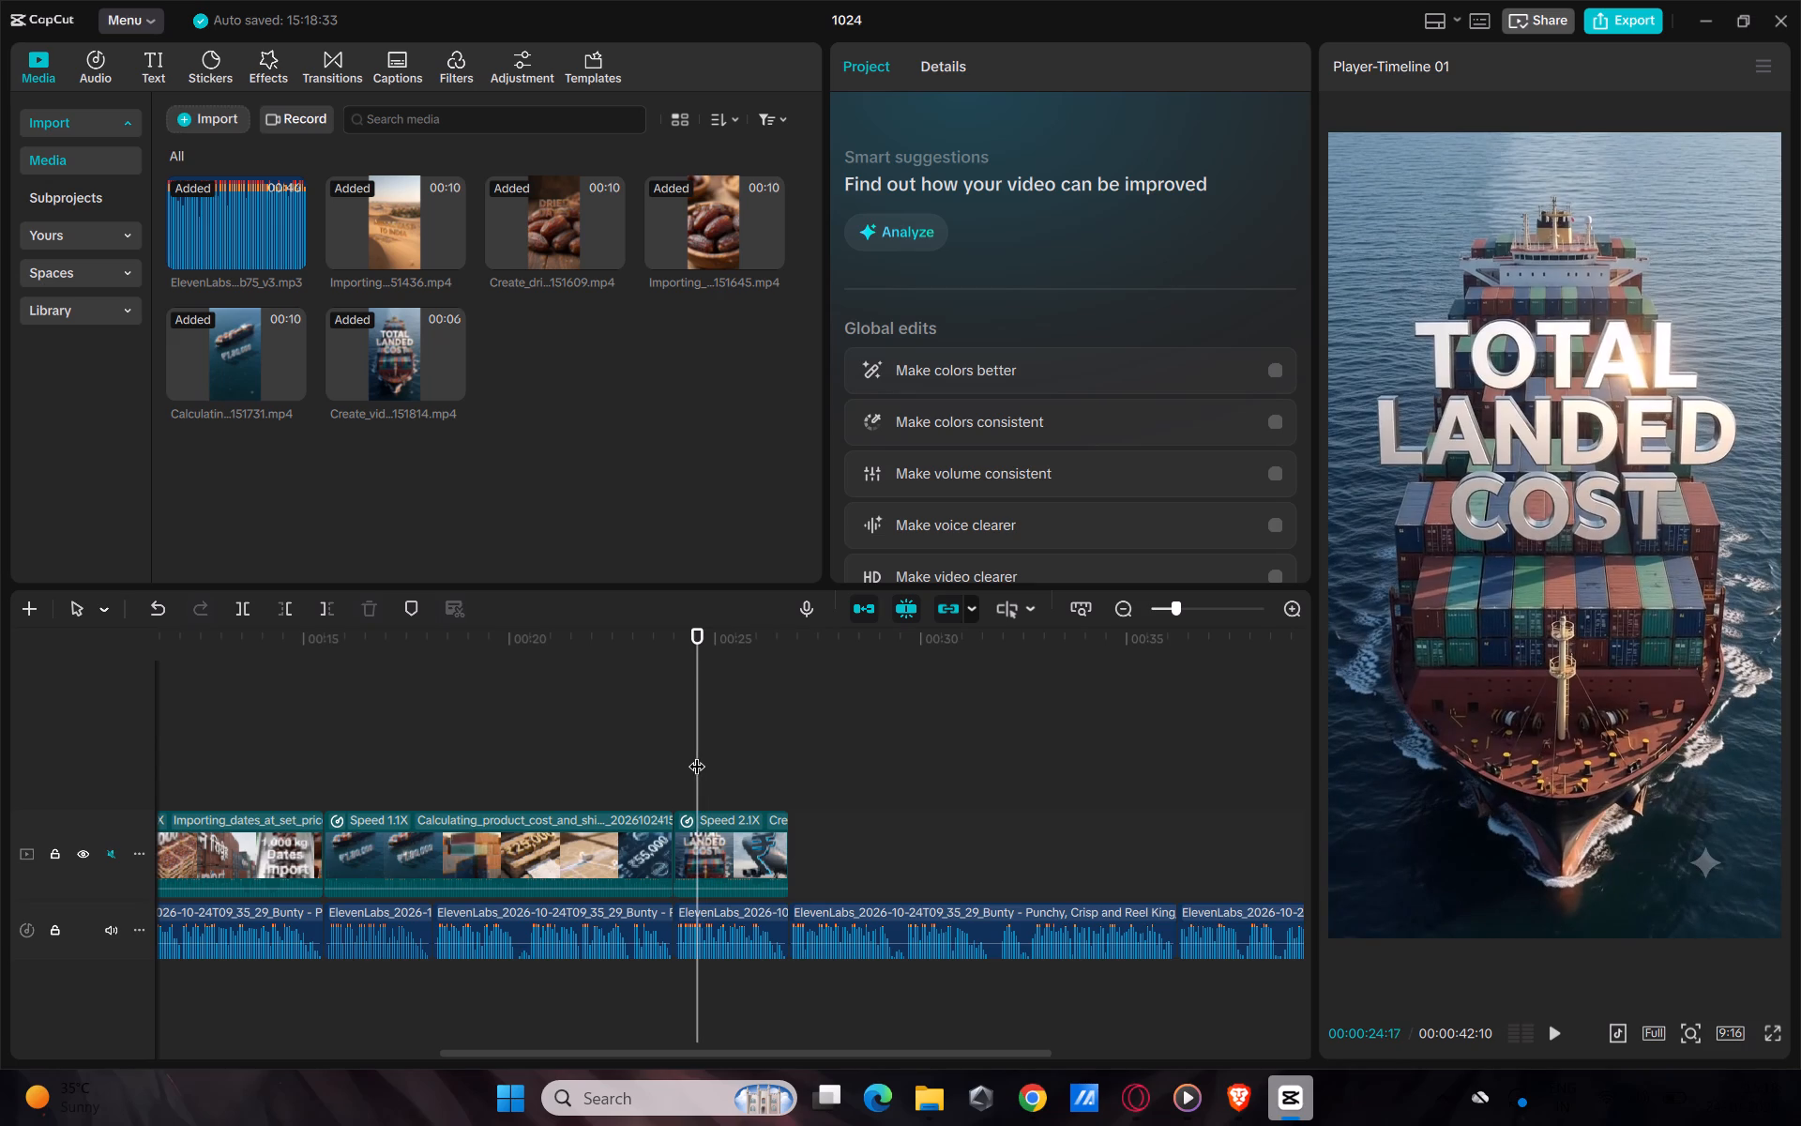
pyautogui.hotkey('ctrl', 'b')
# Play on to the truck scene, split the clip at 00:00:26:01, and delete the section between the two splits.
pyautogui.press('space')
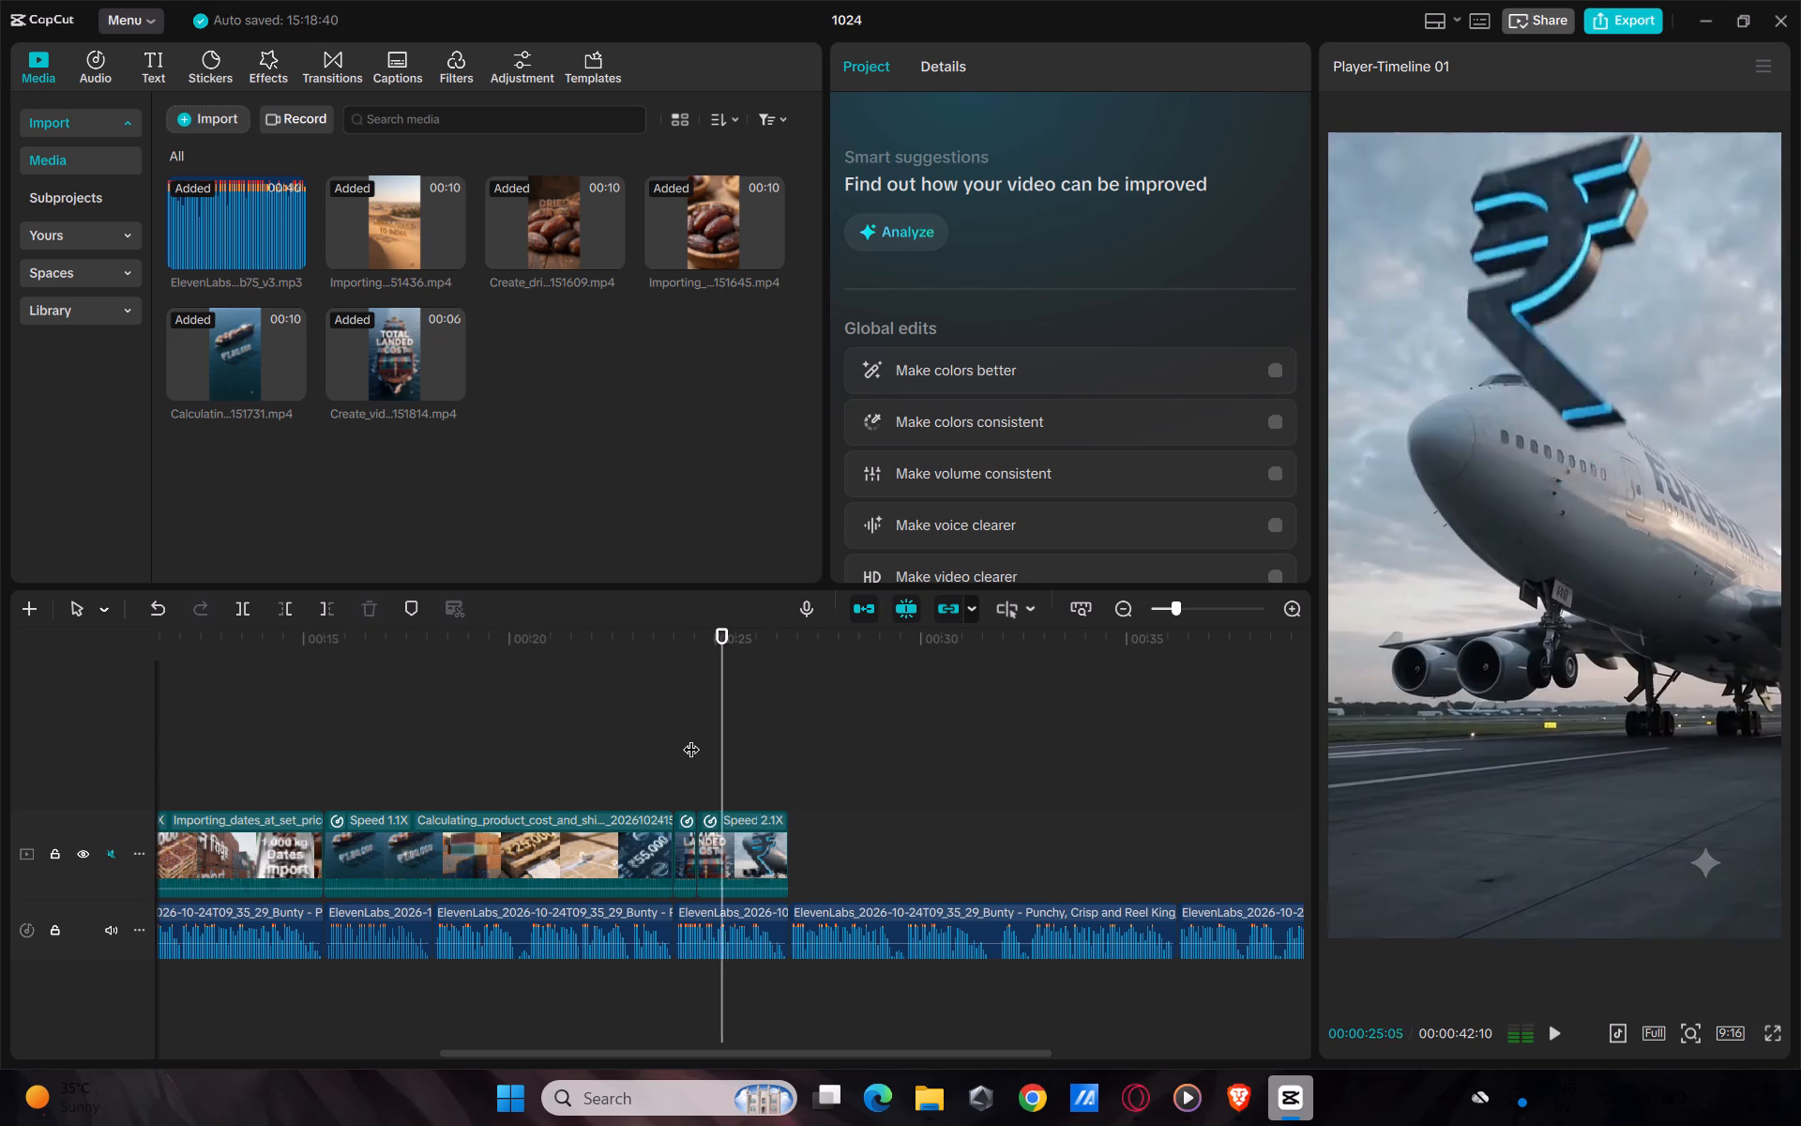
pyautogui.press('space')
pyautogui.press('space')
pyautogui.press('space')
pyautogui.press('space')
pyautogui.press('space')
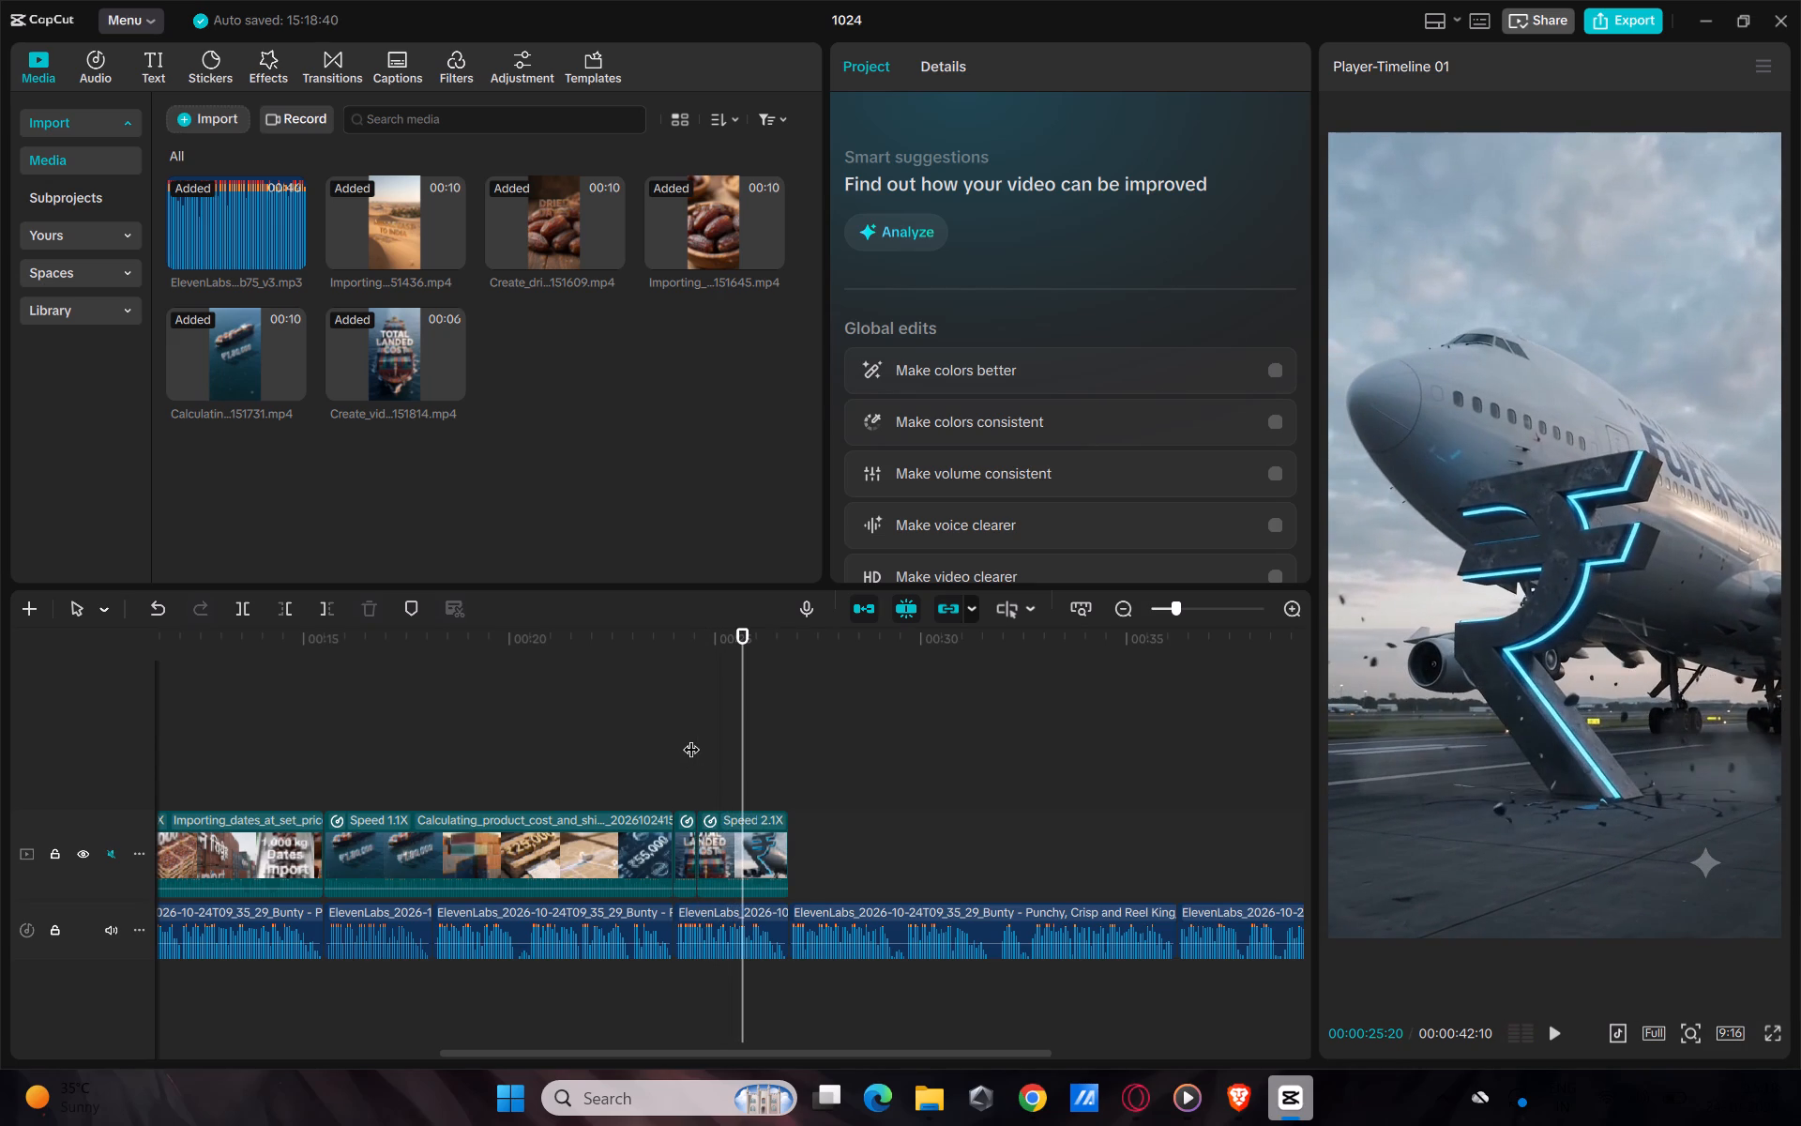
pyautogui.press('space')
pyautogui.press('space')
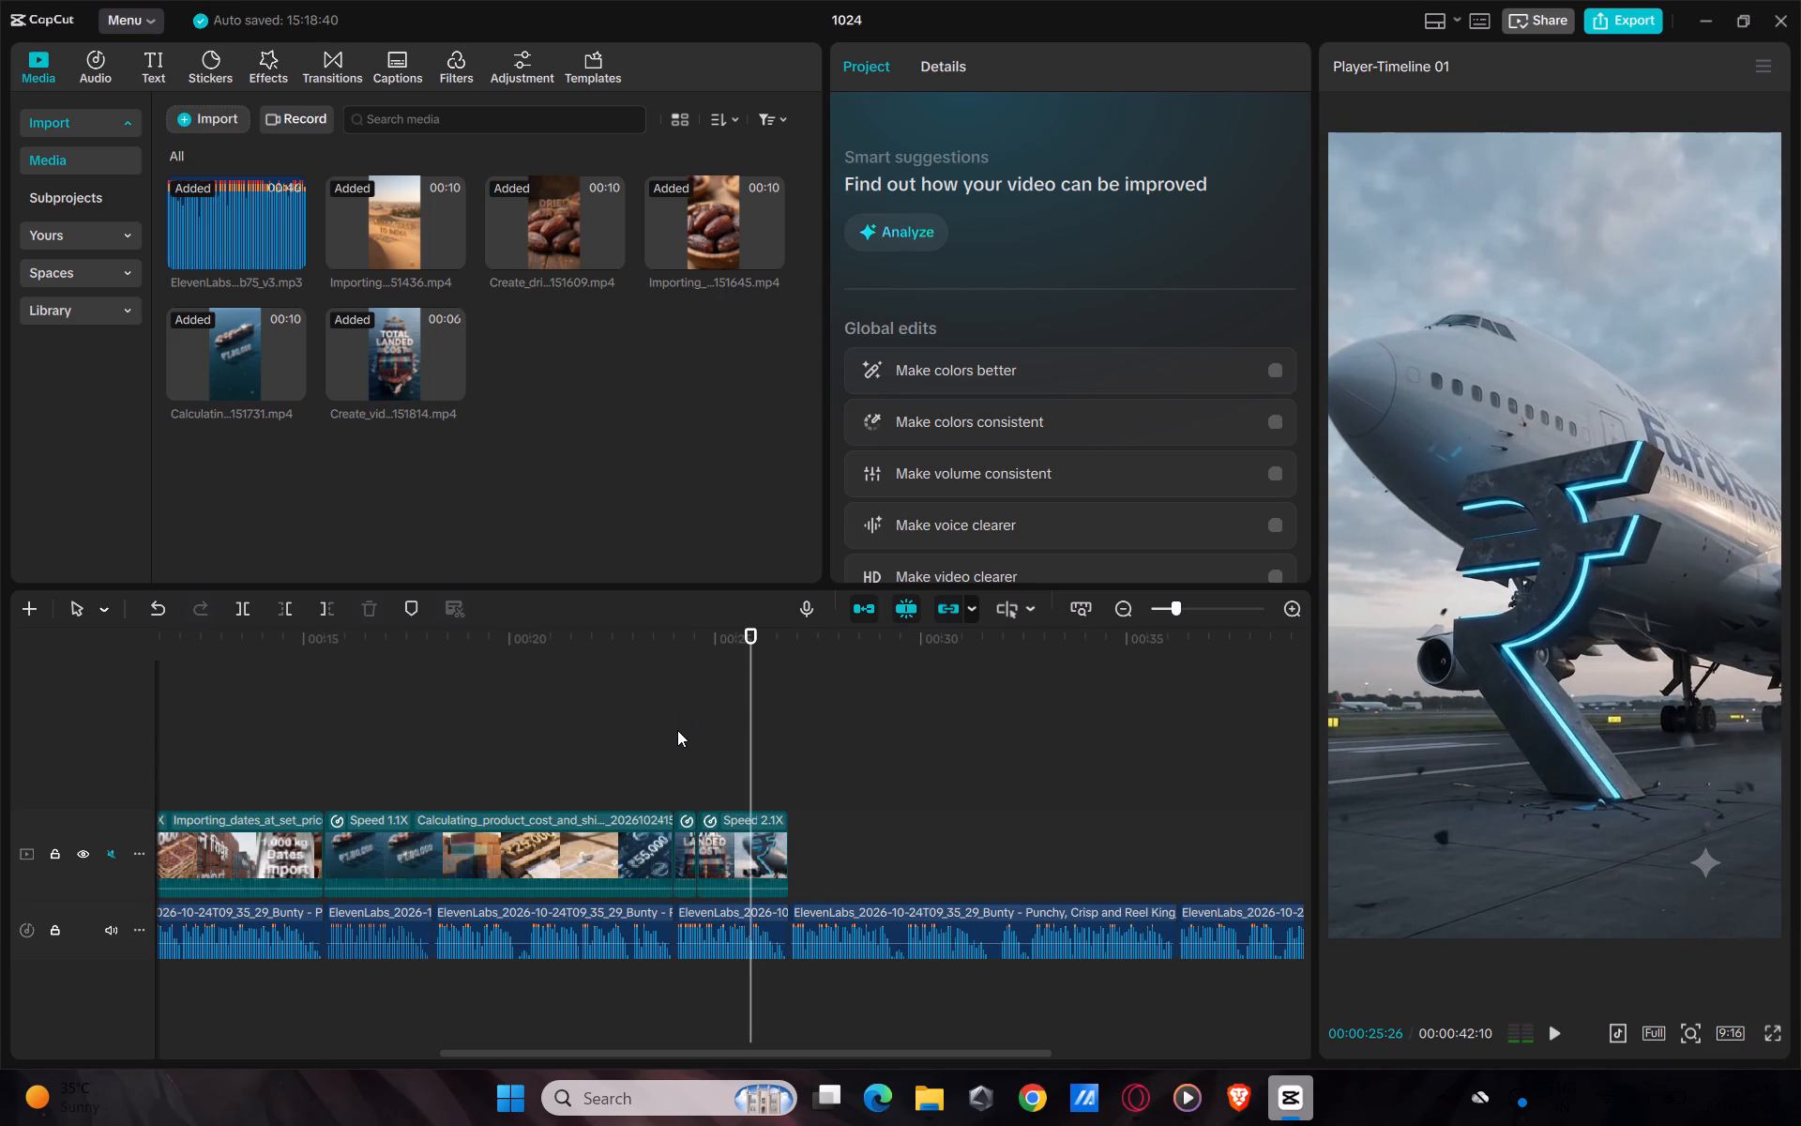
pyautogui.press('space')
pyautogui.press('space')
pyautogui.hotkey('ctrl', 'b')
pyautogui.click(722, 854)
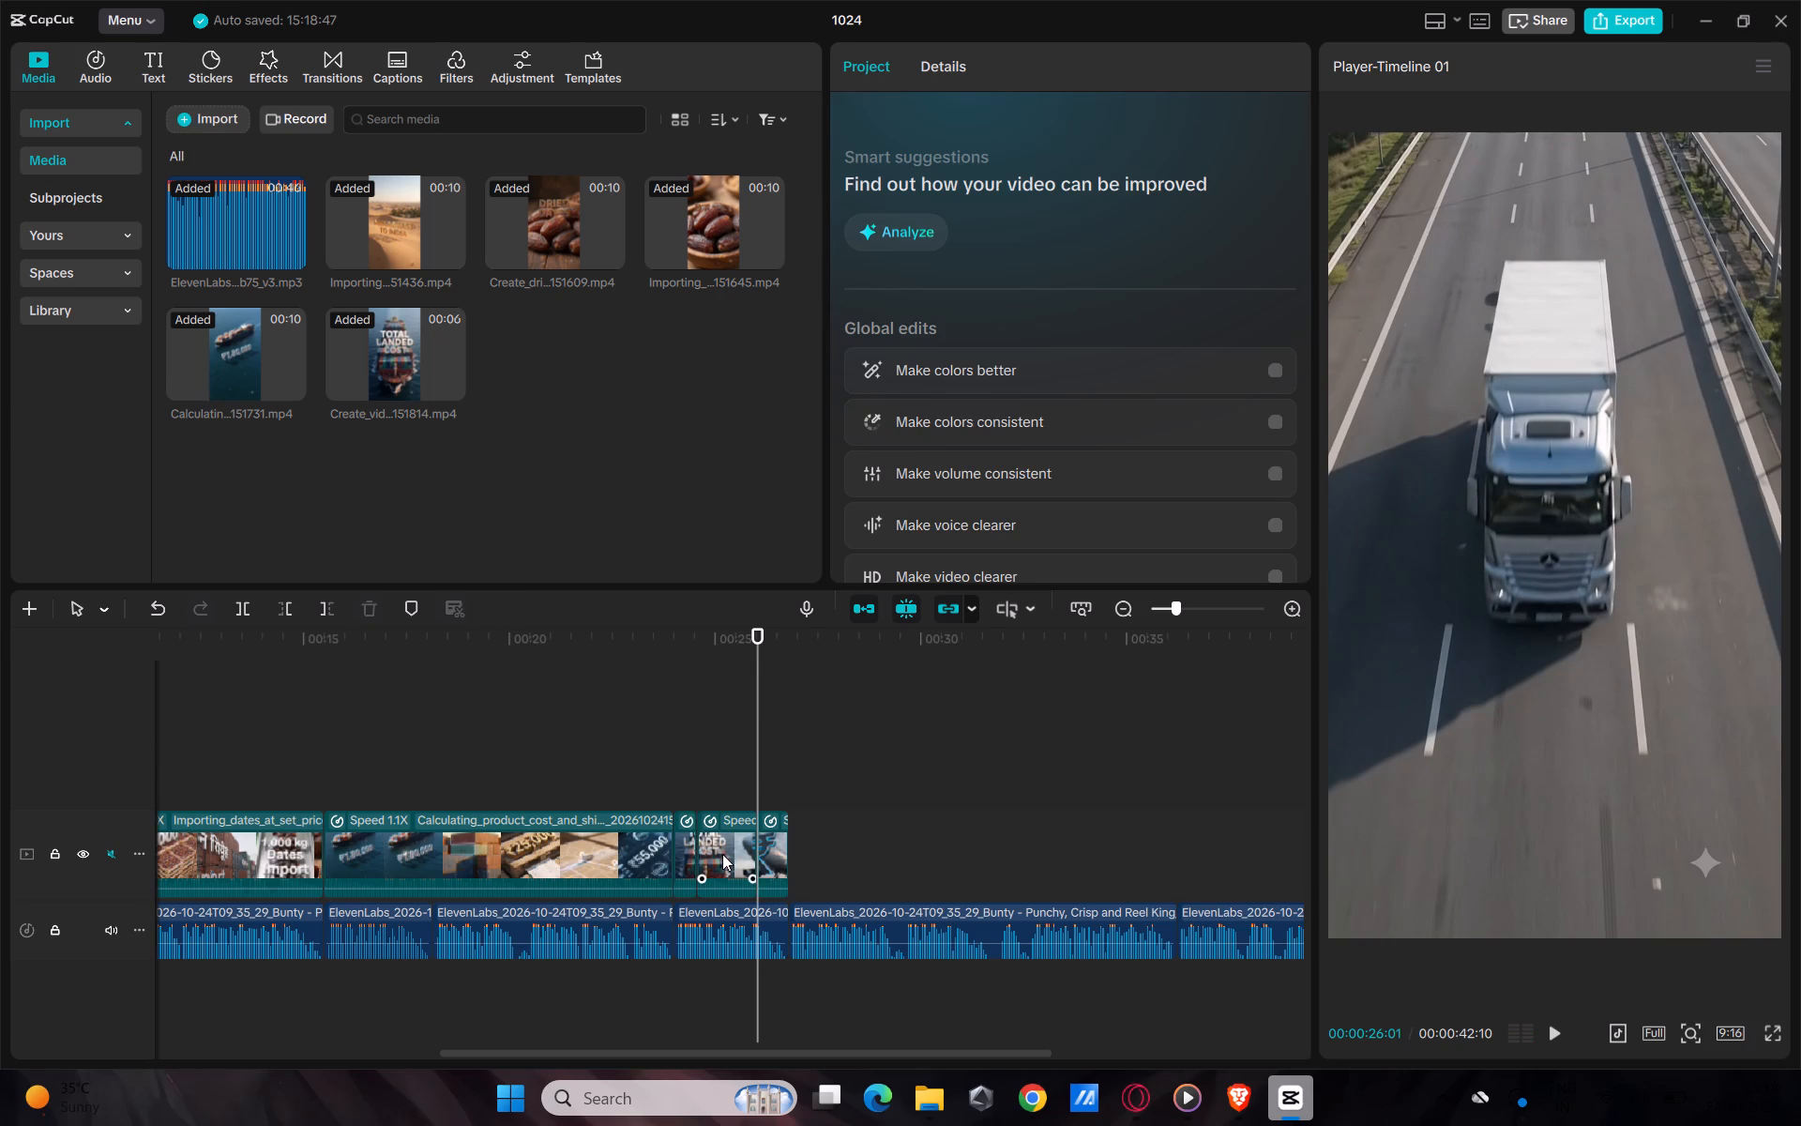
pyautogui.press('BackSpace')
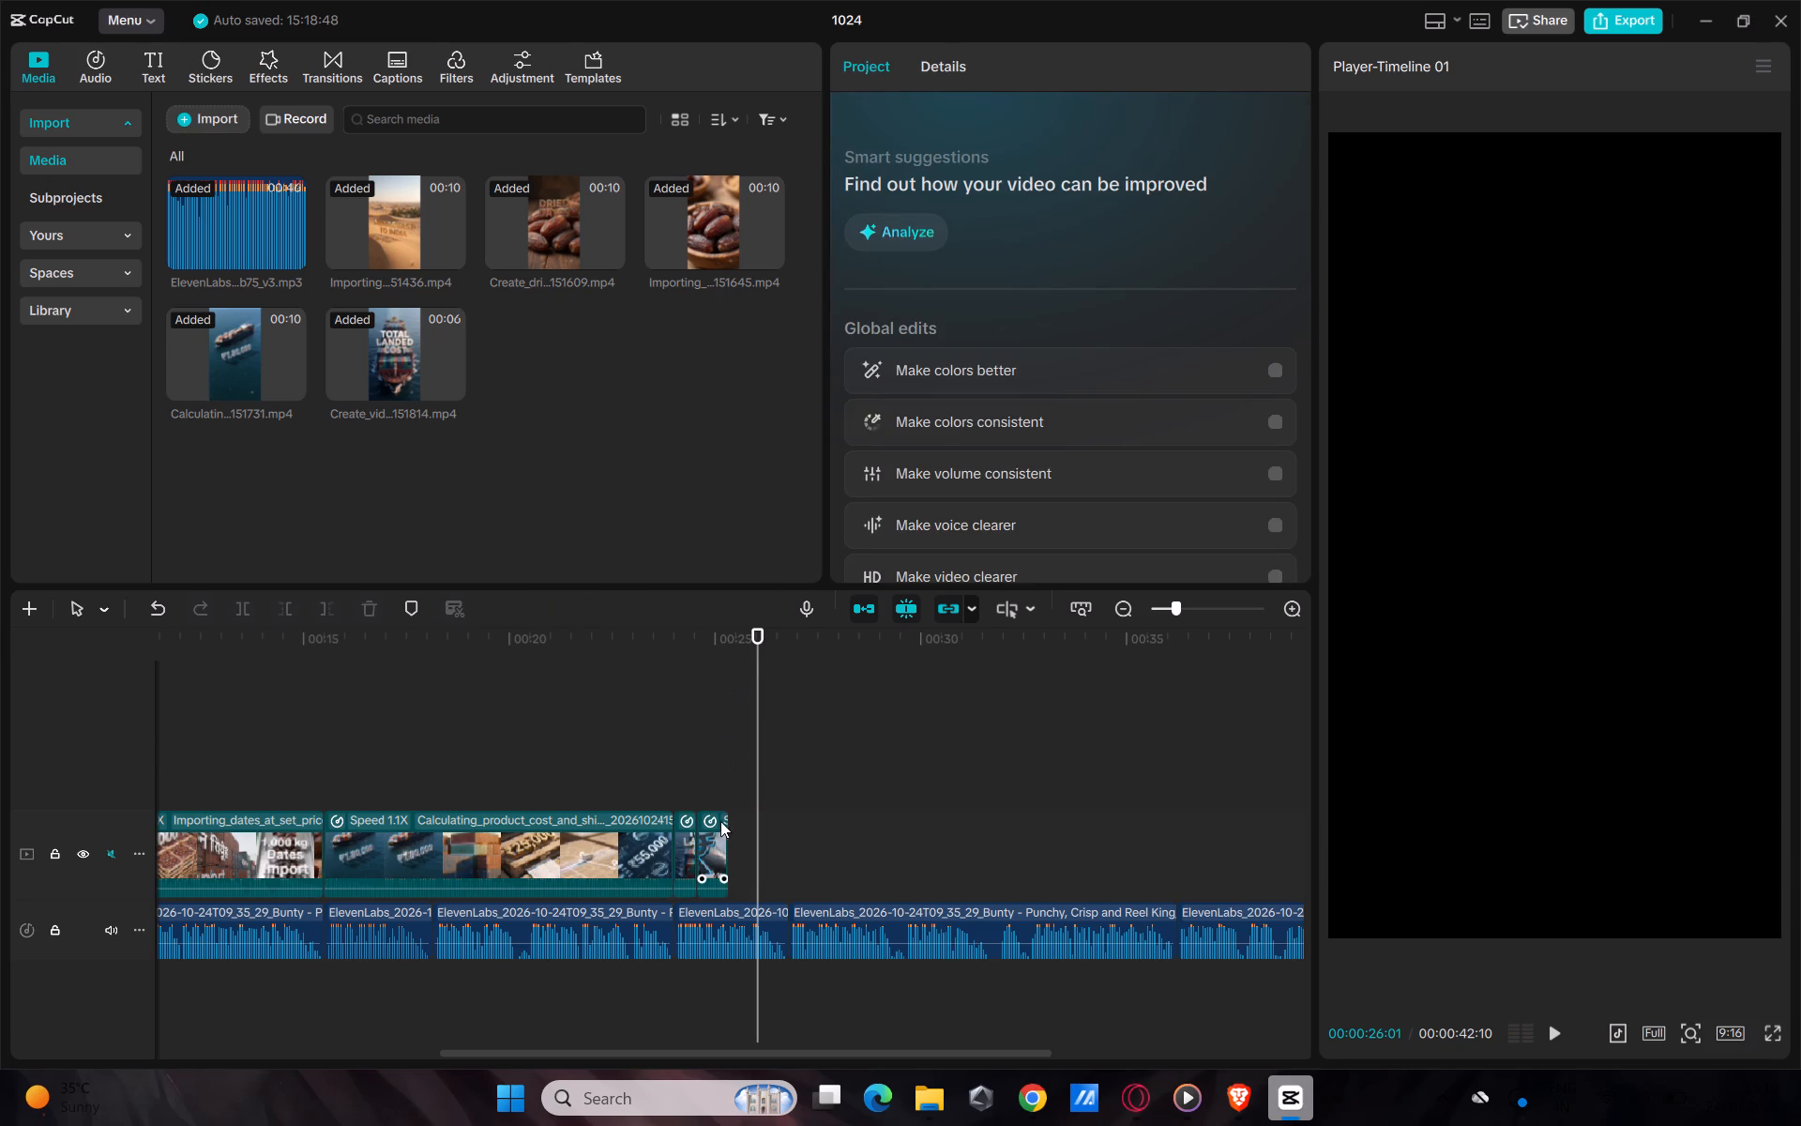
# Slow the remaining truck section to 0.74x so that it ends with the seventh voiceover segment.
pyautogui.click(716, 825)
pyautogui.click(1015, 62)
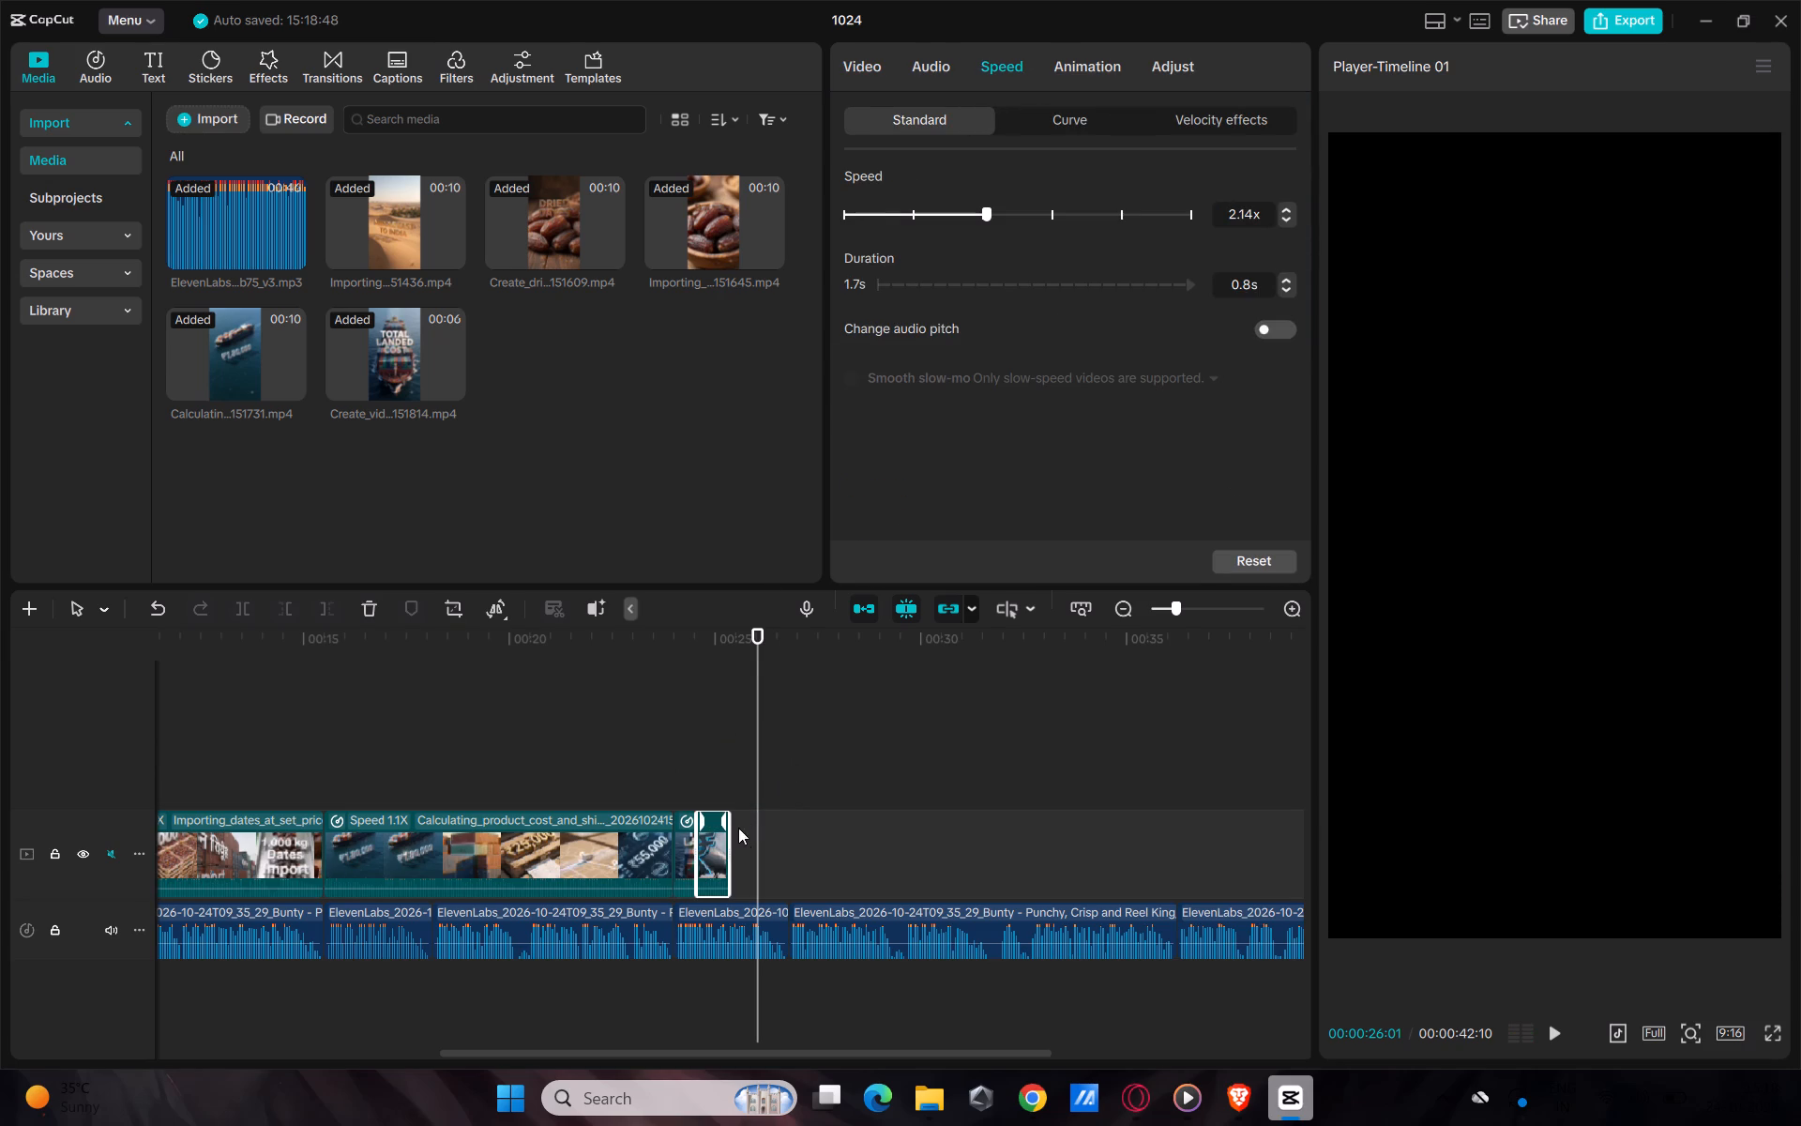
pyautogui.moveTo(724, 828); pyautogui.dragTo(780, 832)
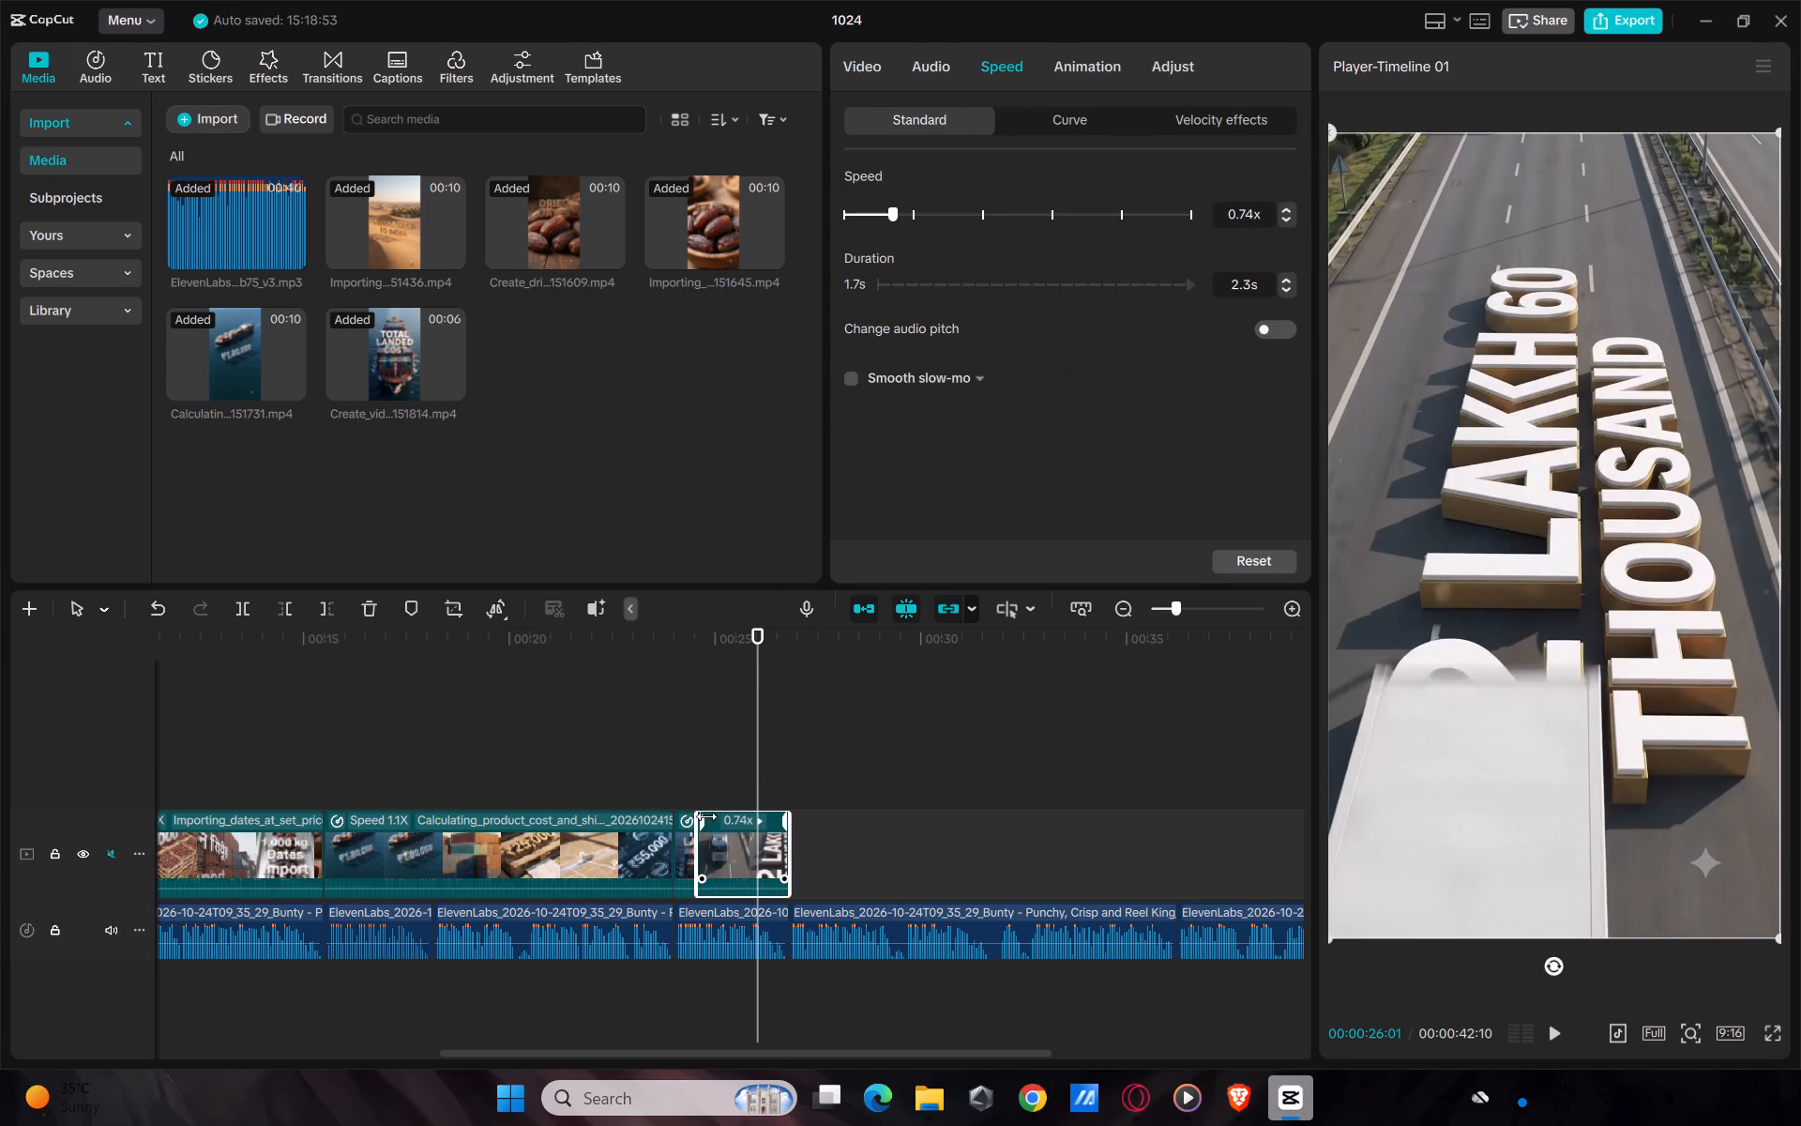
pyautogui.moveTo(705, 820); pyautogui.dragTo(719, 824)
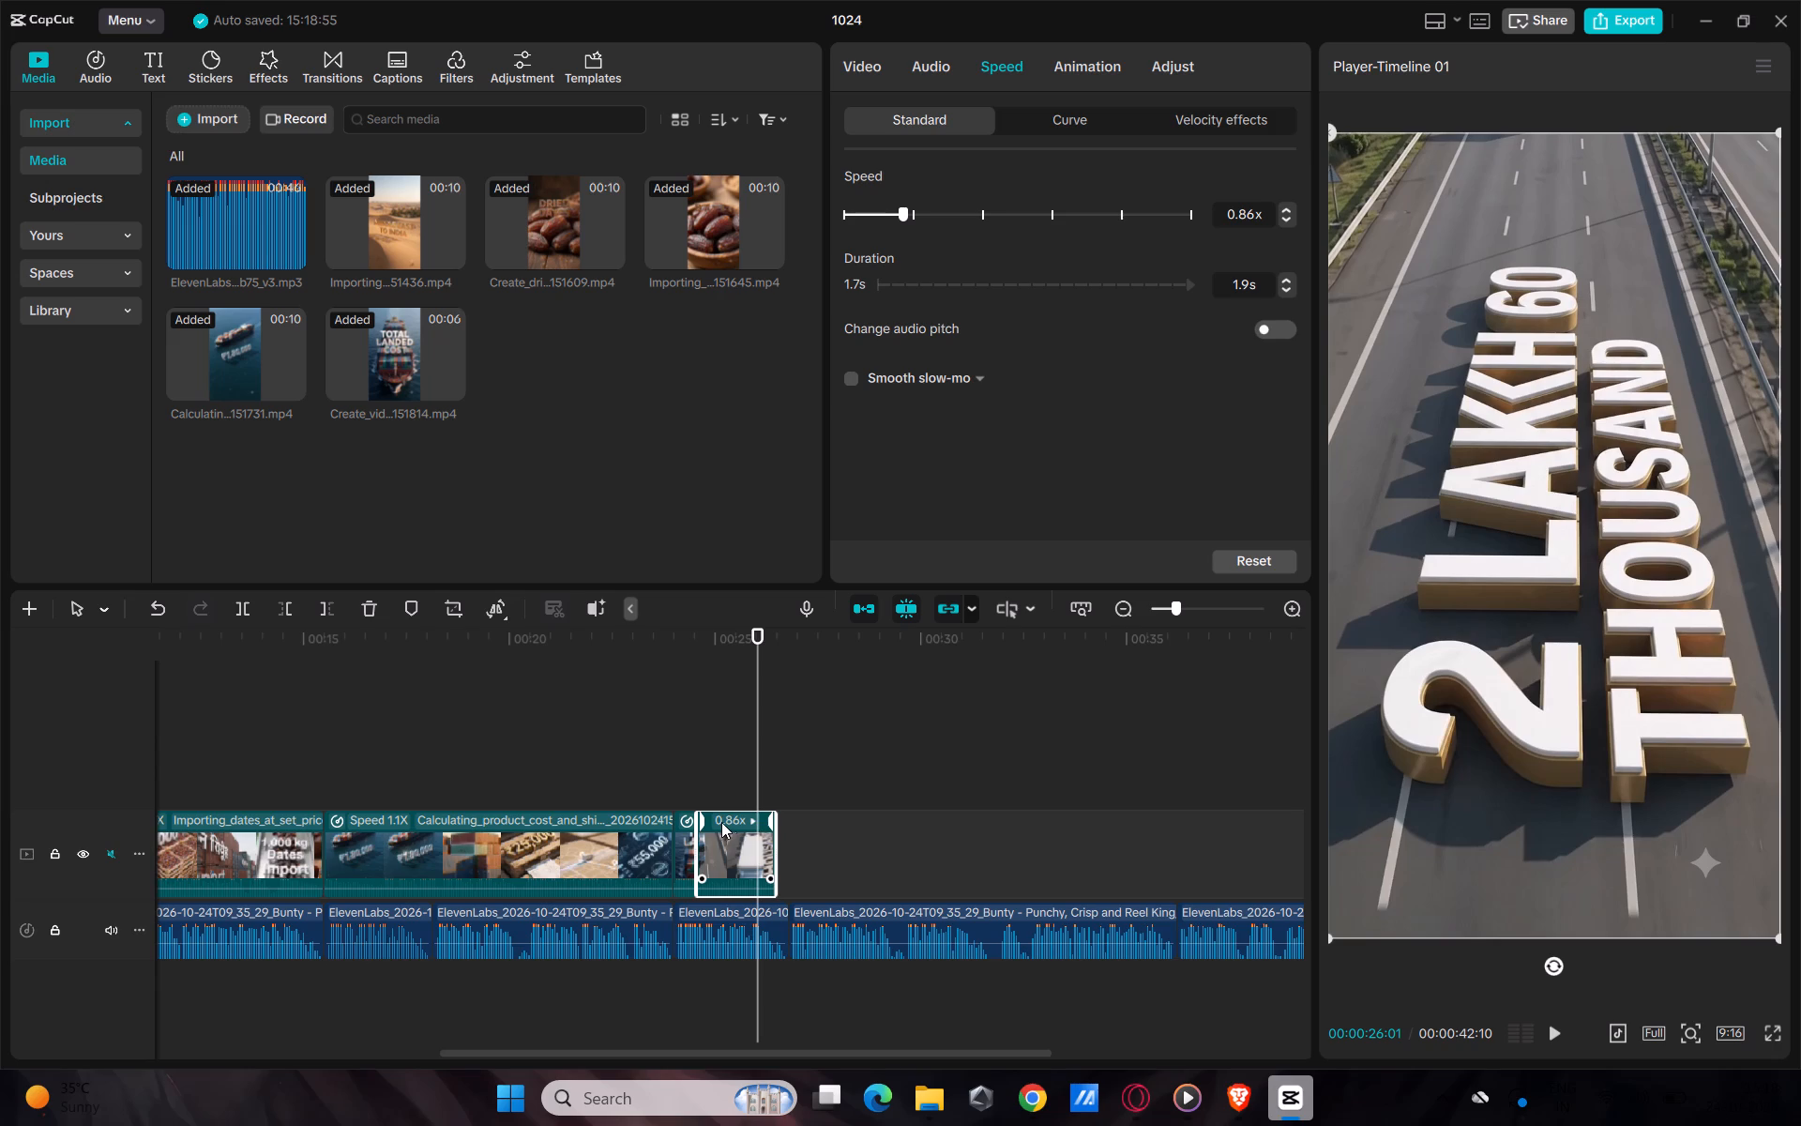
pyautogui.moveTo(765, 819); pyautogui.dragTo(776, 825)
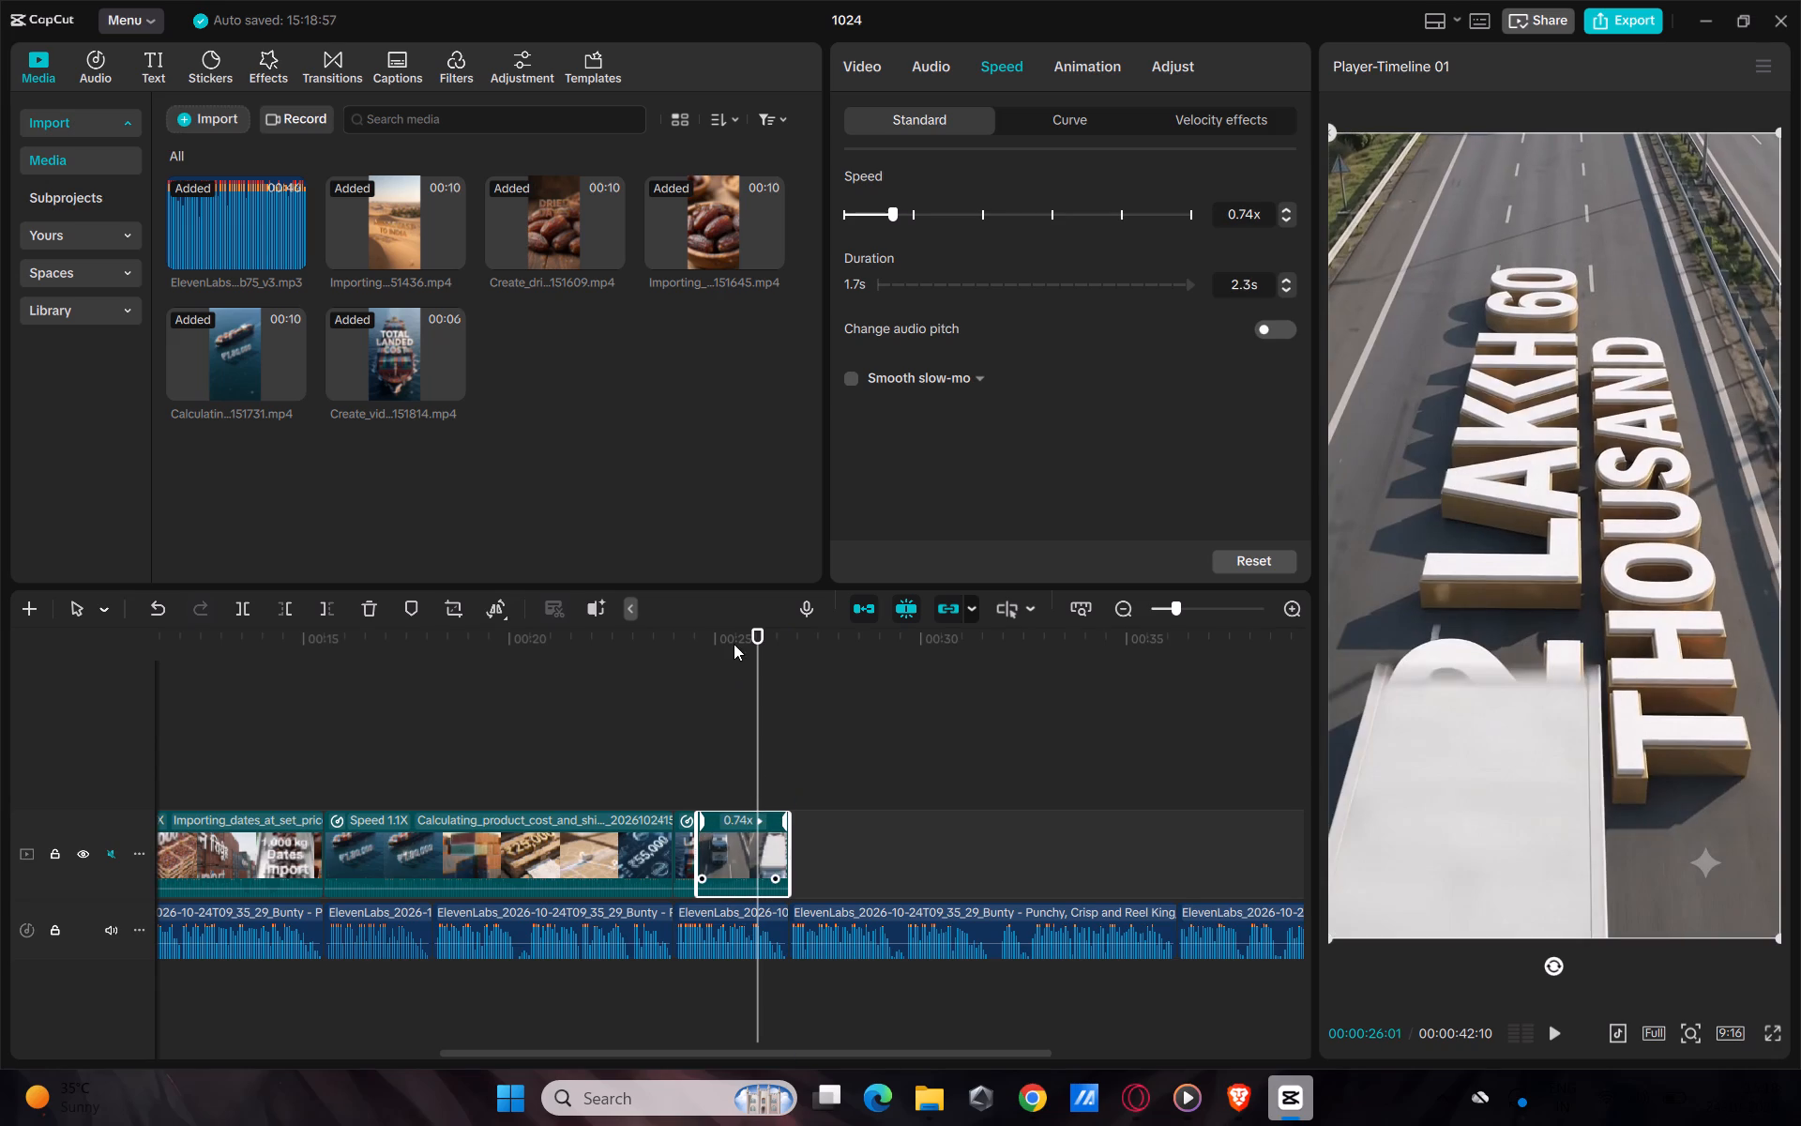
# Play the truck section, enable Smooth slow-mo with Optical flow on it, and place the playhead at its end.
pyautogui.moveTo(749, 640); pyautogui.dragTo(658, 734)
pyautogui.press('space')
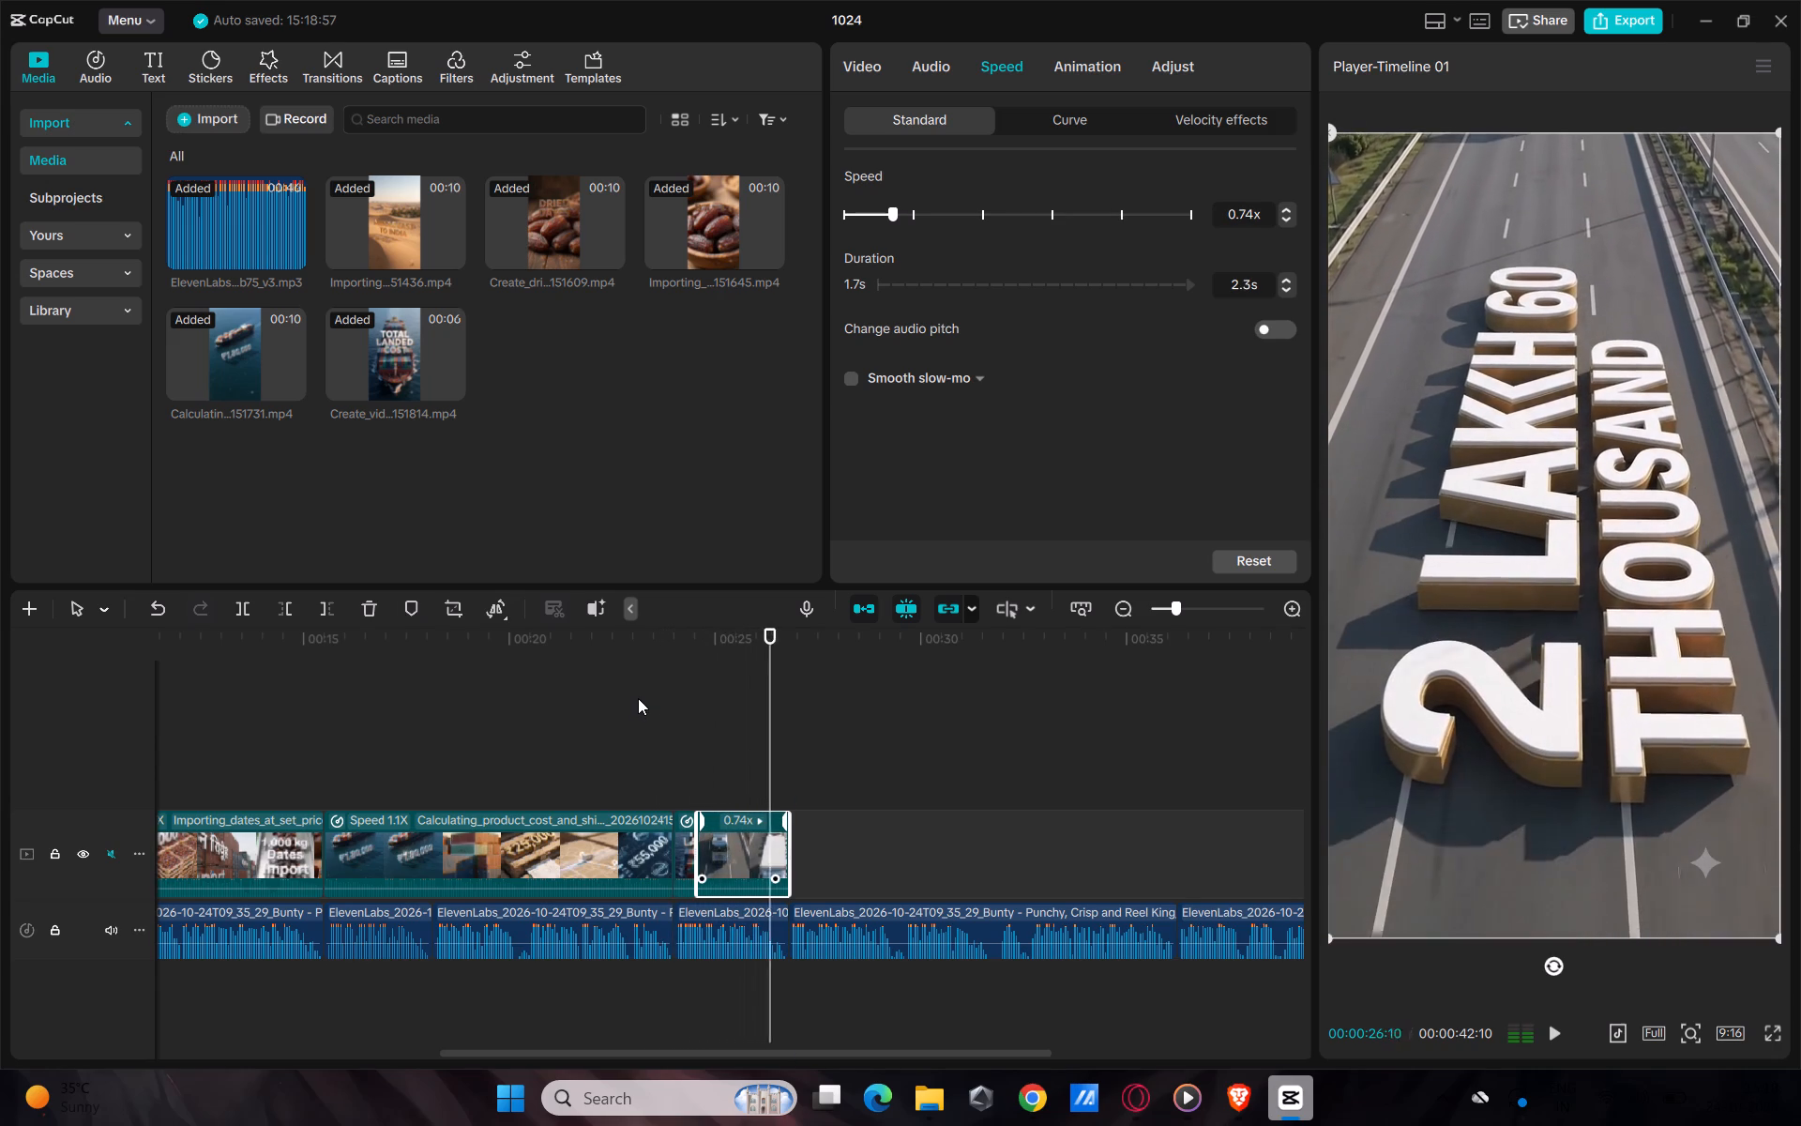
pyautogui.press('space')
pyautogui.click(853, 374)
pyautogui.click(900, 429)
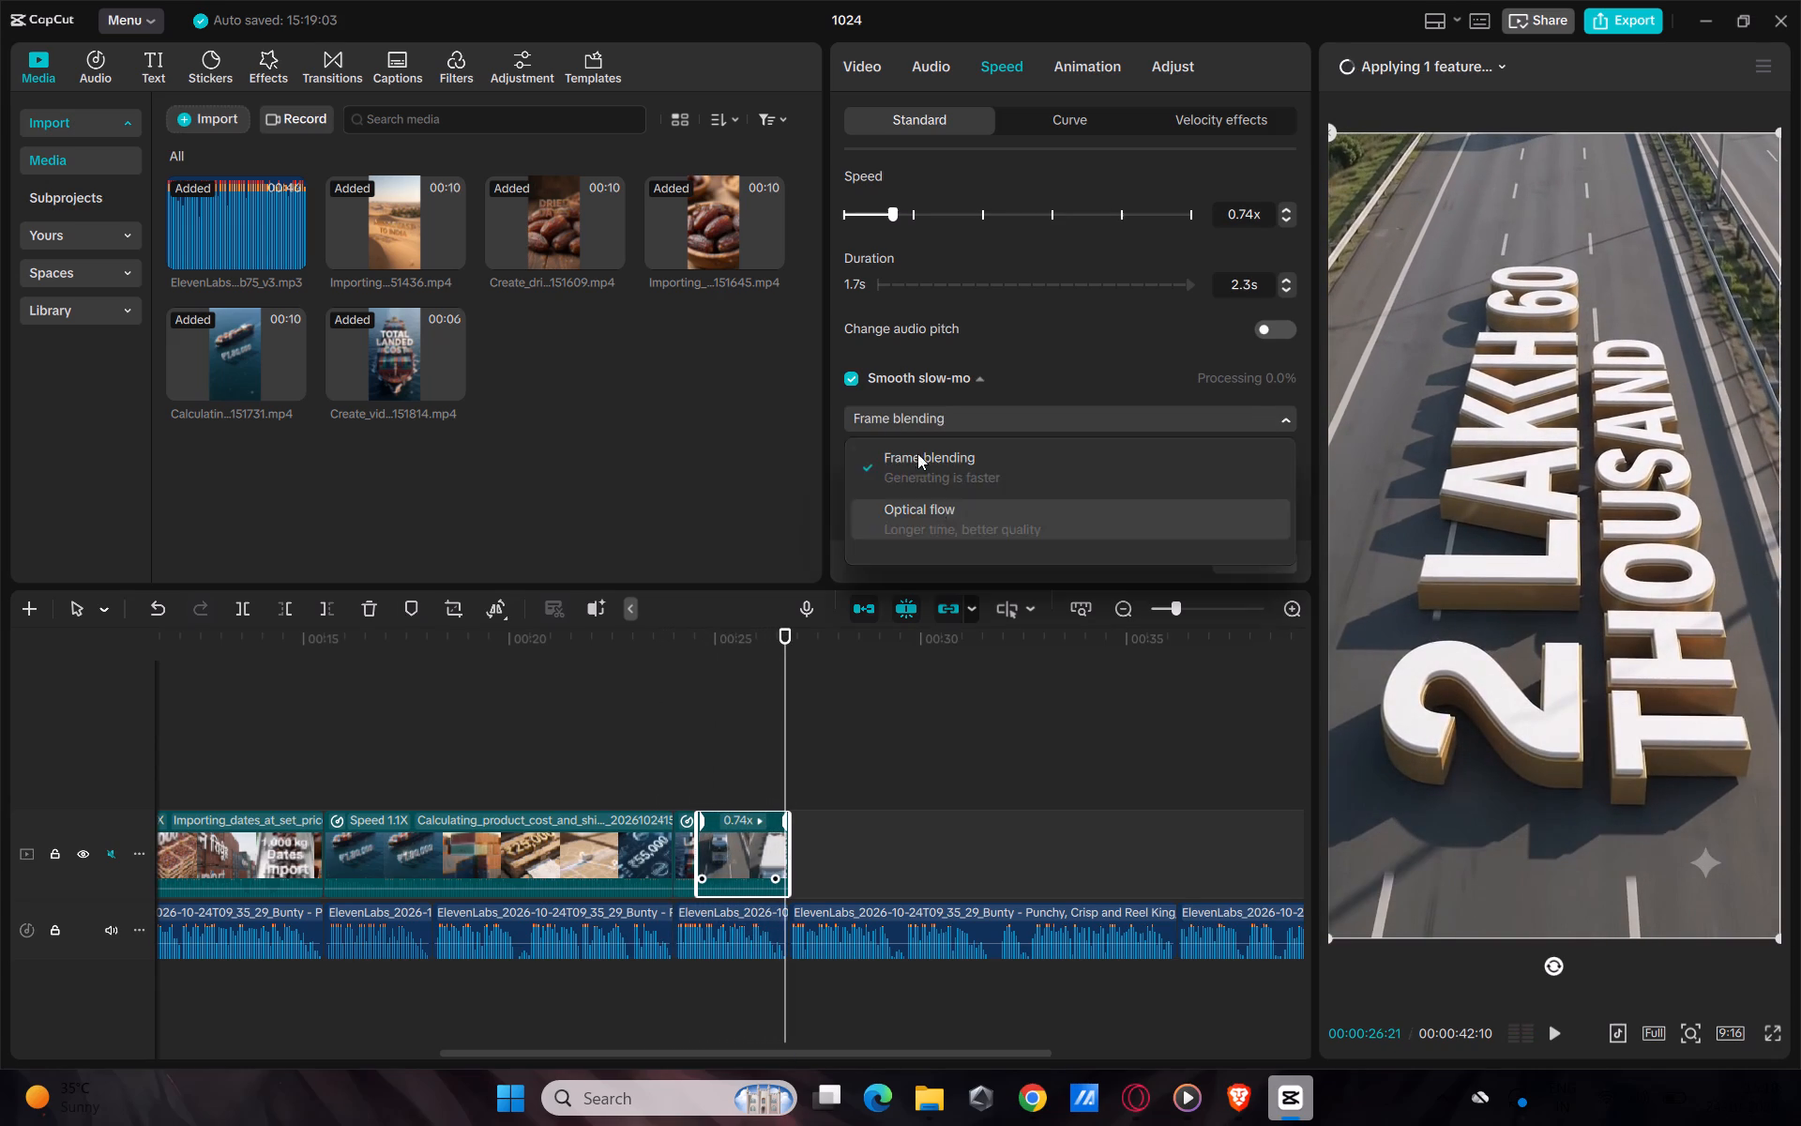
pyautogui.click(917, 507)
pyautogui.press('space')
pyautogui.press('space')
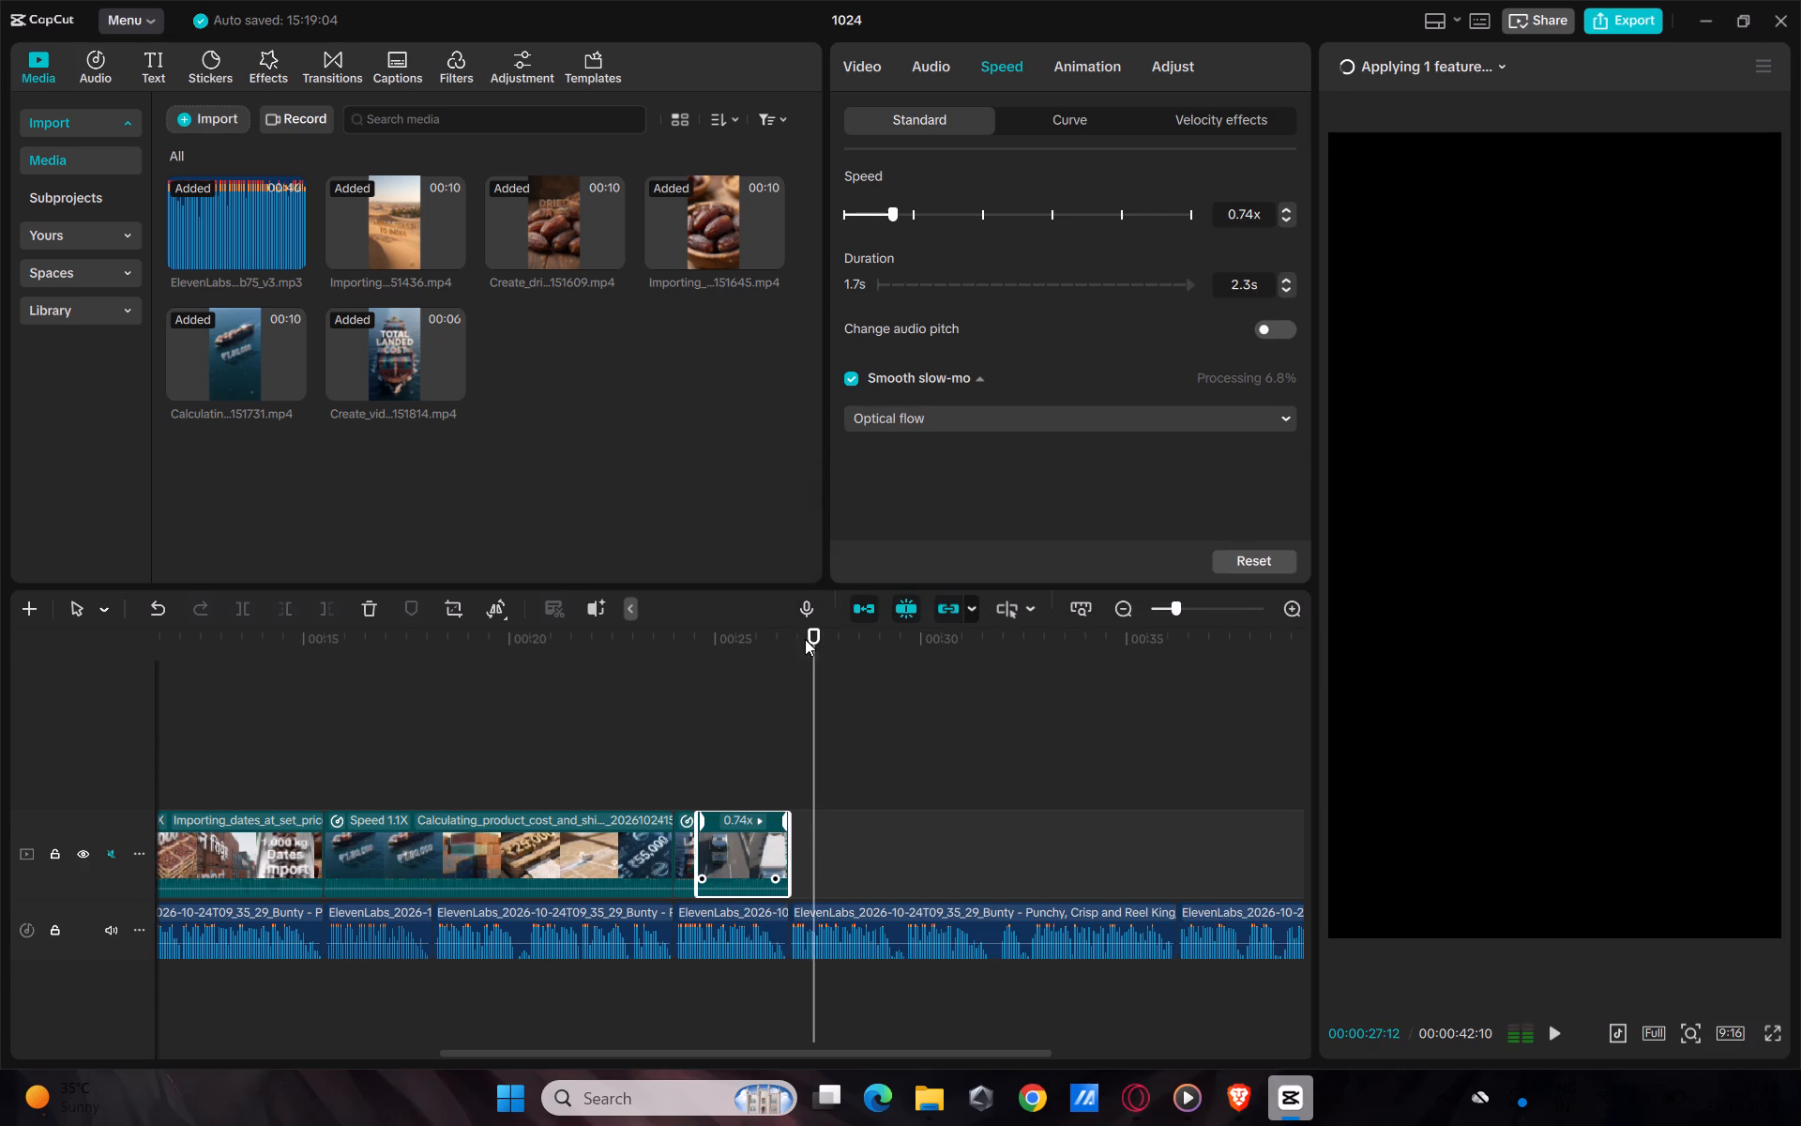
pyautogui.moveTo(810, 630); pyautogui.dragTo(780, 798)
pyautogui.moveTo(783, 630); pyautogui.dragTo(791, 644)
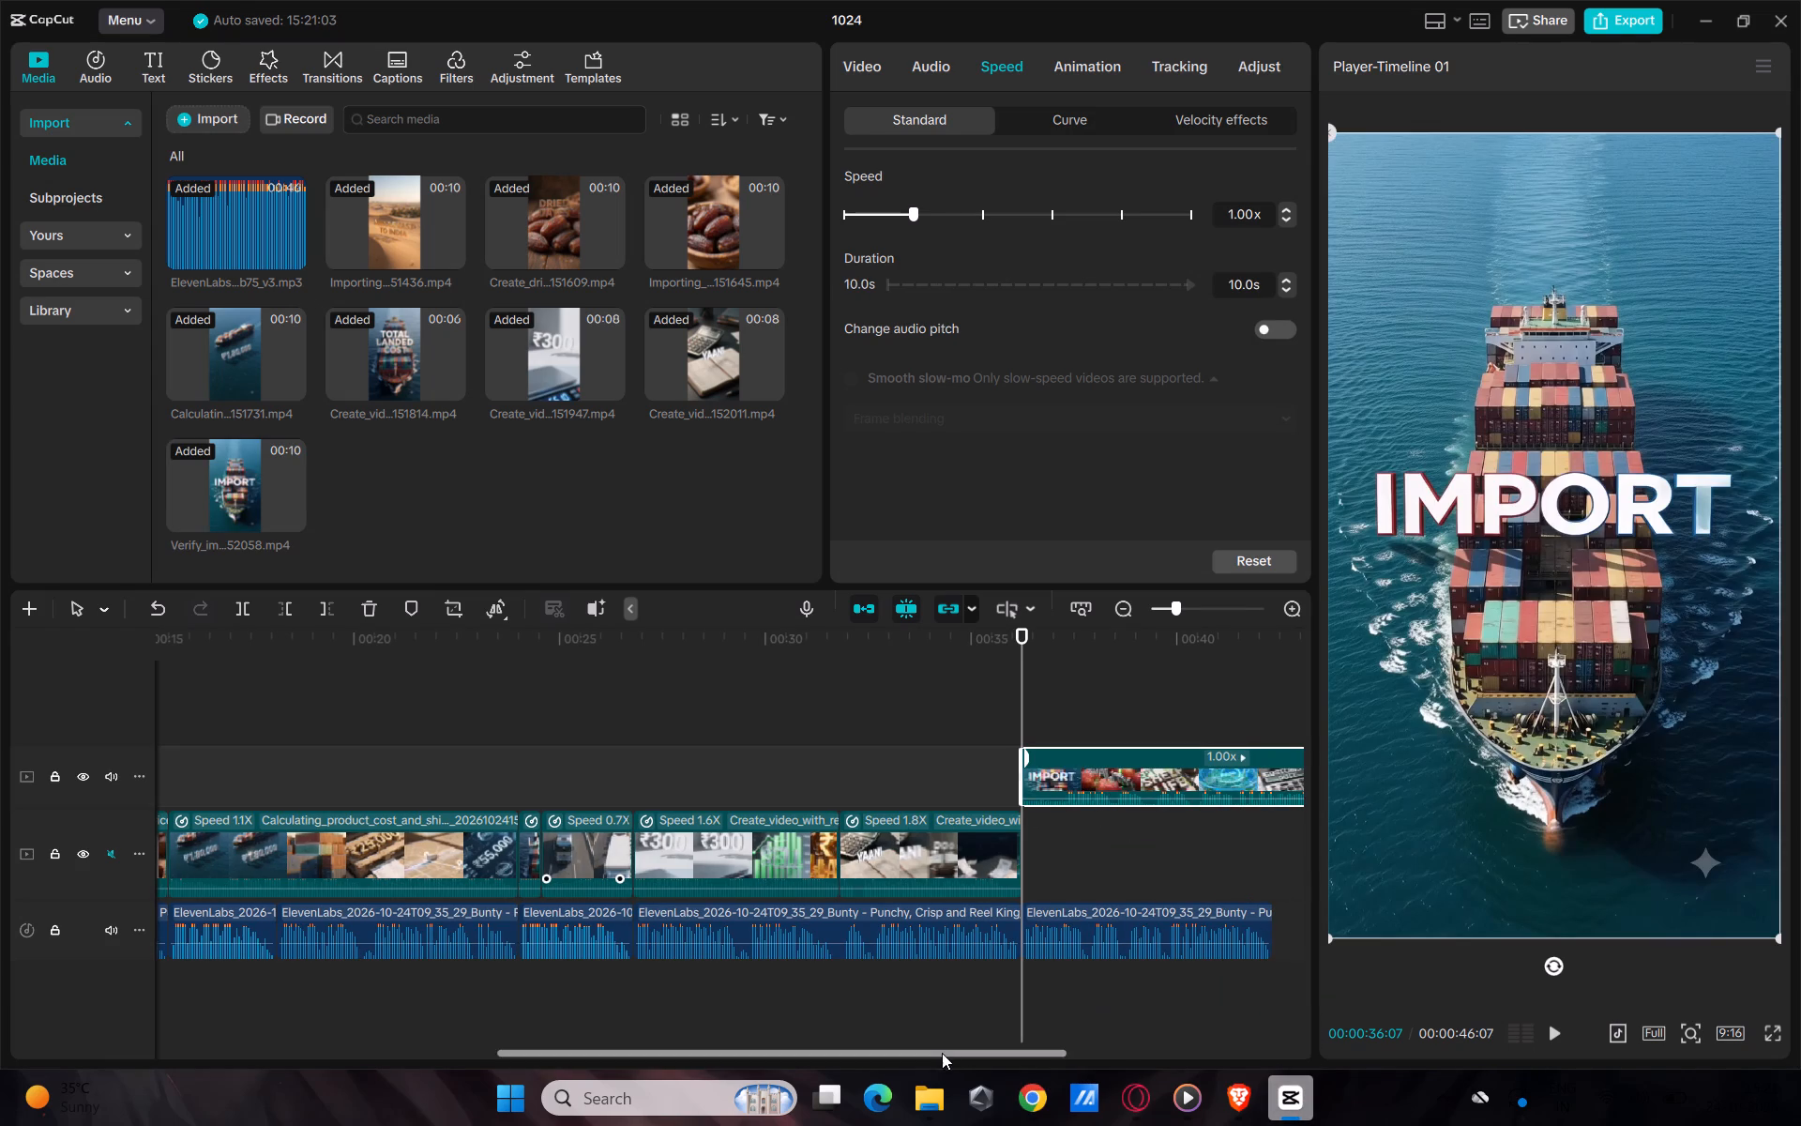
pyautogui.moveTo(944, 1053); pyautogui.dragTo(1036, 1063)
pyautogui.moveTo(1016, 771); pyautogui.dragTo(1017, 848)
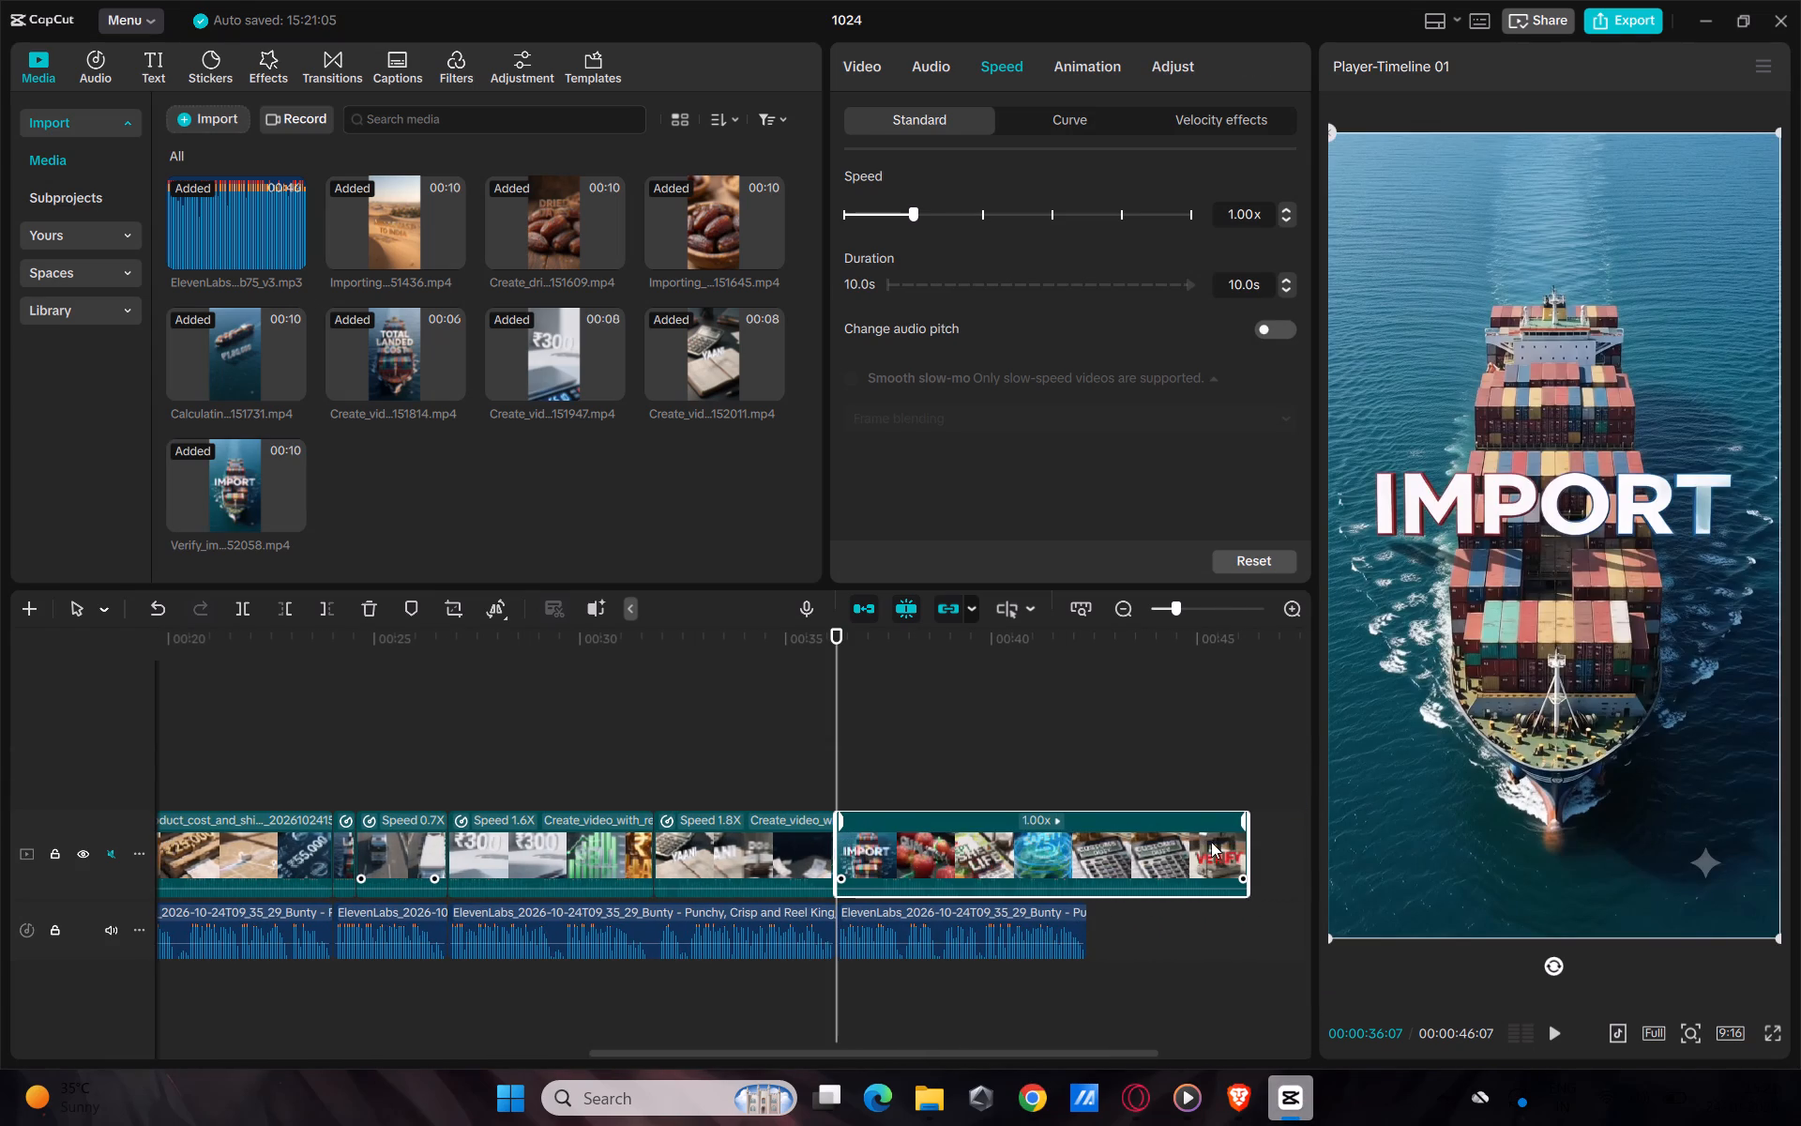
# Speed up the "IMPORT" clip to 1.64x, lasting 6.1 s, to match the last voiceover segment, and play it back.
pyautogui.moveTo(1243, 824); pyautogui.dragTo(1086, 862)
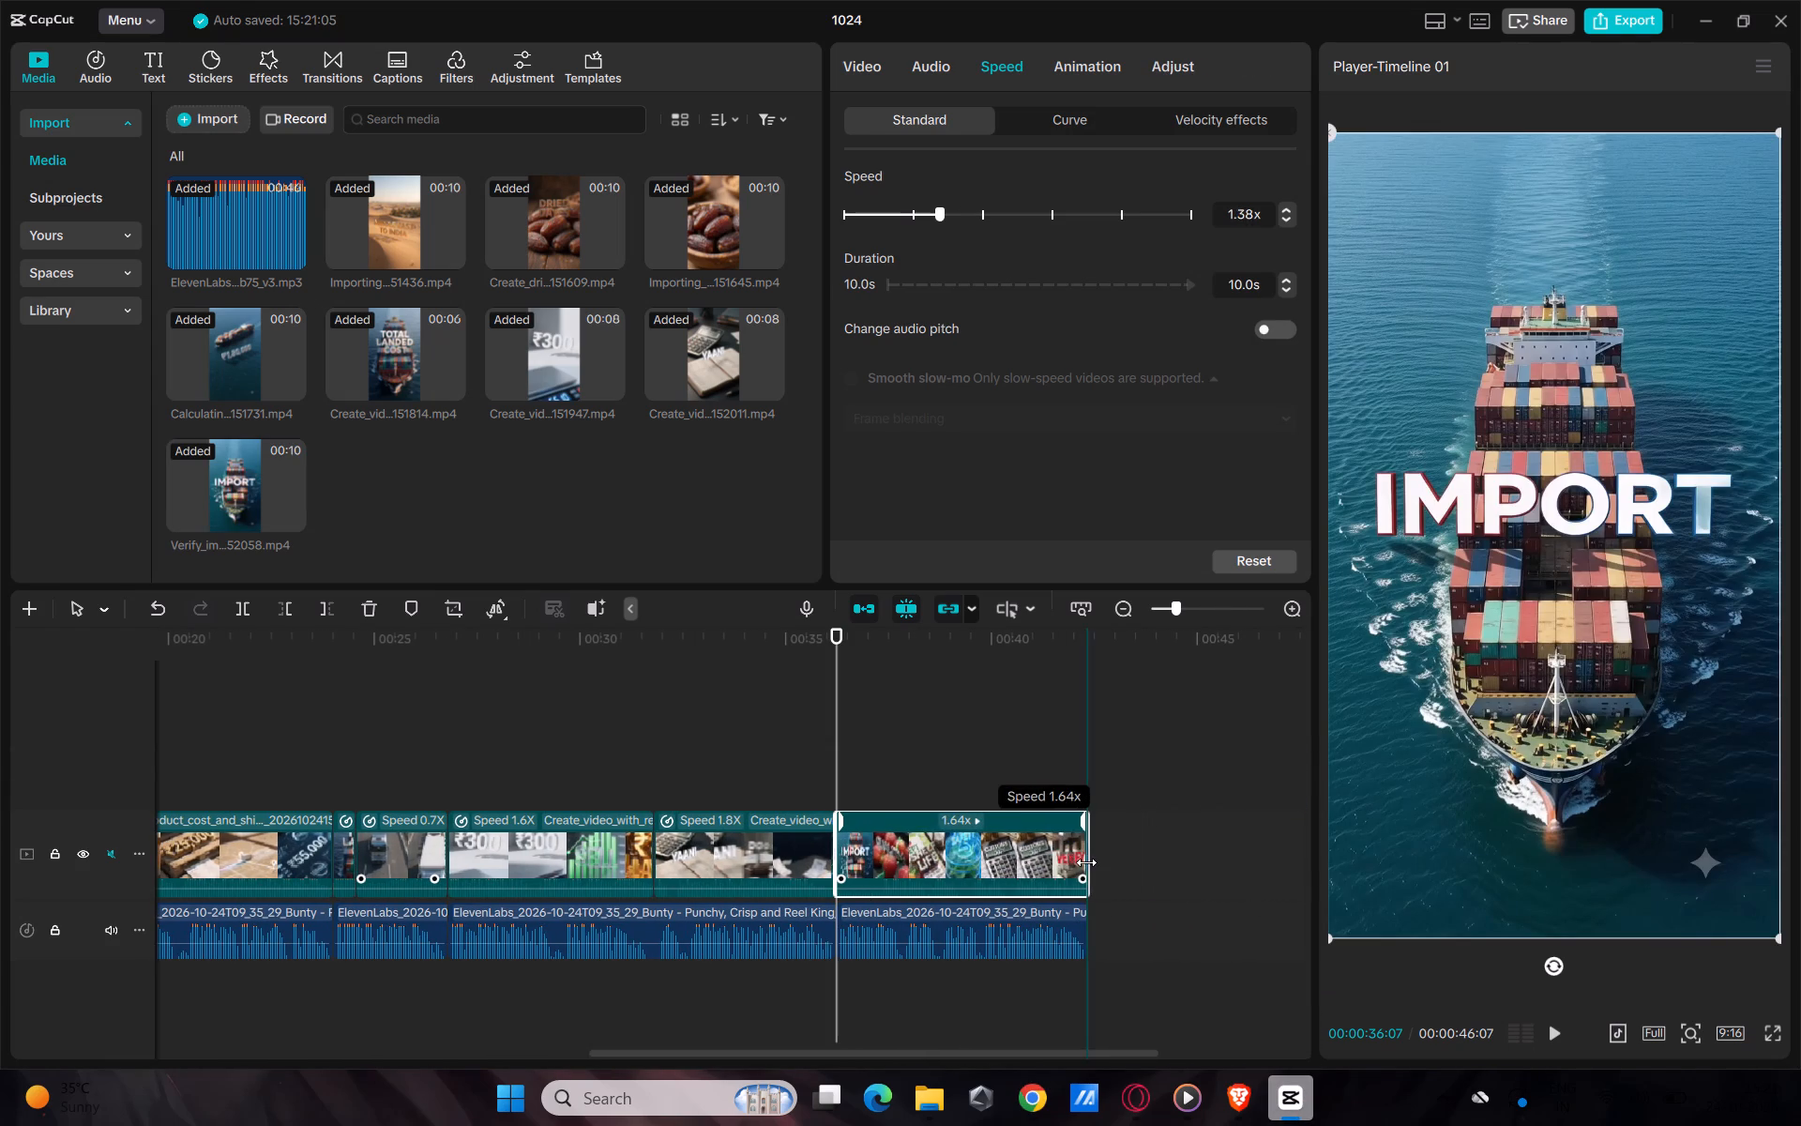
pyautogui.moveTo(1086, 862); pyautogui.dragTo(1085, 862)
pyautogui.press('space')
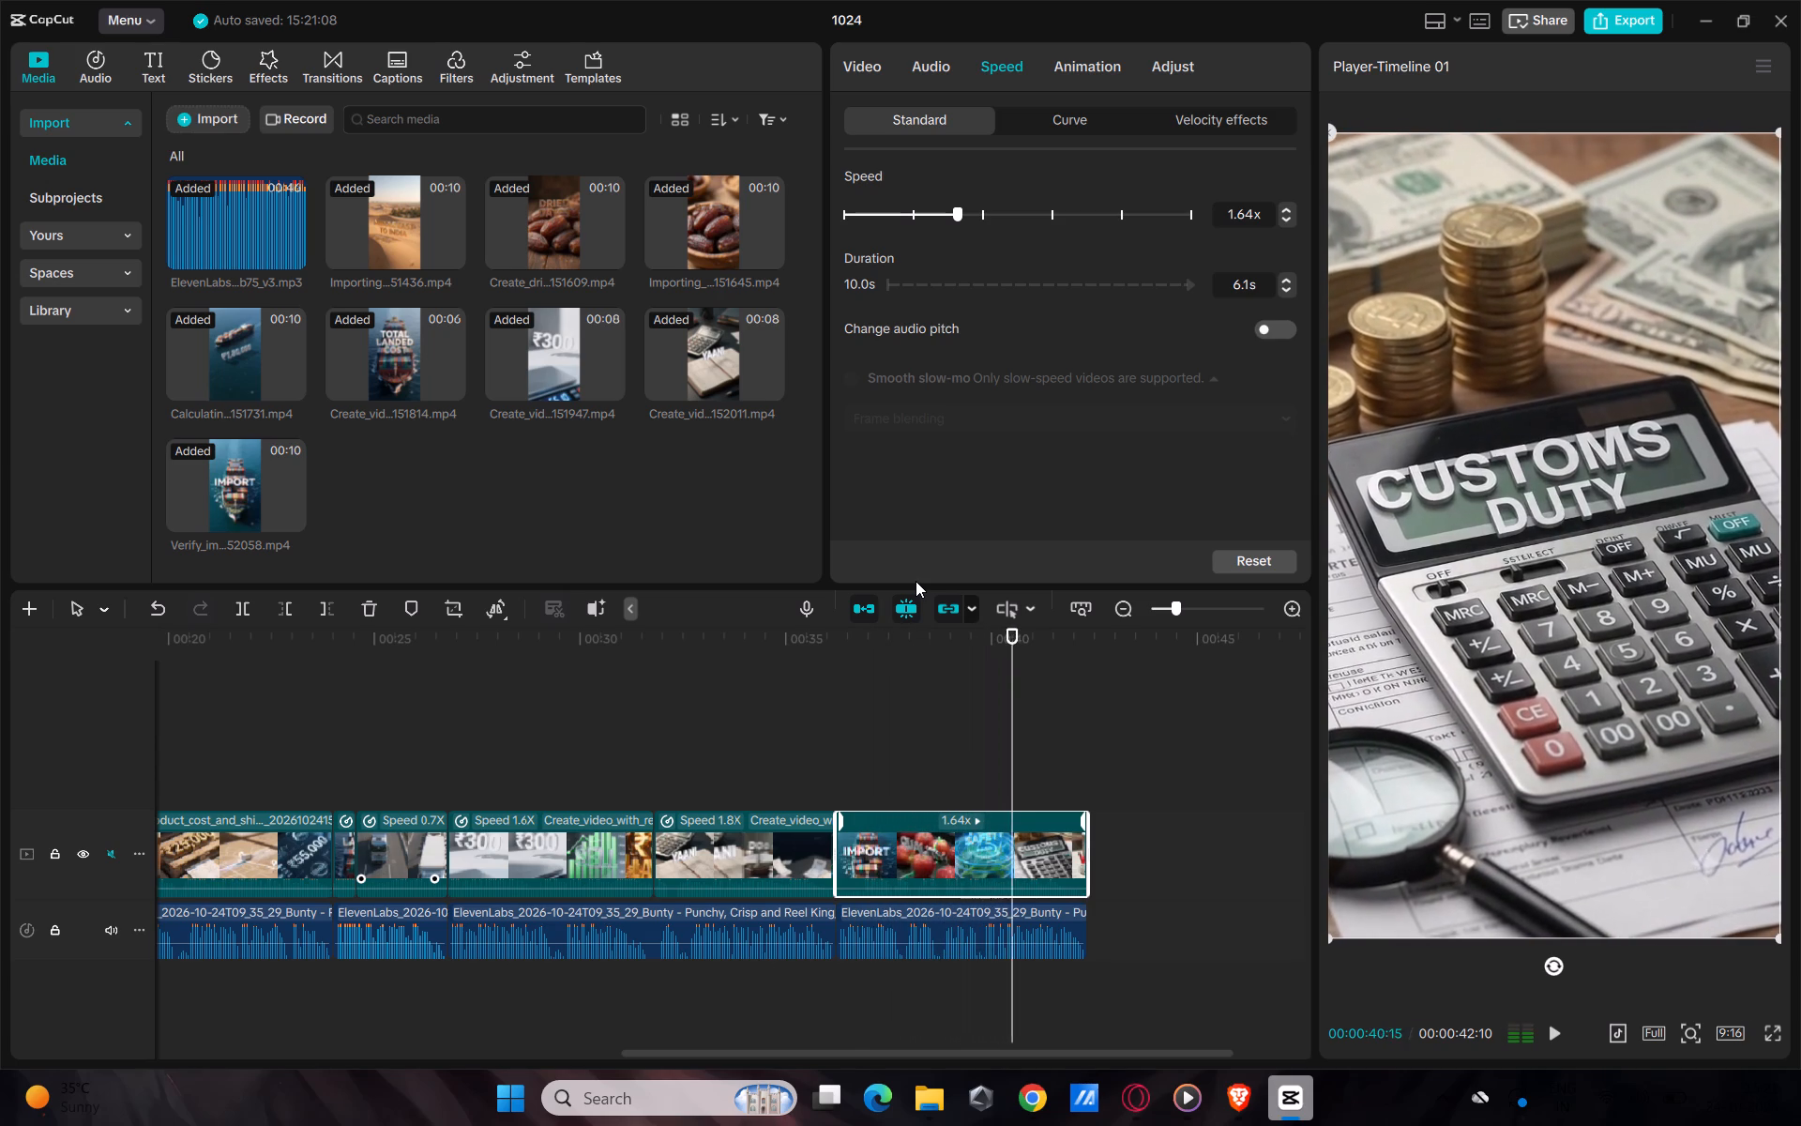
pyautogui.press('space')
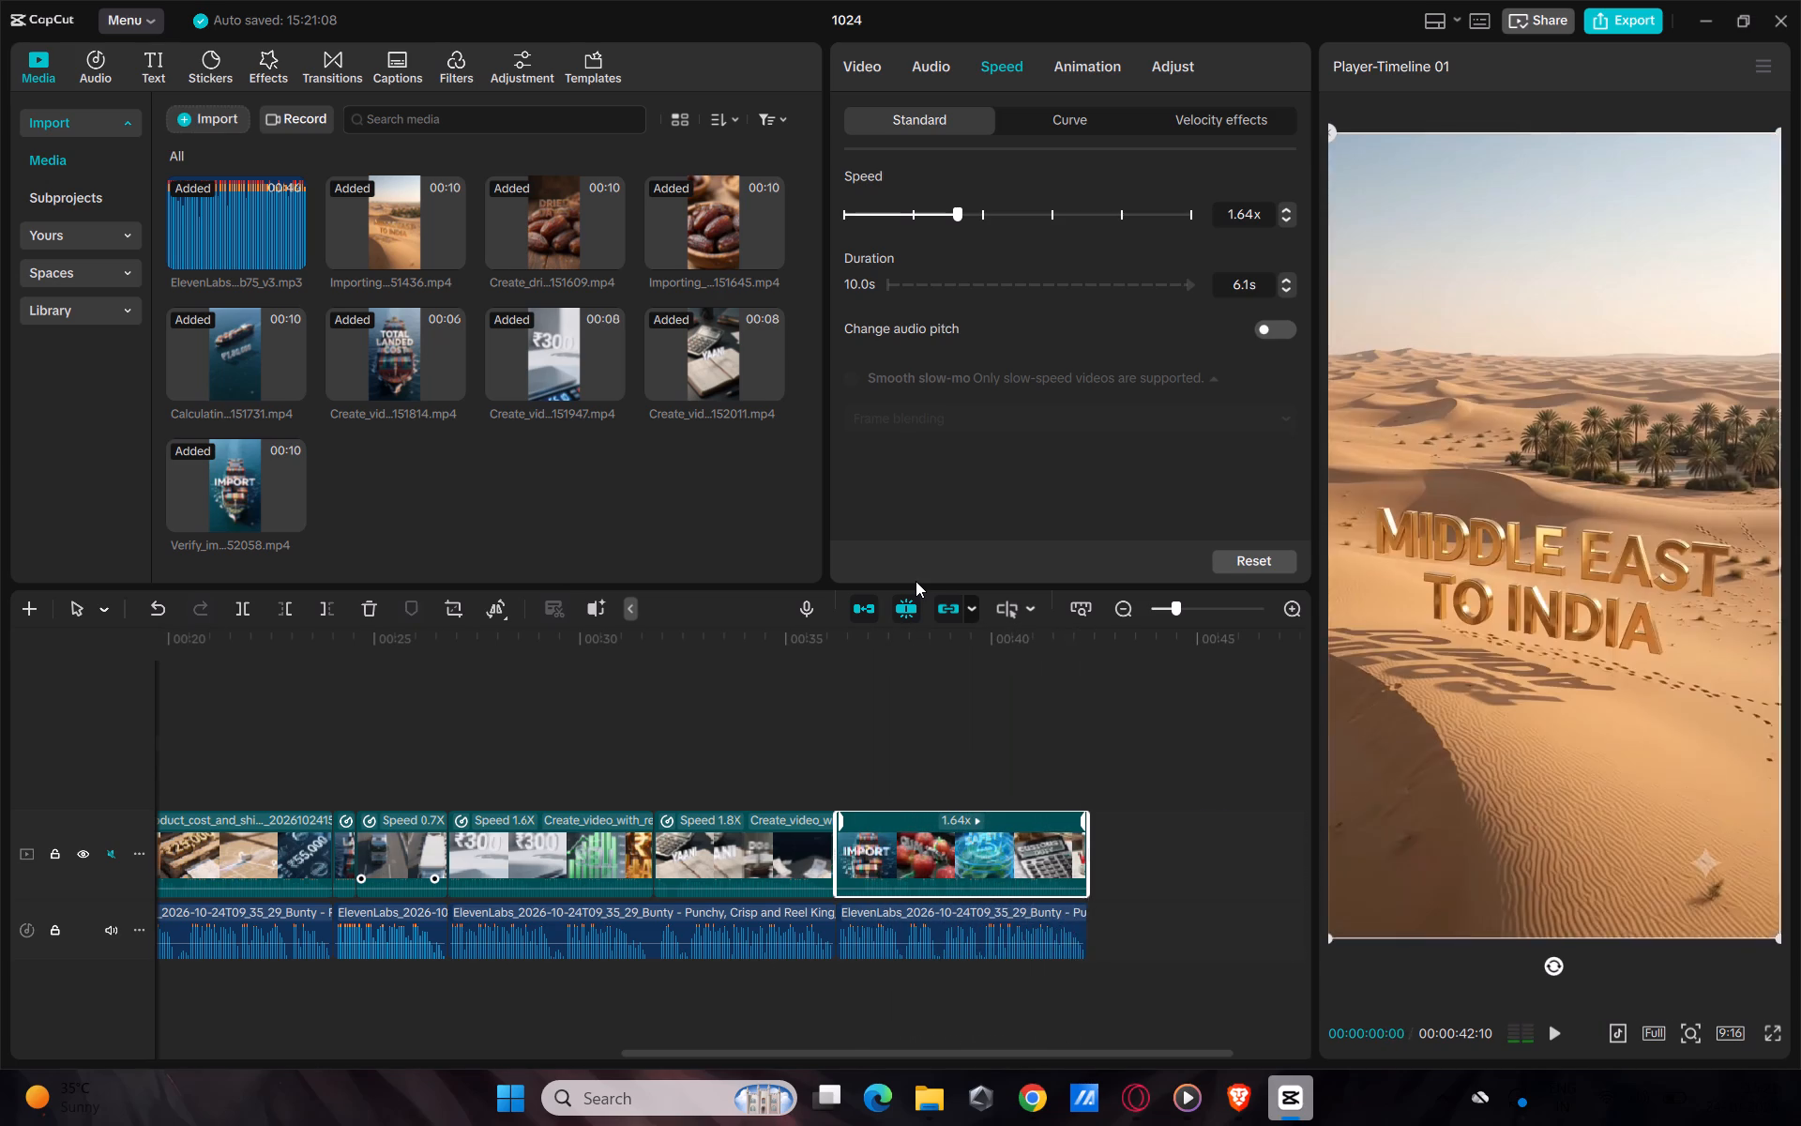
pyautogui.press('space')
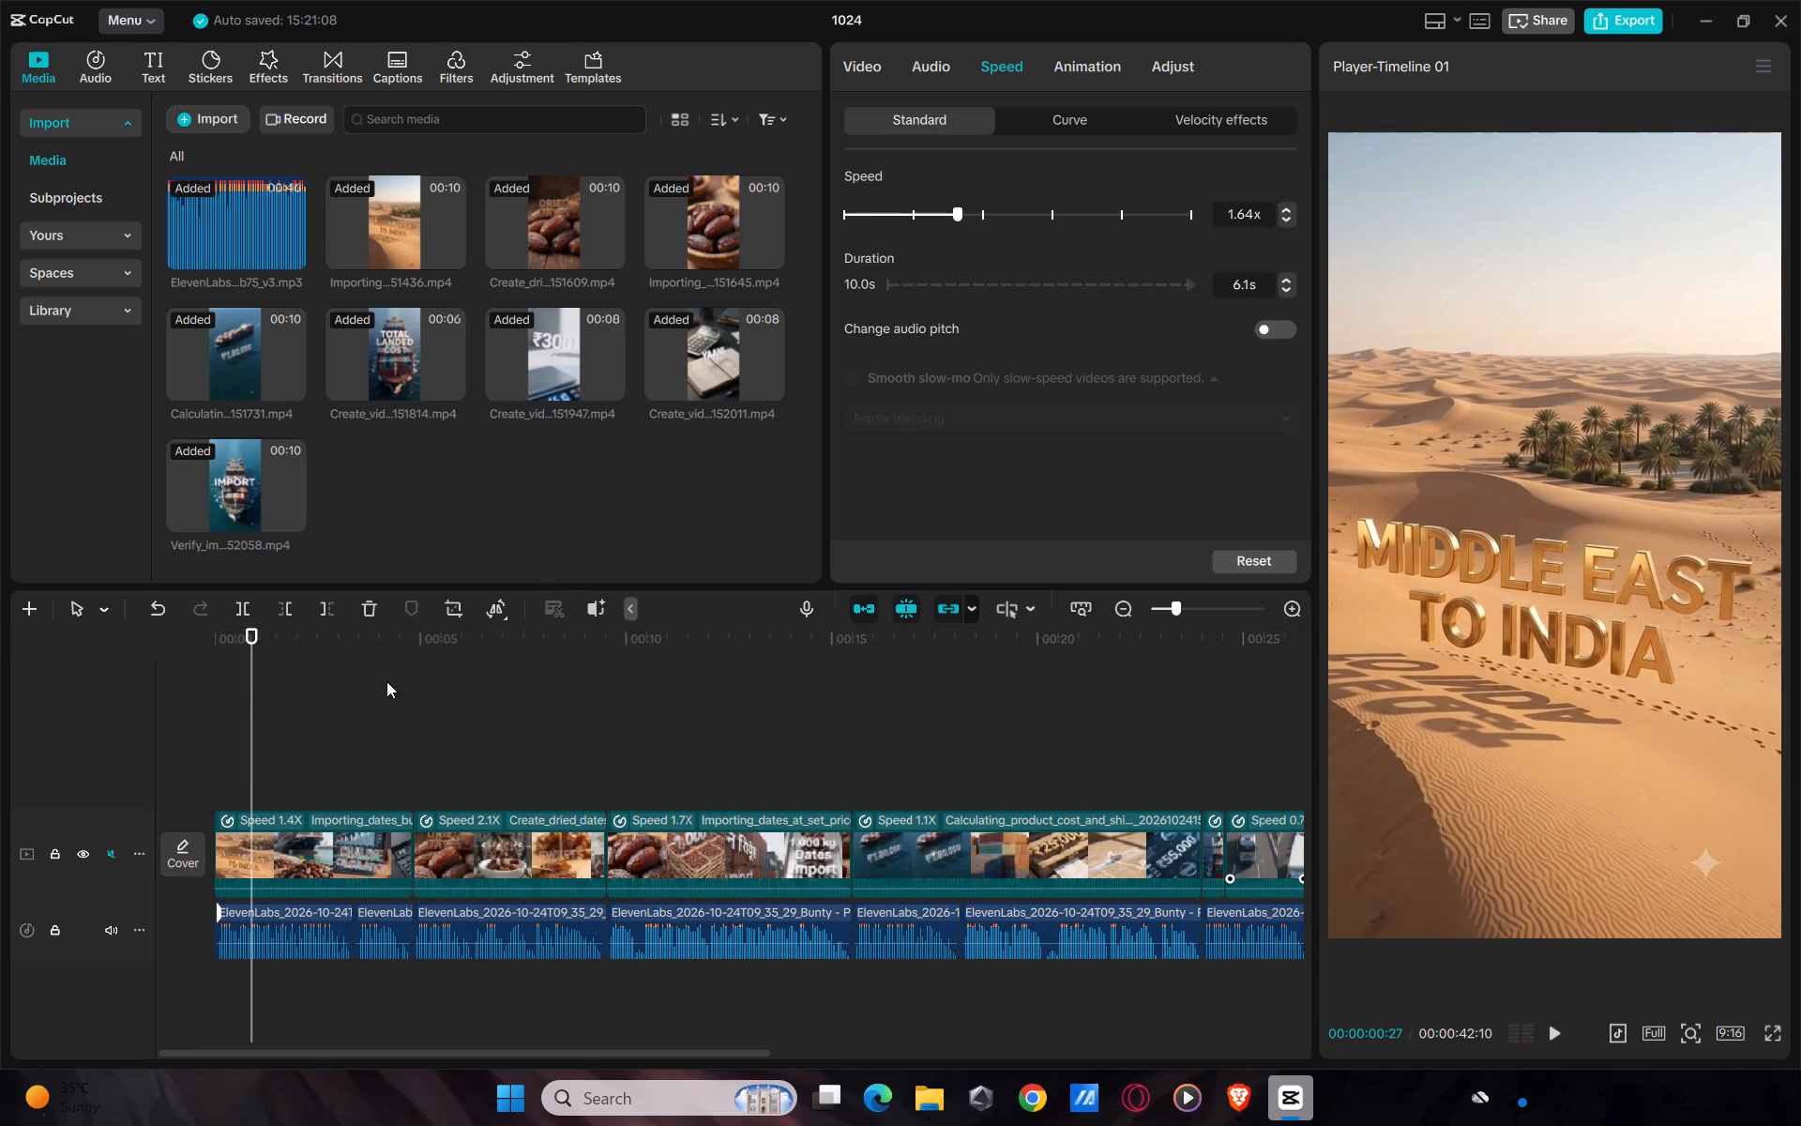
# Add the saved preset My presets4 as an overlay above the main track, starting at the beginning of the timeline.
pyautogui.moveTo(252, 636); pyautogui.dragTo(36, 692)
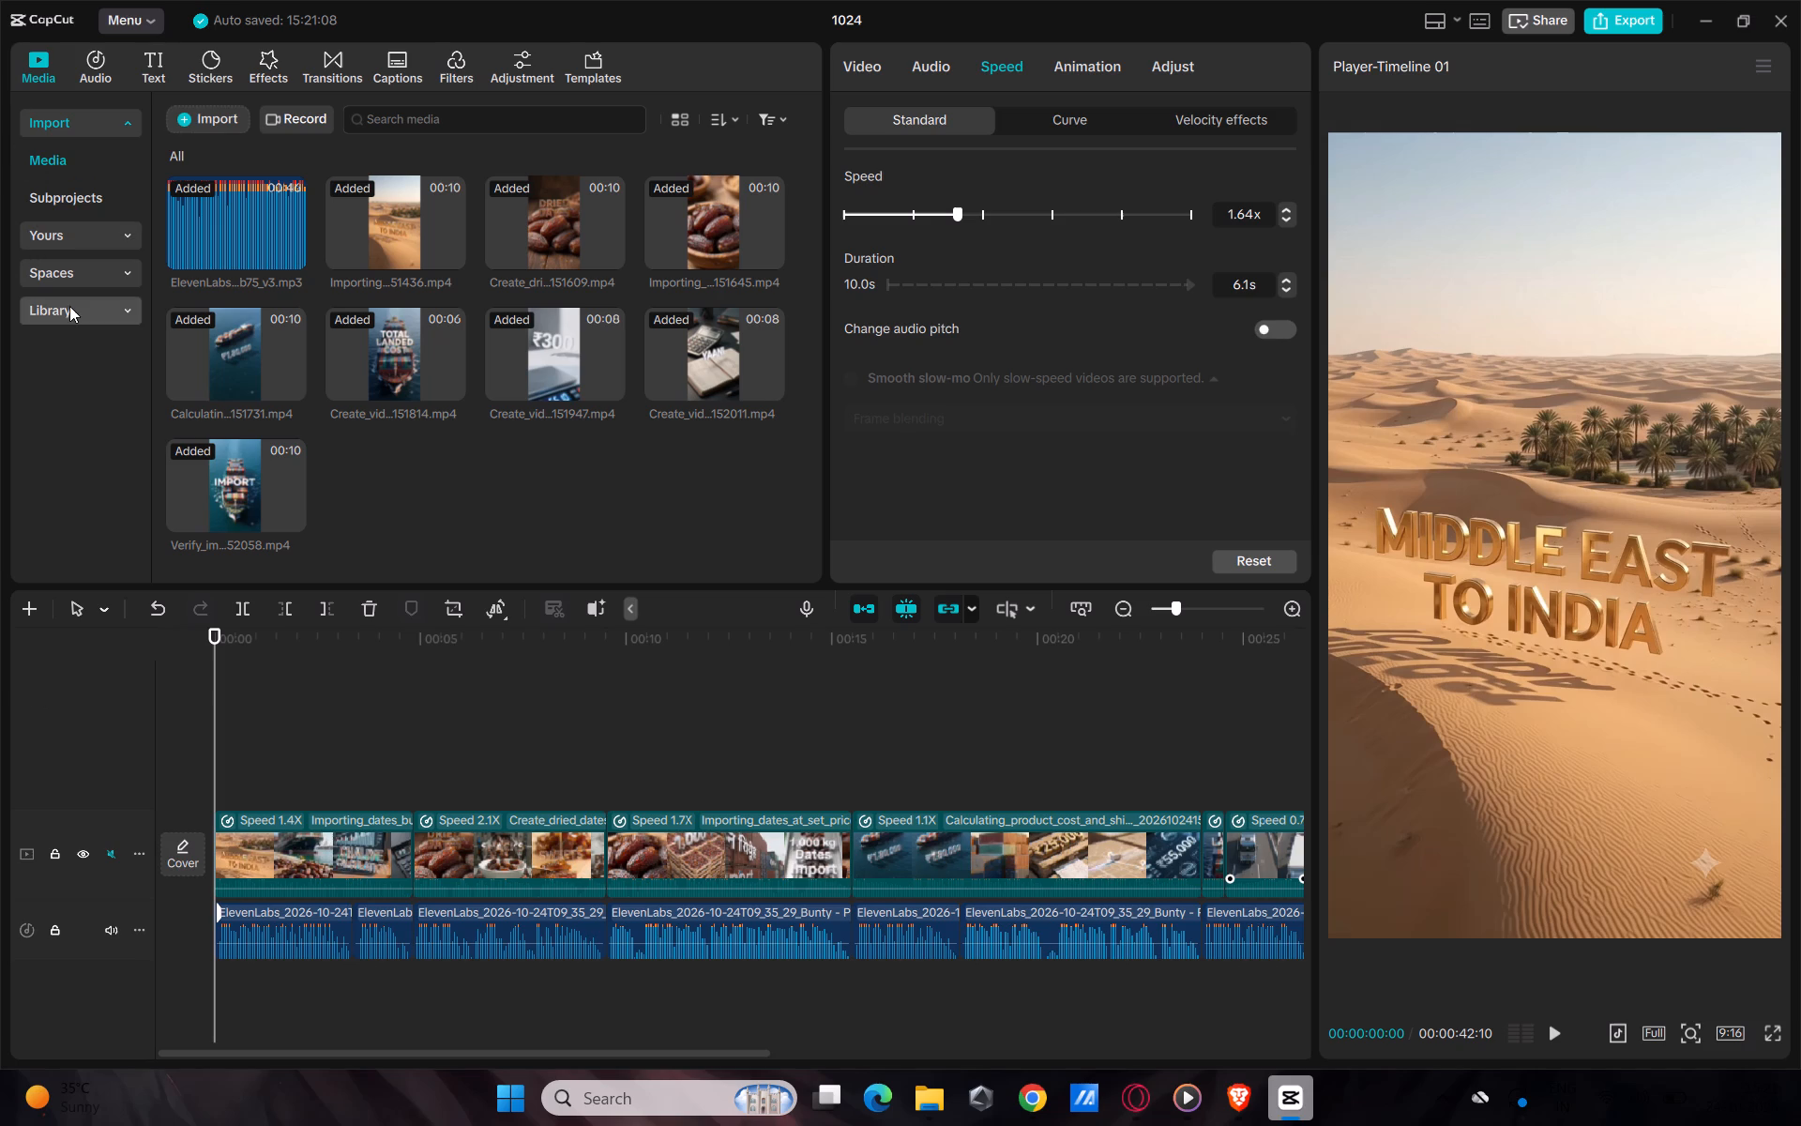
pyautogui.click(69, 306)
pyautogui.click(68, 149)
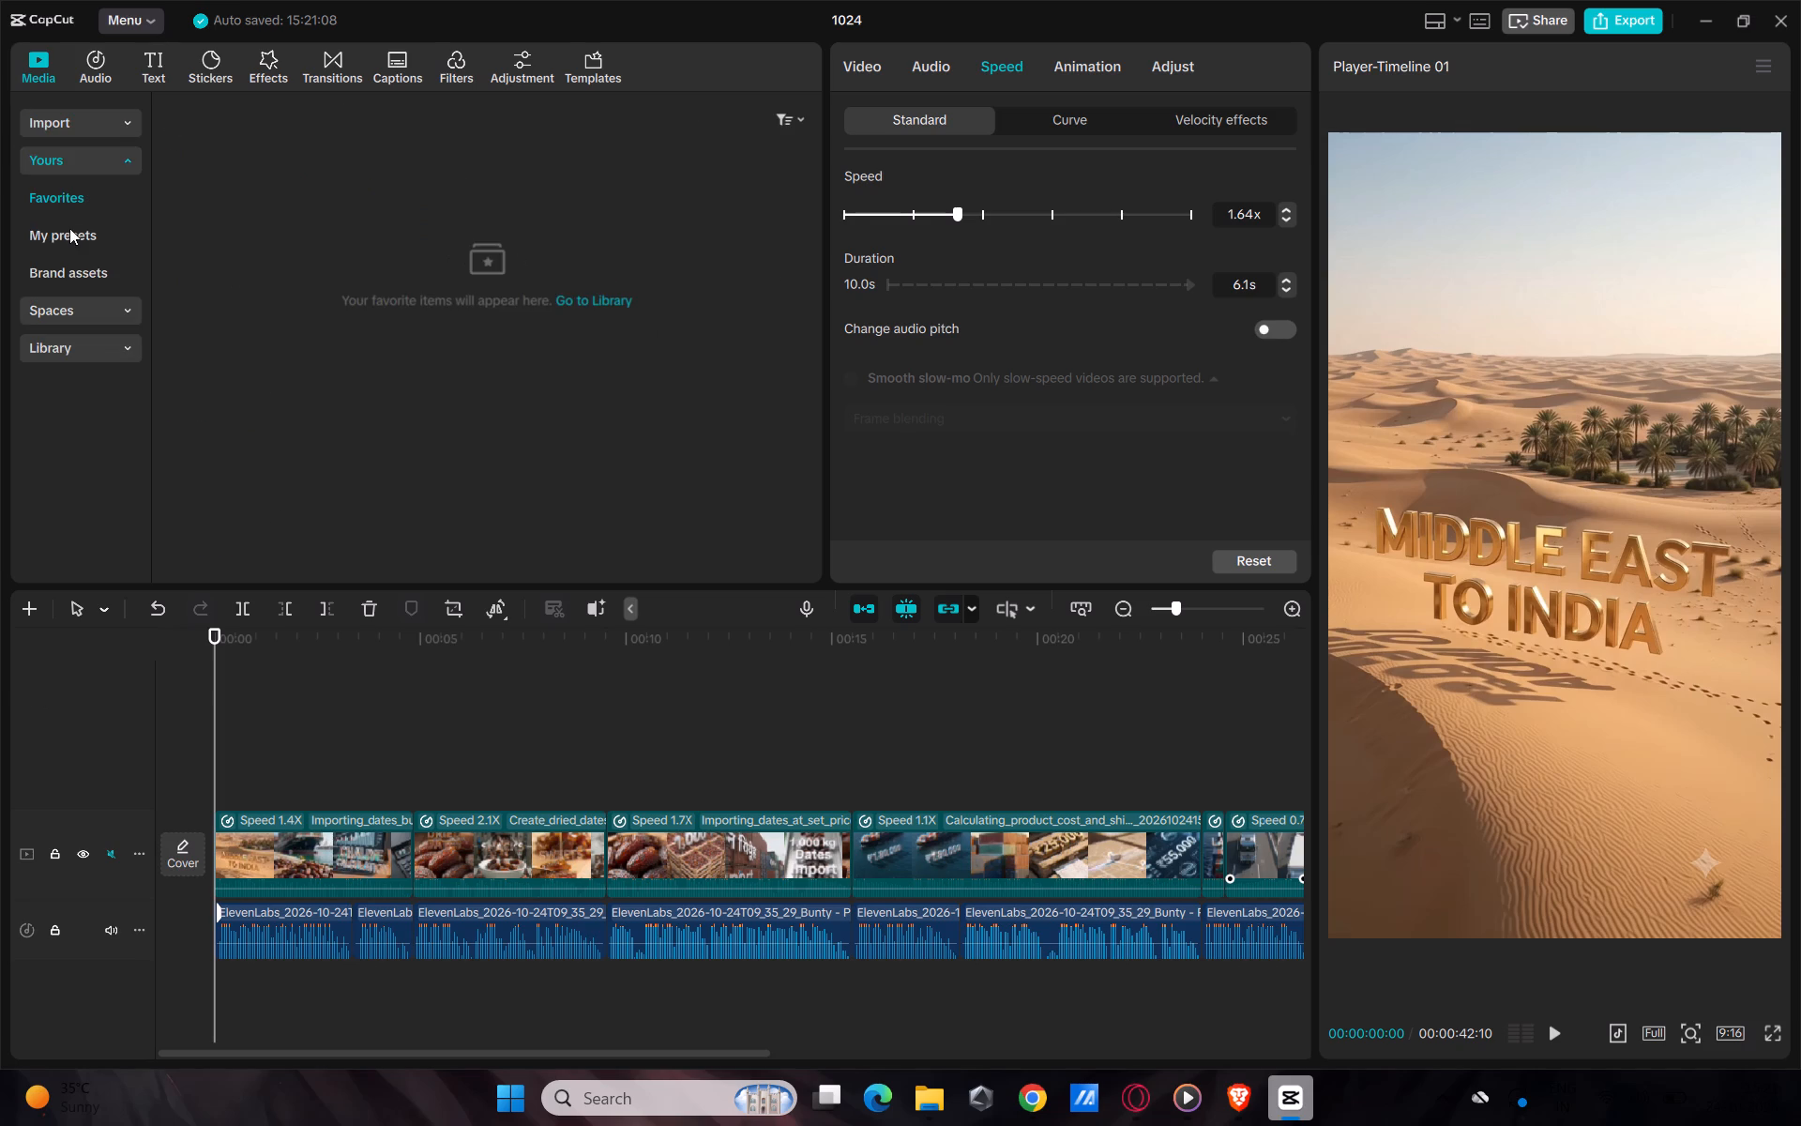
pyautogui.click(69, 228)
pyautogui.moveTo(584, 260); pyautogui.dragTo(229, 774)
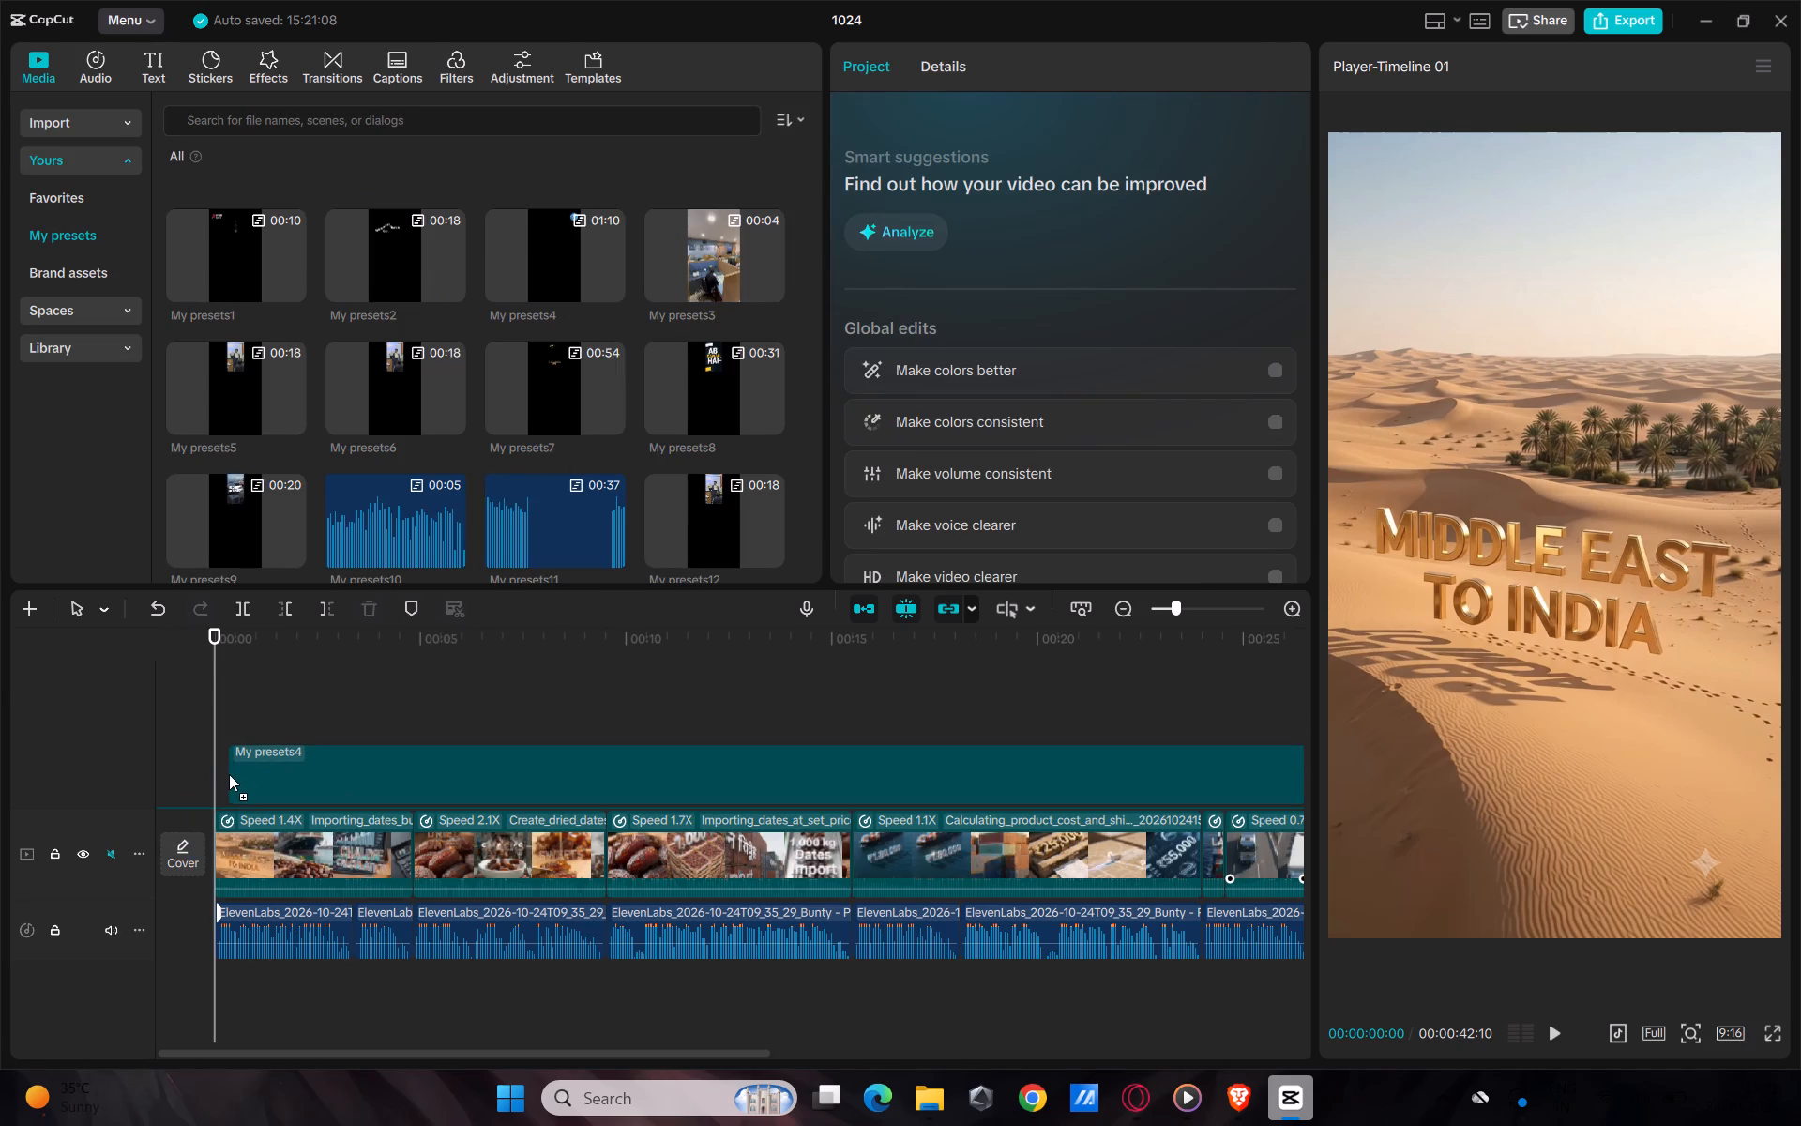
pyautogui.moveTo(229, 774); pyautogui.dragTo(219, 775)
# Add the saved preset My presets12 to the main track directly after the "IMPORT" clip at 00:00:42:10.
pyautogui.moveTo(219, 631); pyautogui.dragTo(491, 649)
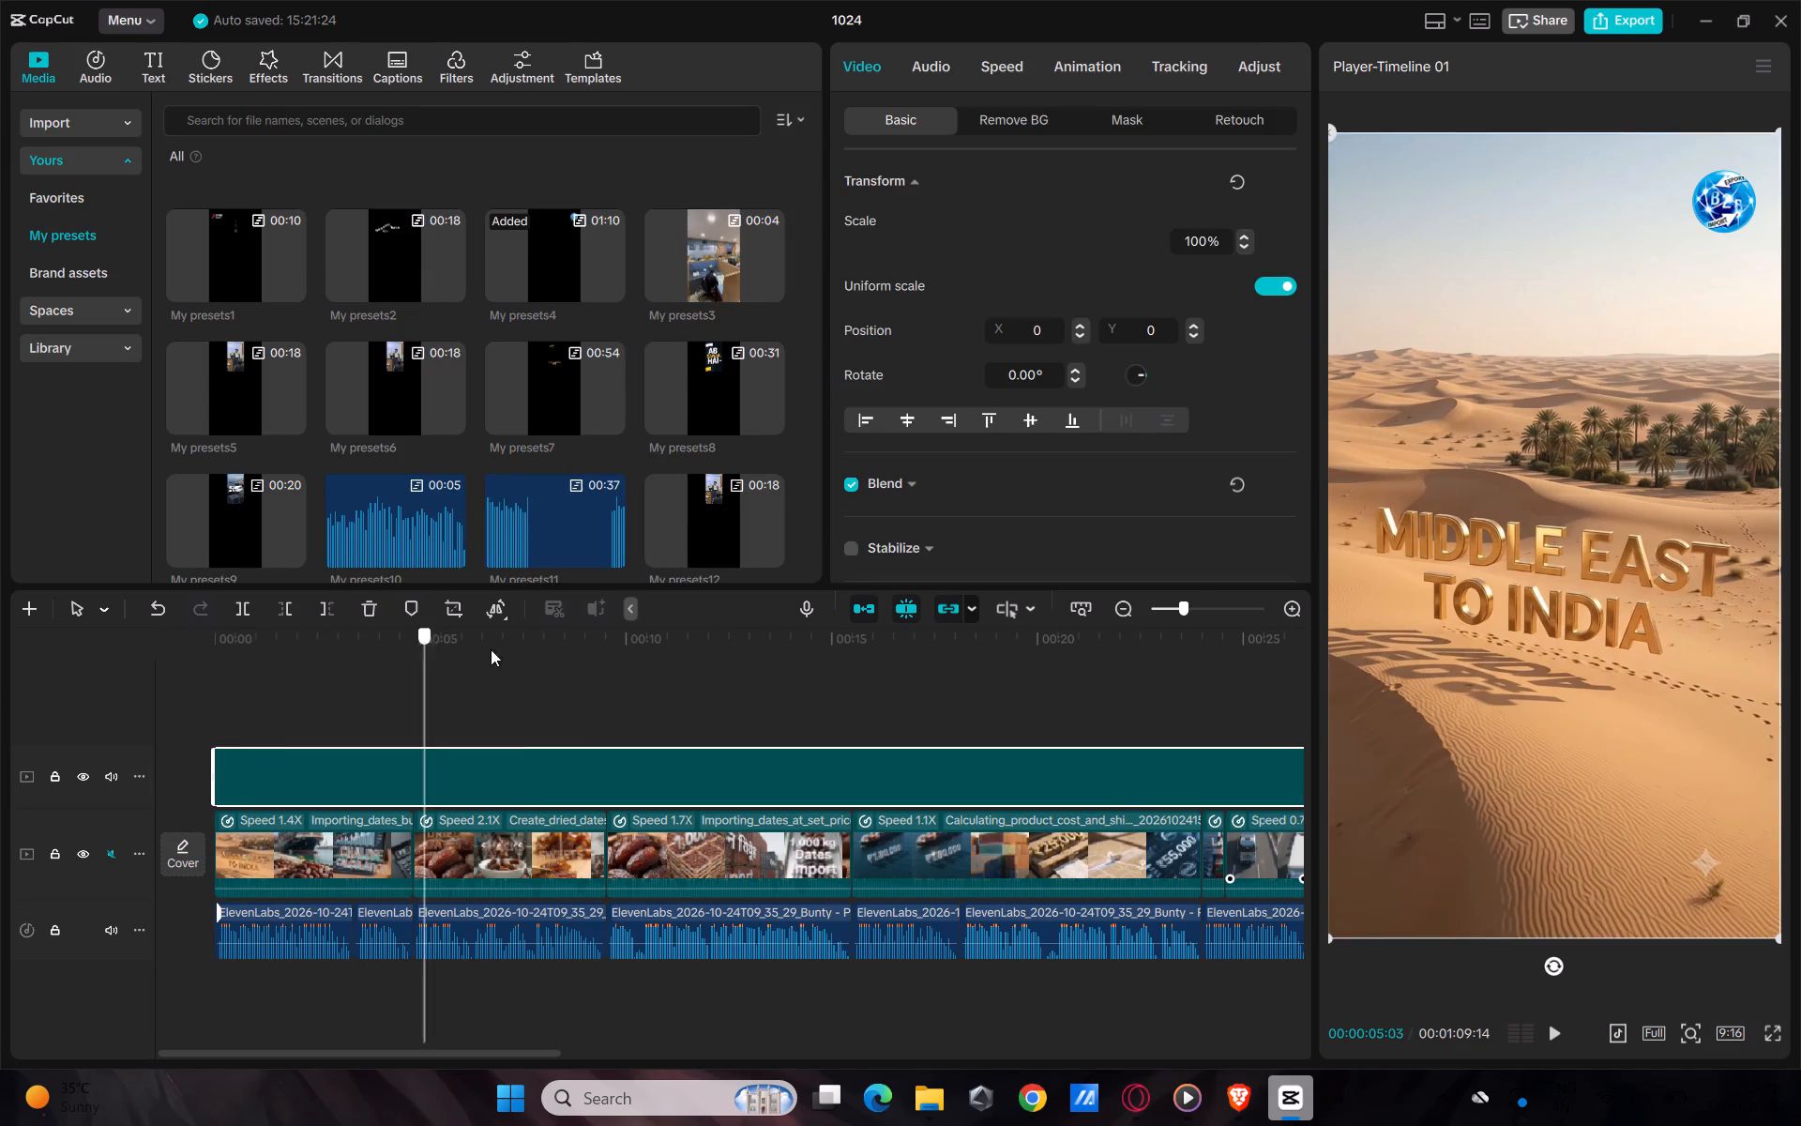
pyautogui.moveTo(491, 649); pyautogui.dragTo(150, 684)
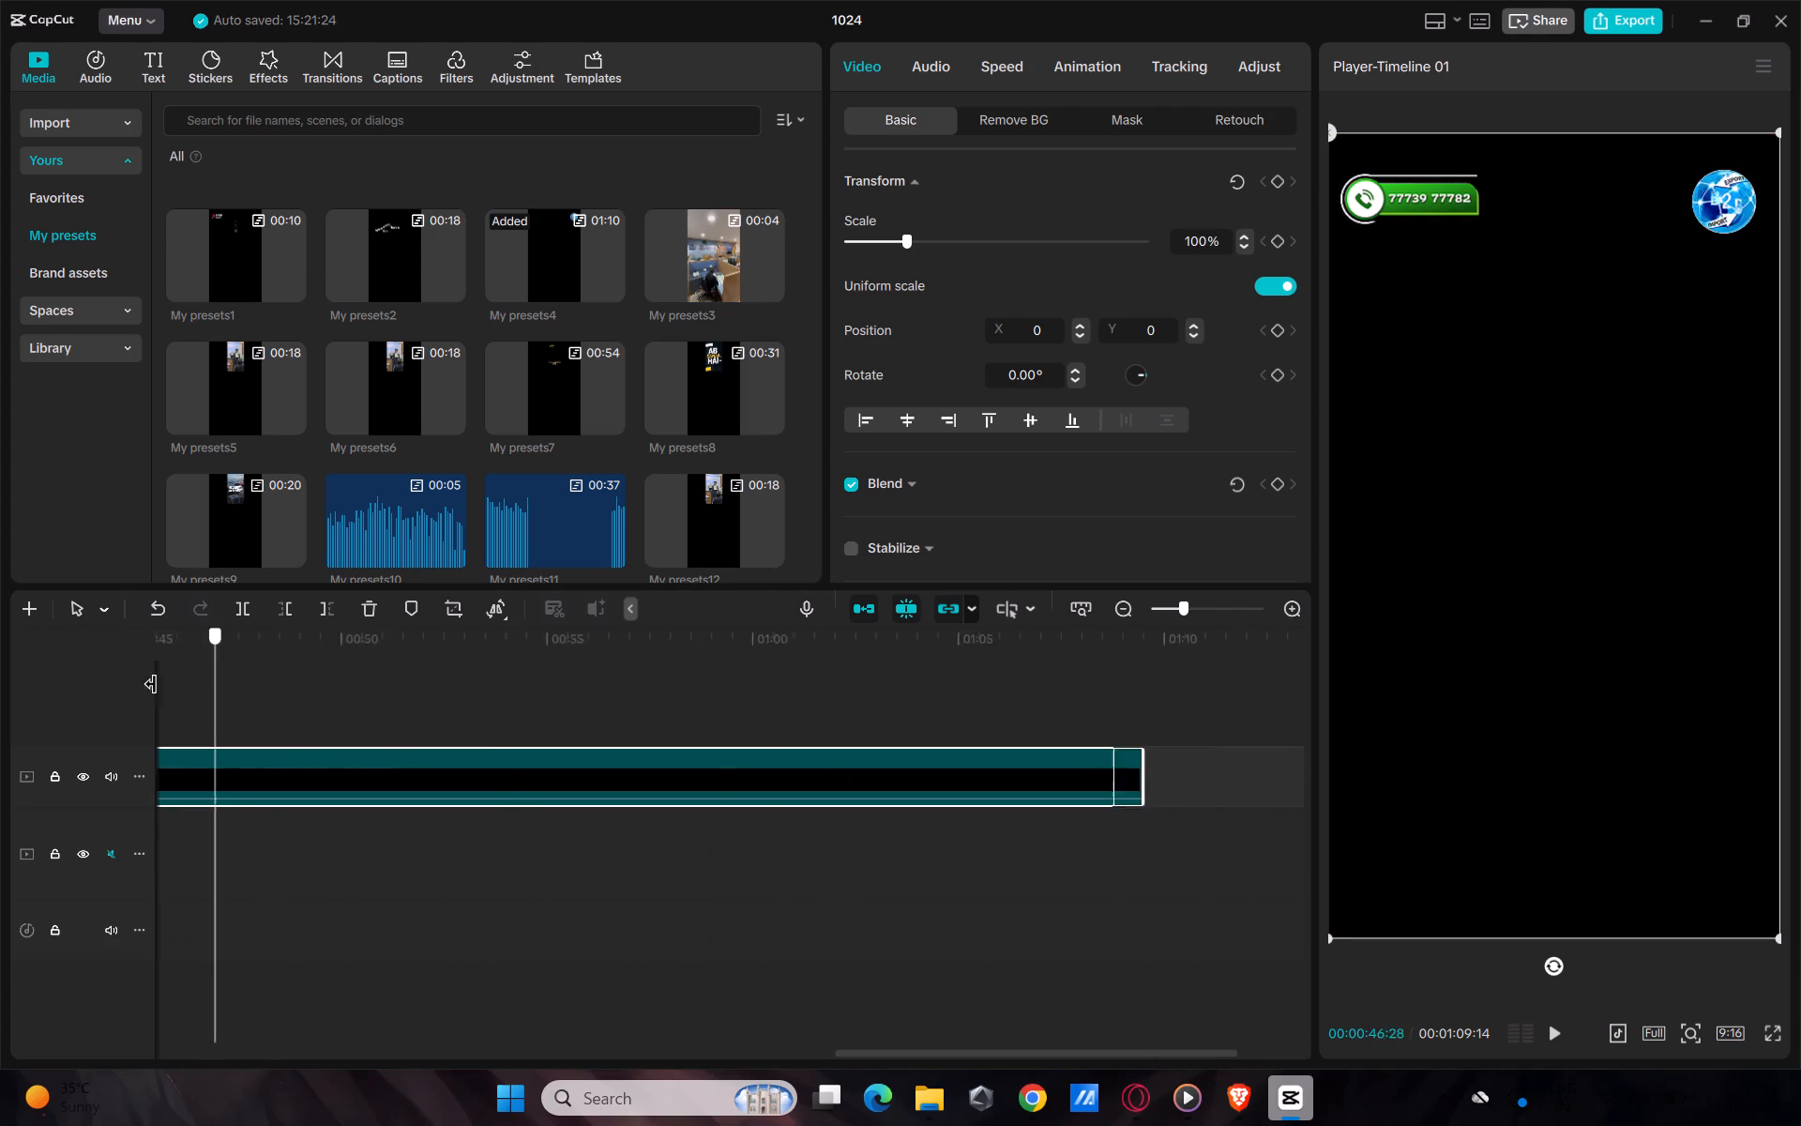
pyautogui.moveTo(150, 684); pyautogui.dragTo(961, 659)
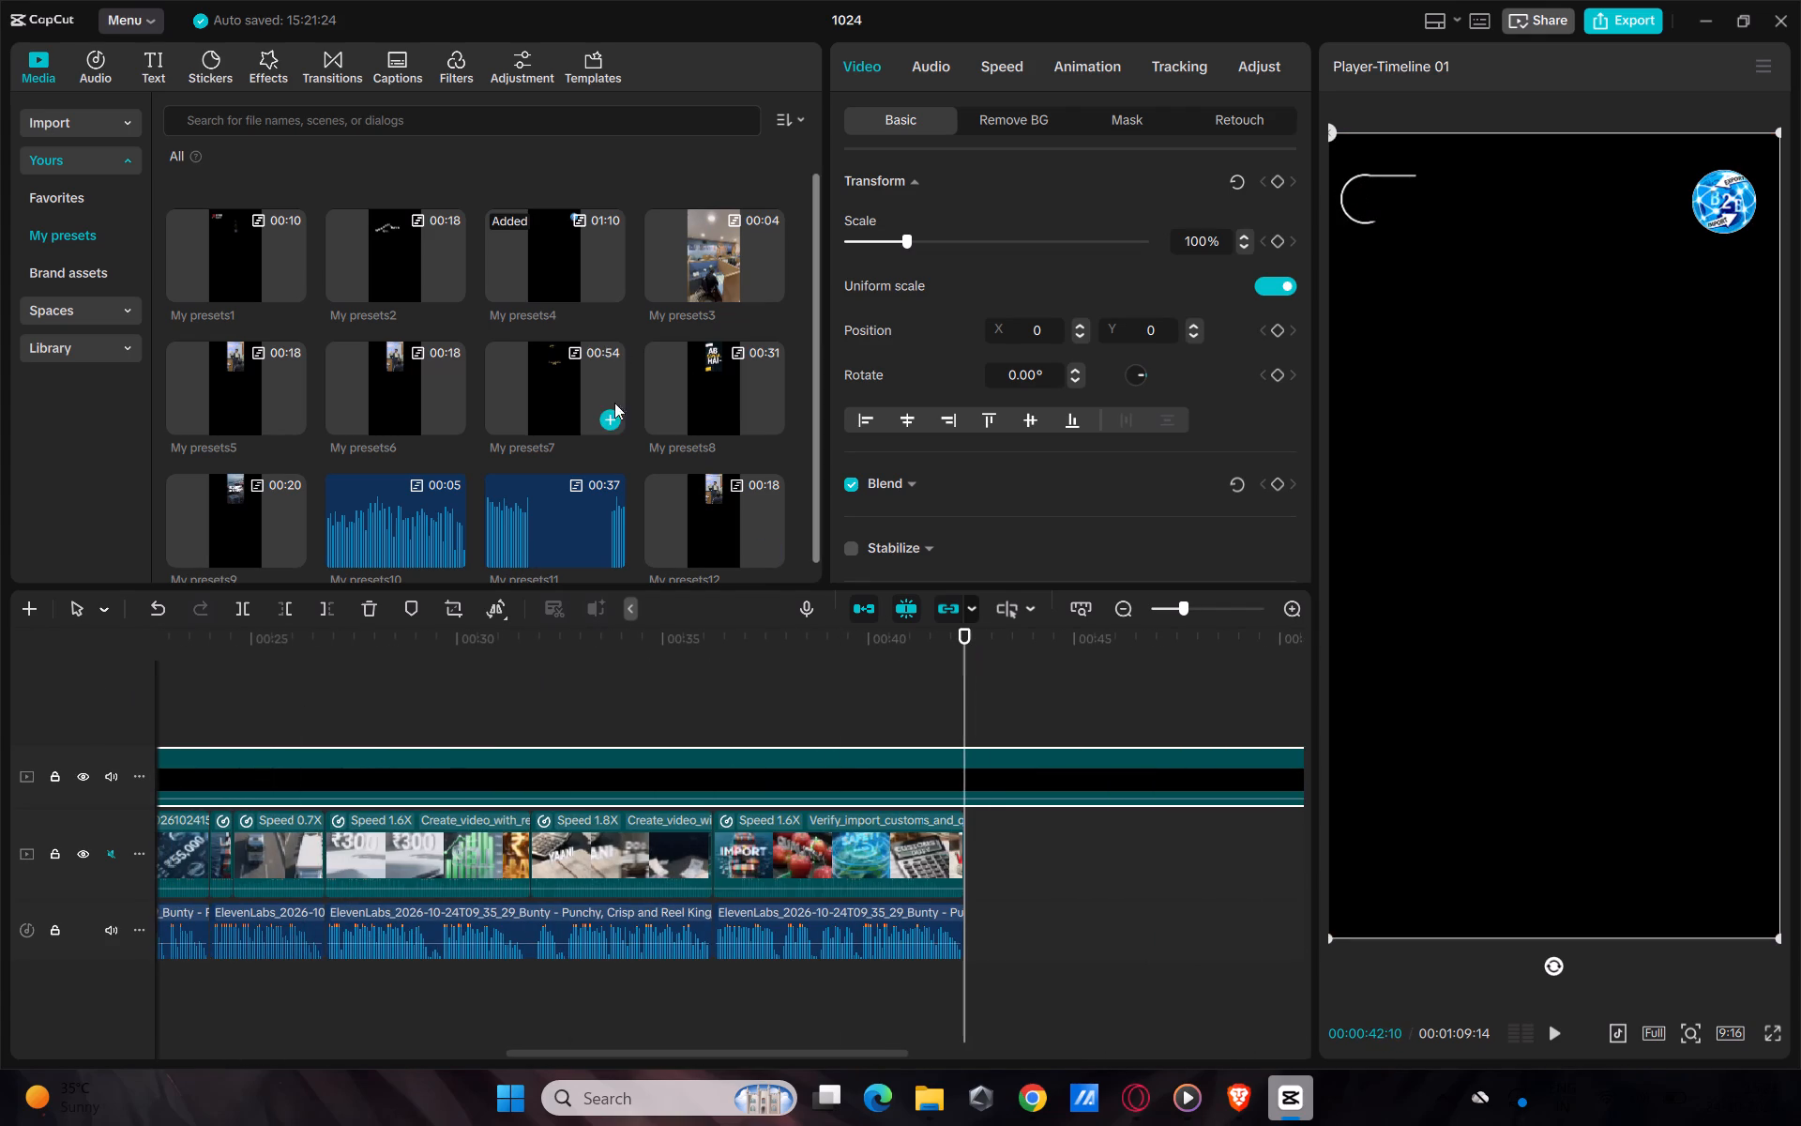
pyautogui.moveTo(681, 526); pyautogui.dragTo(997, 836)
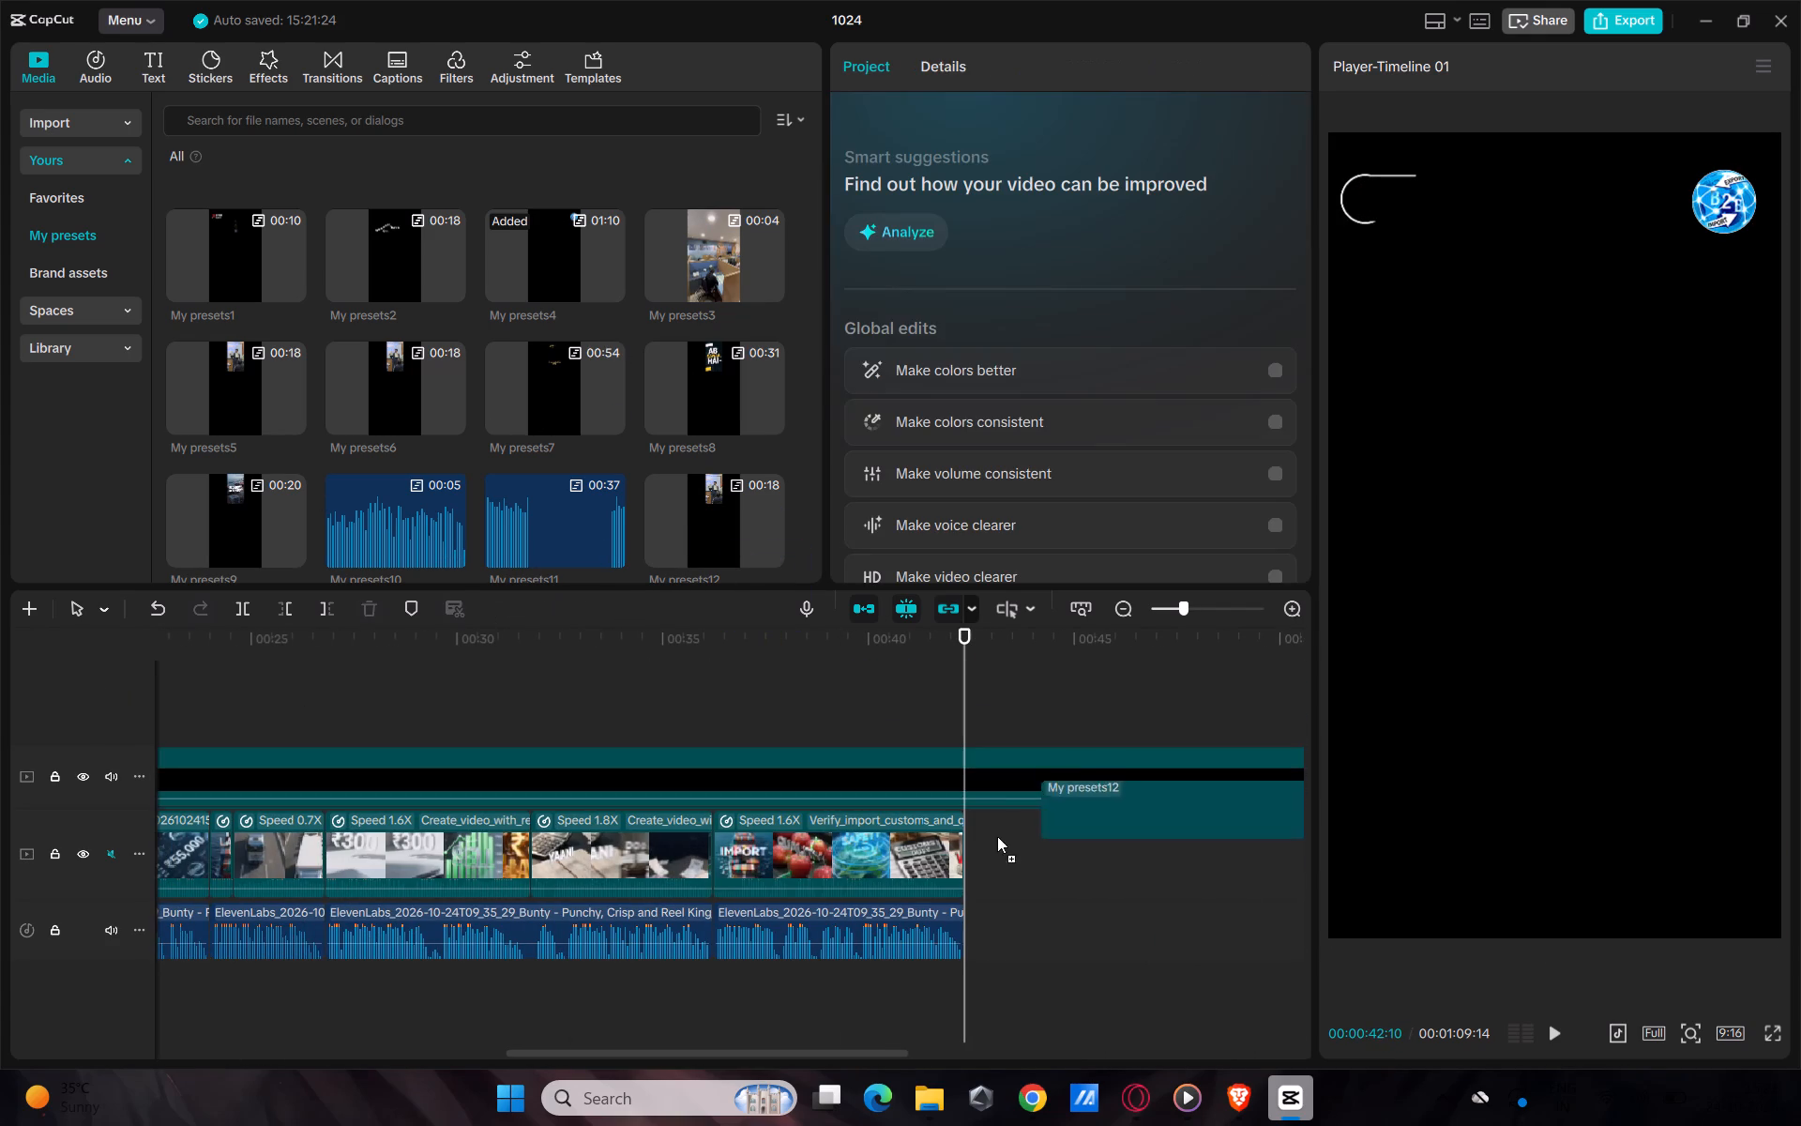
pyautogui.moveTo(997, 836); pyautogui.dragTo(969, 848)
# Split the My presets4 overlay at 00:00:57:07, over the closing B2B Export Import Academy card, and delete the part after the split.
pyautogui.moveTo(964, 636); pyautogui.dragTo(1231, 649)
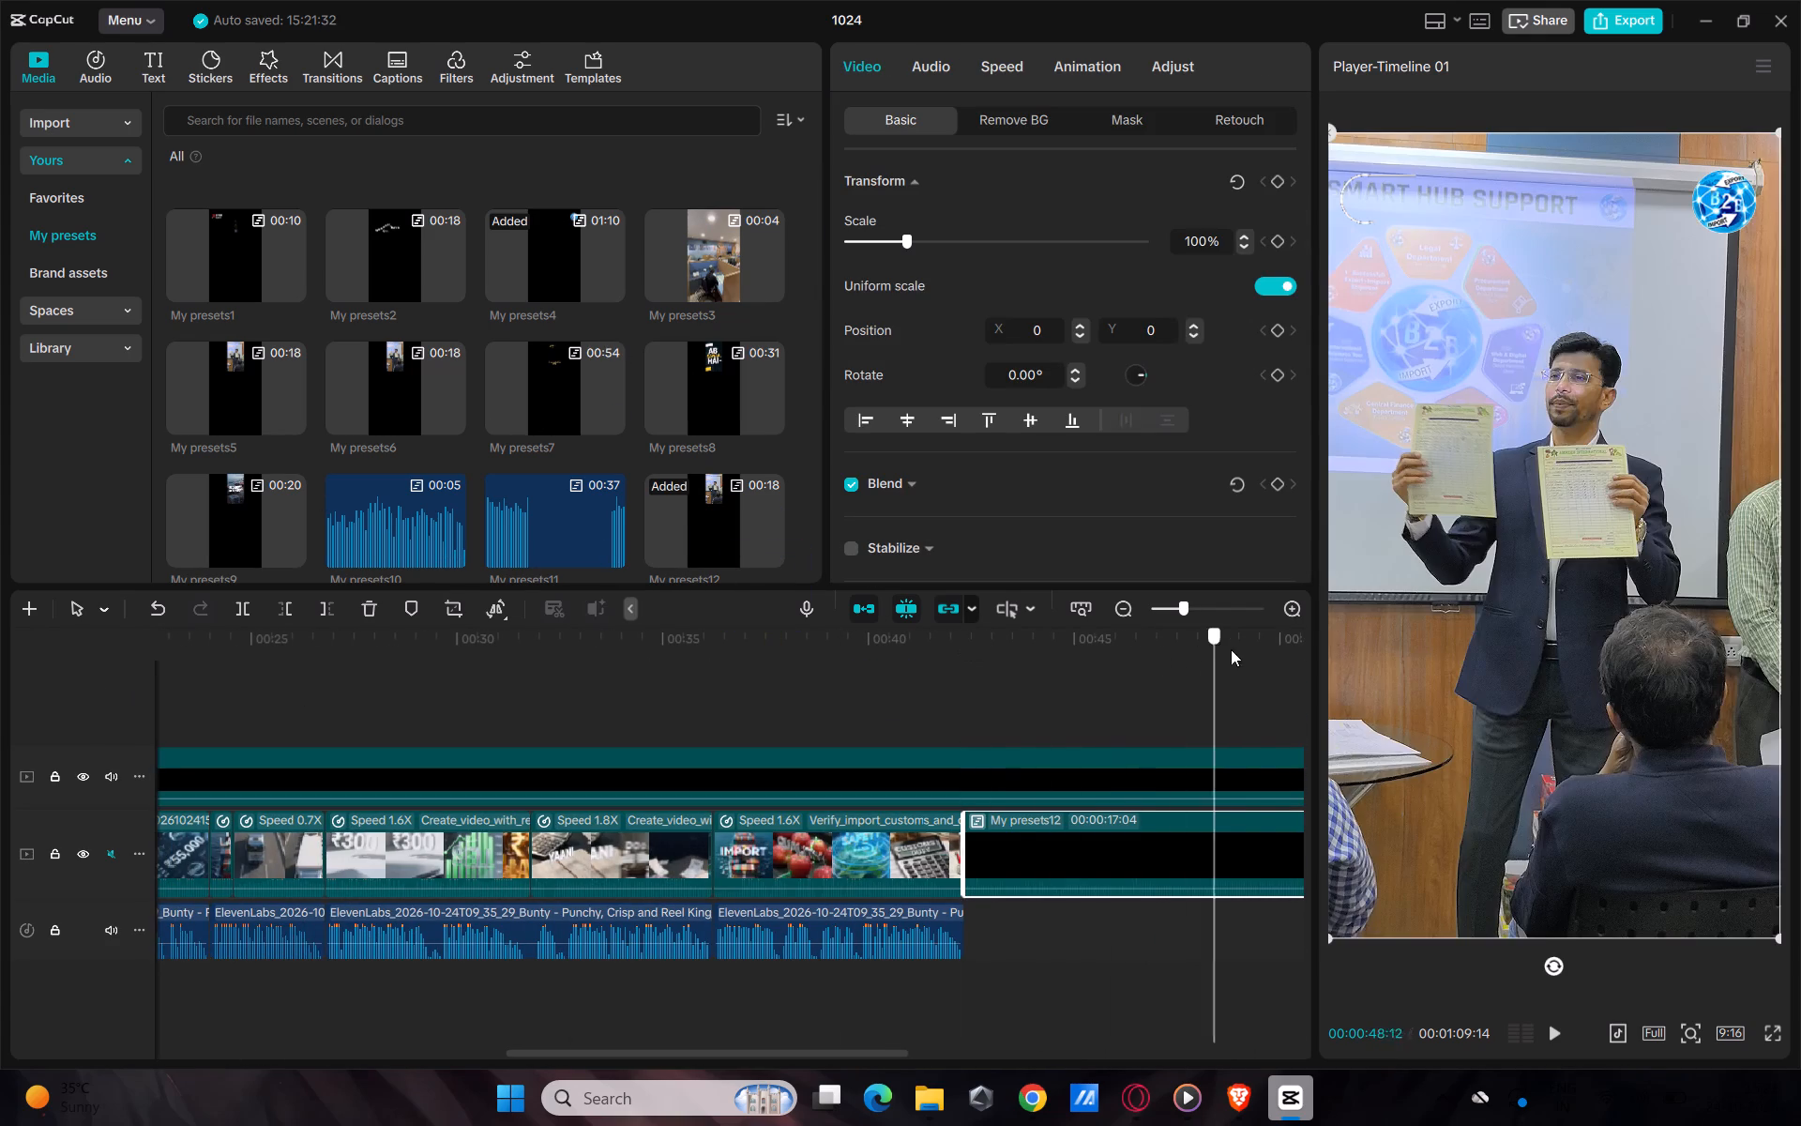
pyautogui.moveTo(1231, 649); pyautogui.dragTo(1080, 685)
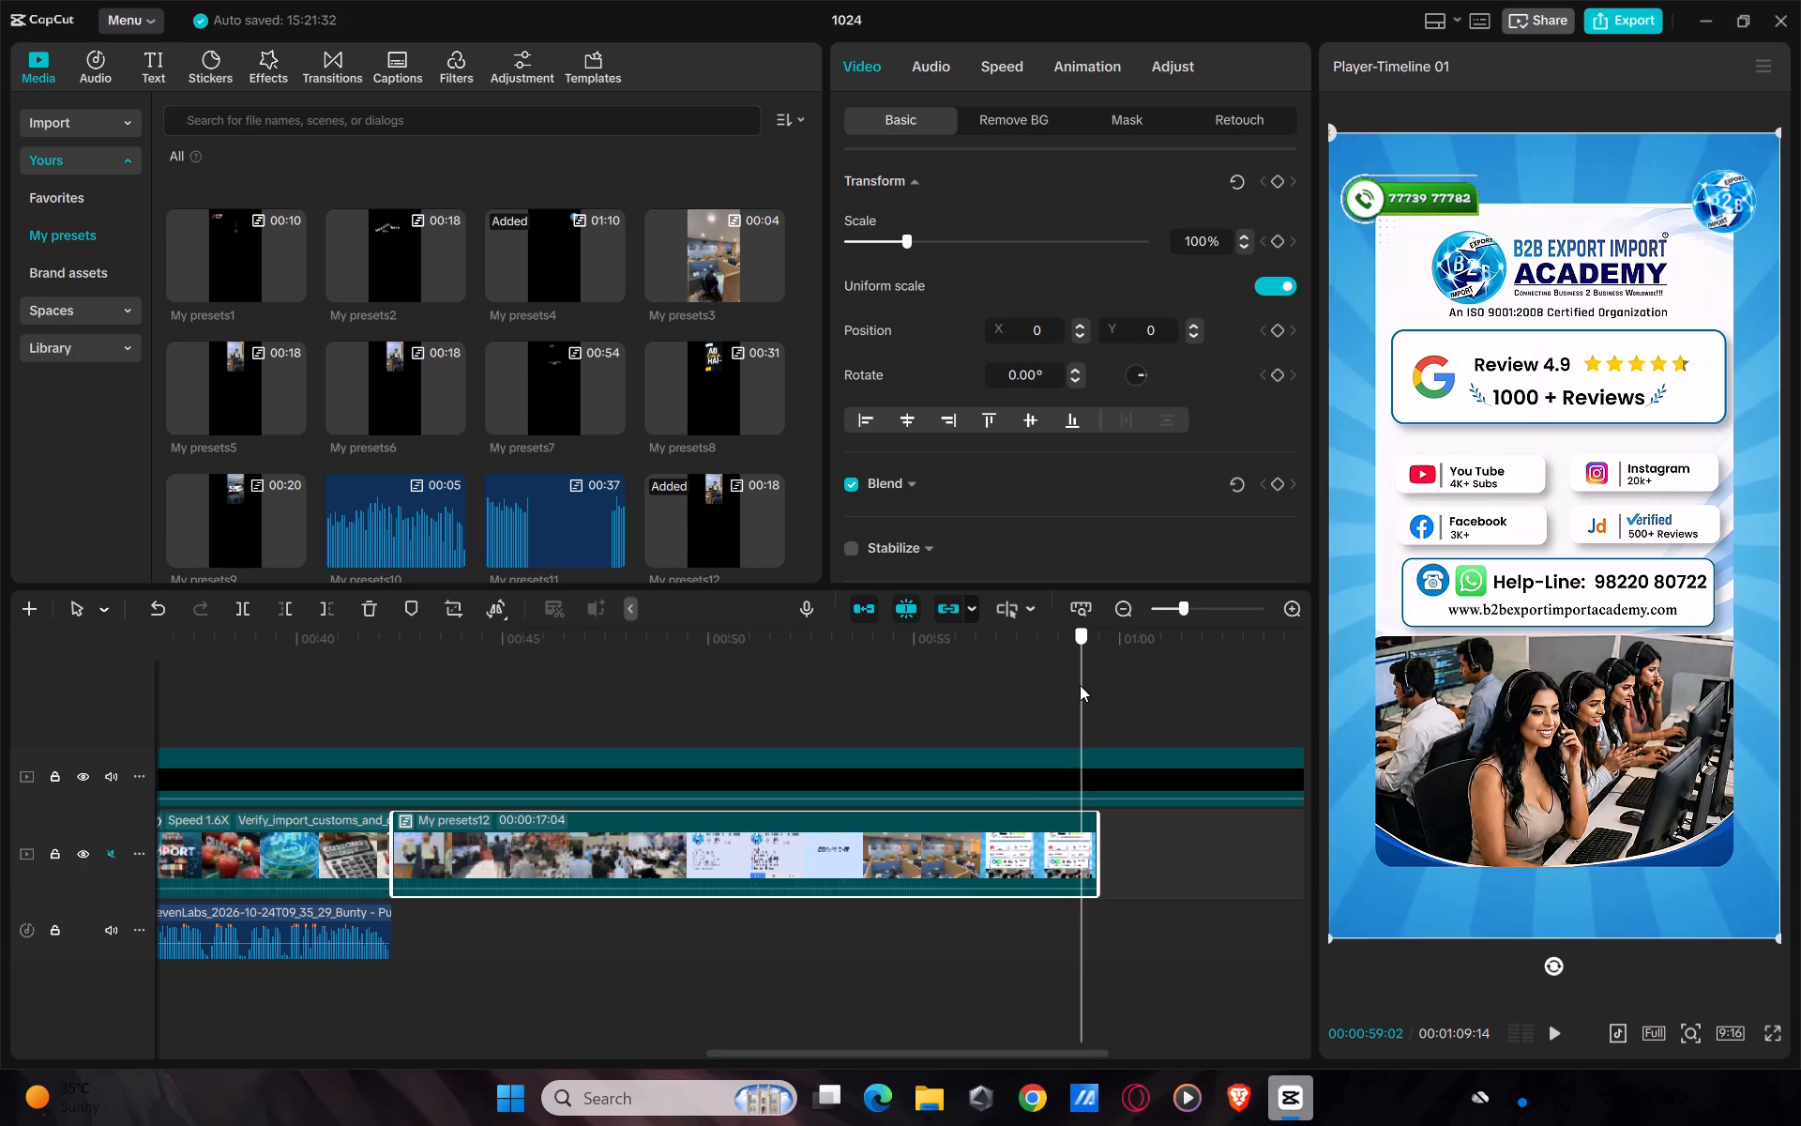
pyautogui.moveTo(1080, 685); pyautogui.dragTo(1006, 774)
pyautogui.click(1023, 777)
pyautogui.hotkey('ctrl', 'b')
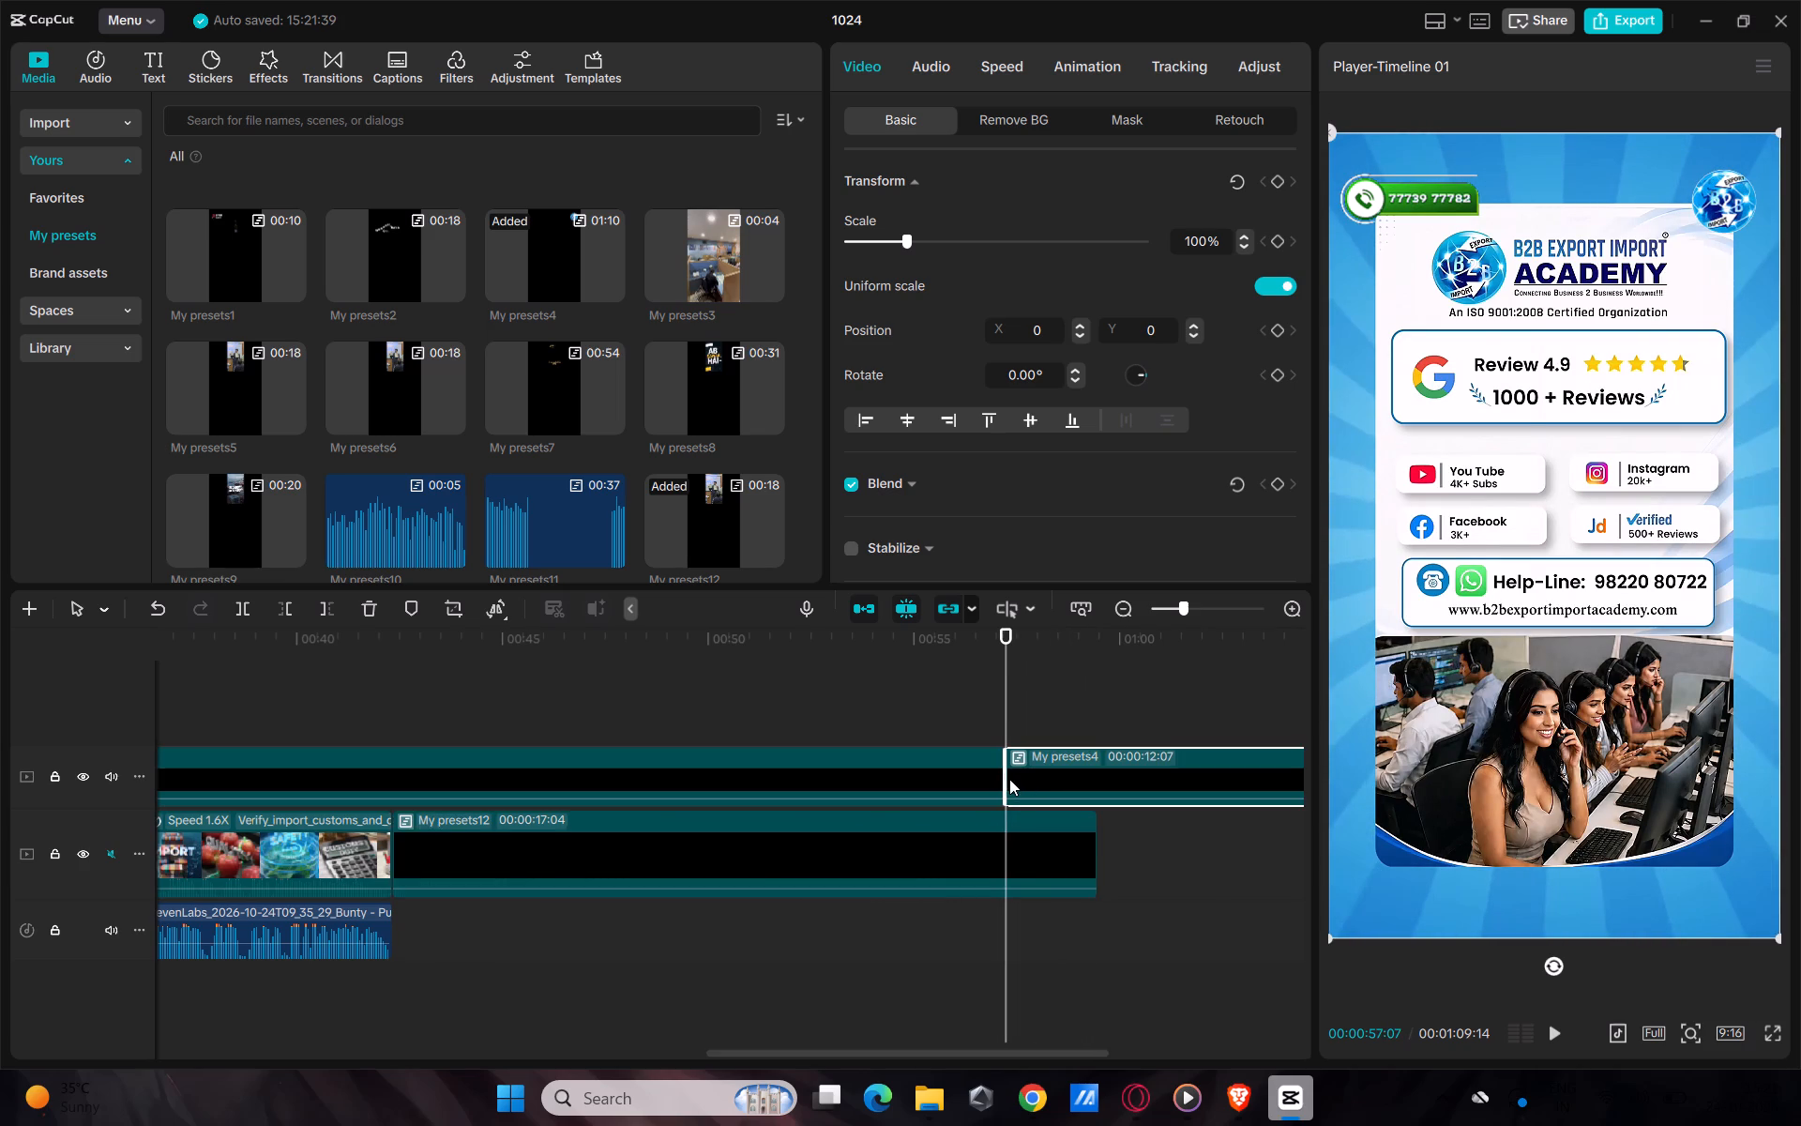
pyautogui.press('BackSpace')
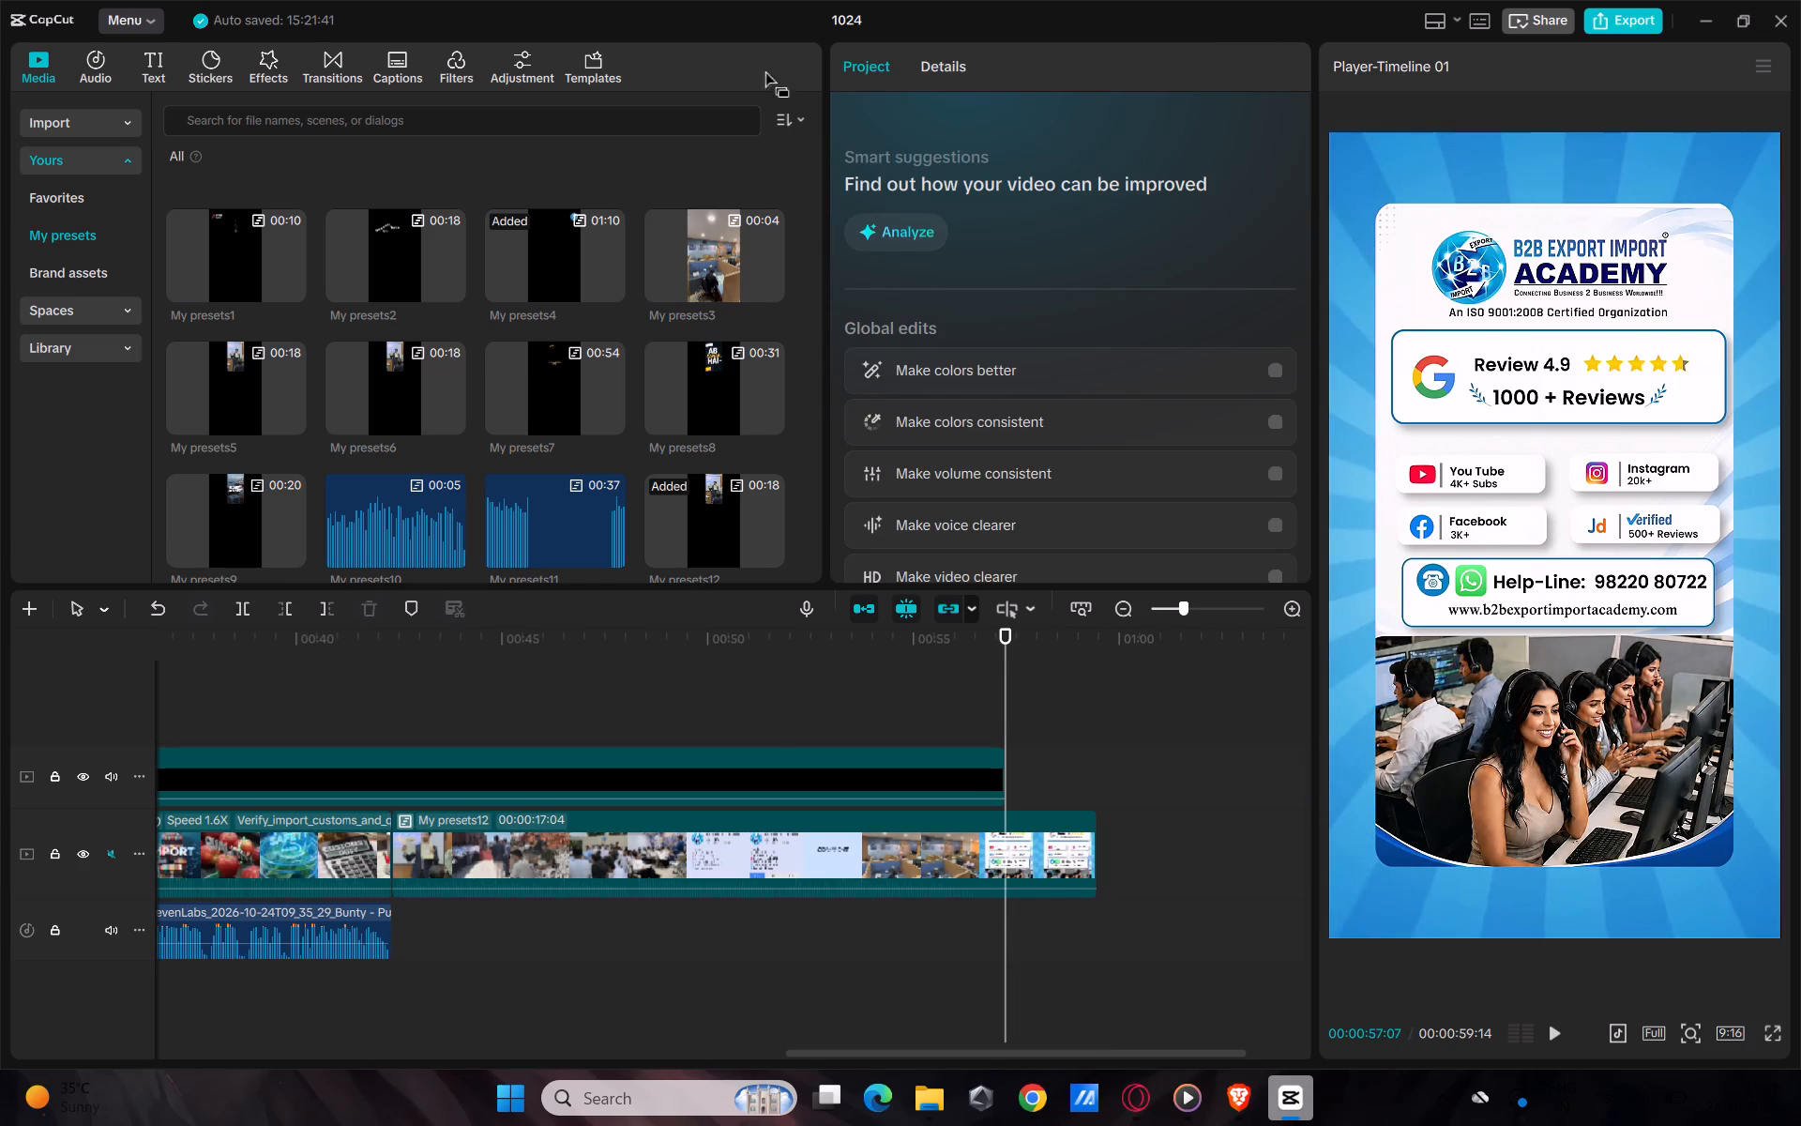
# Extract the audio of the My presets12 outro clip onto the audio track.
pyautogui.rightClick(719, 863)
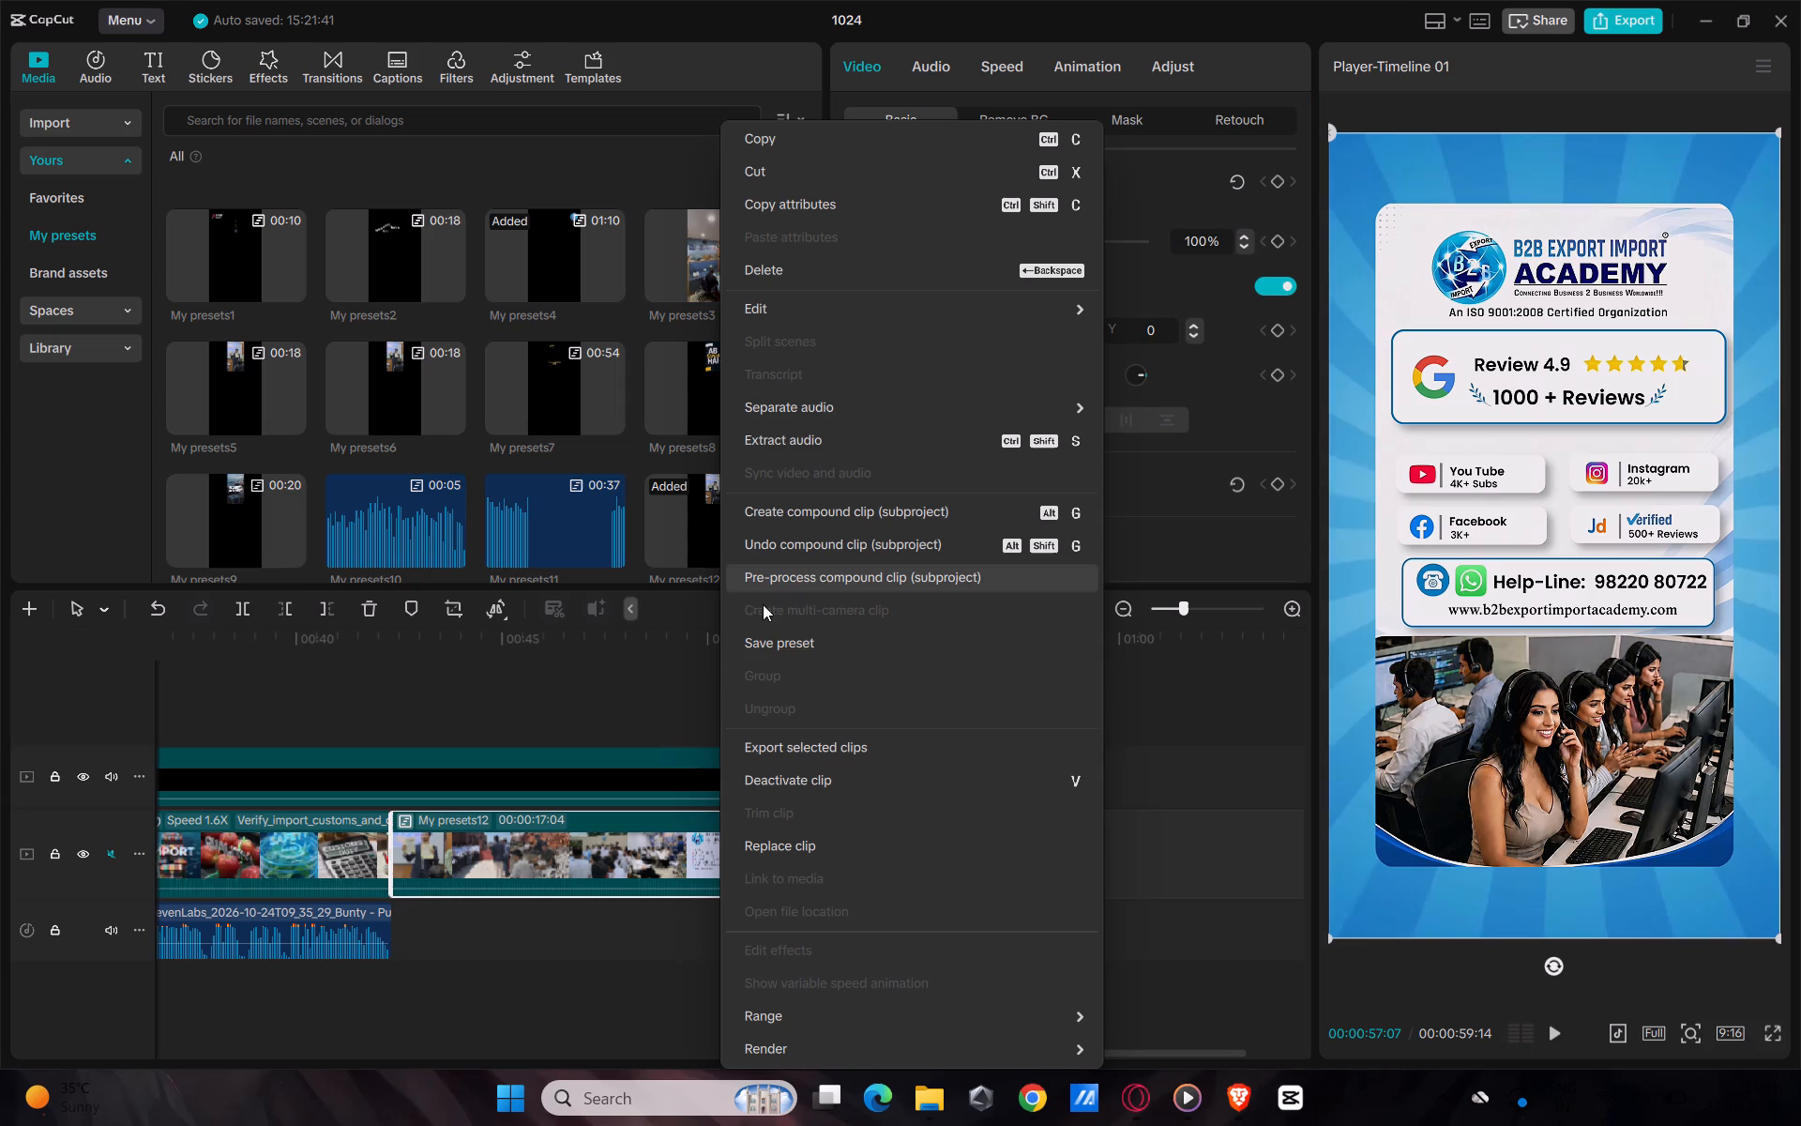
pyautogui.click(774, 448)
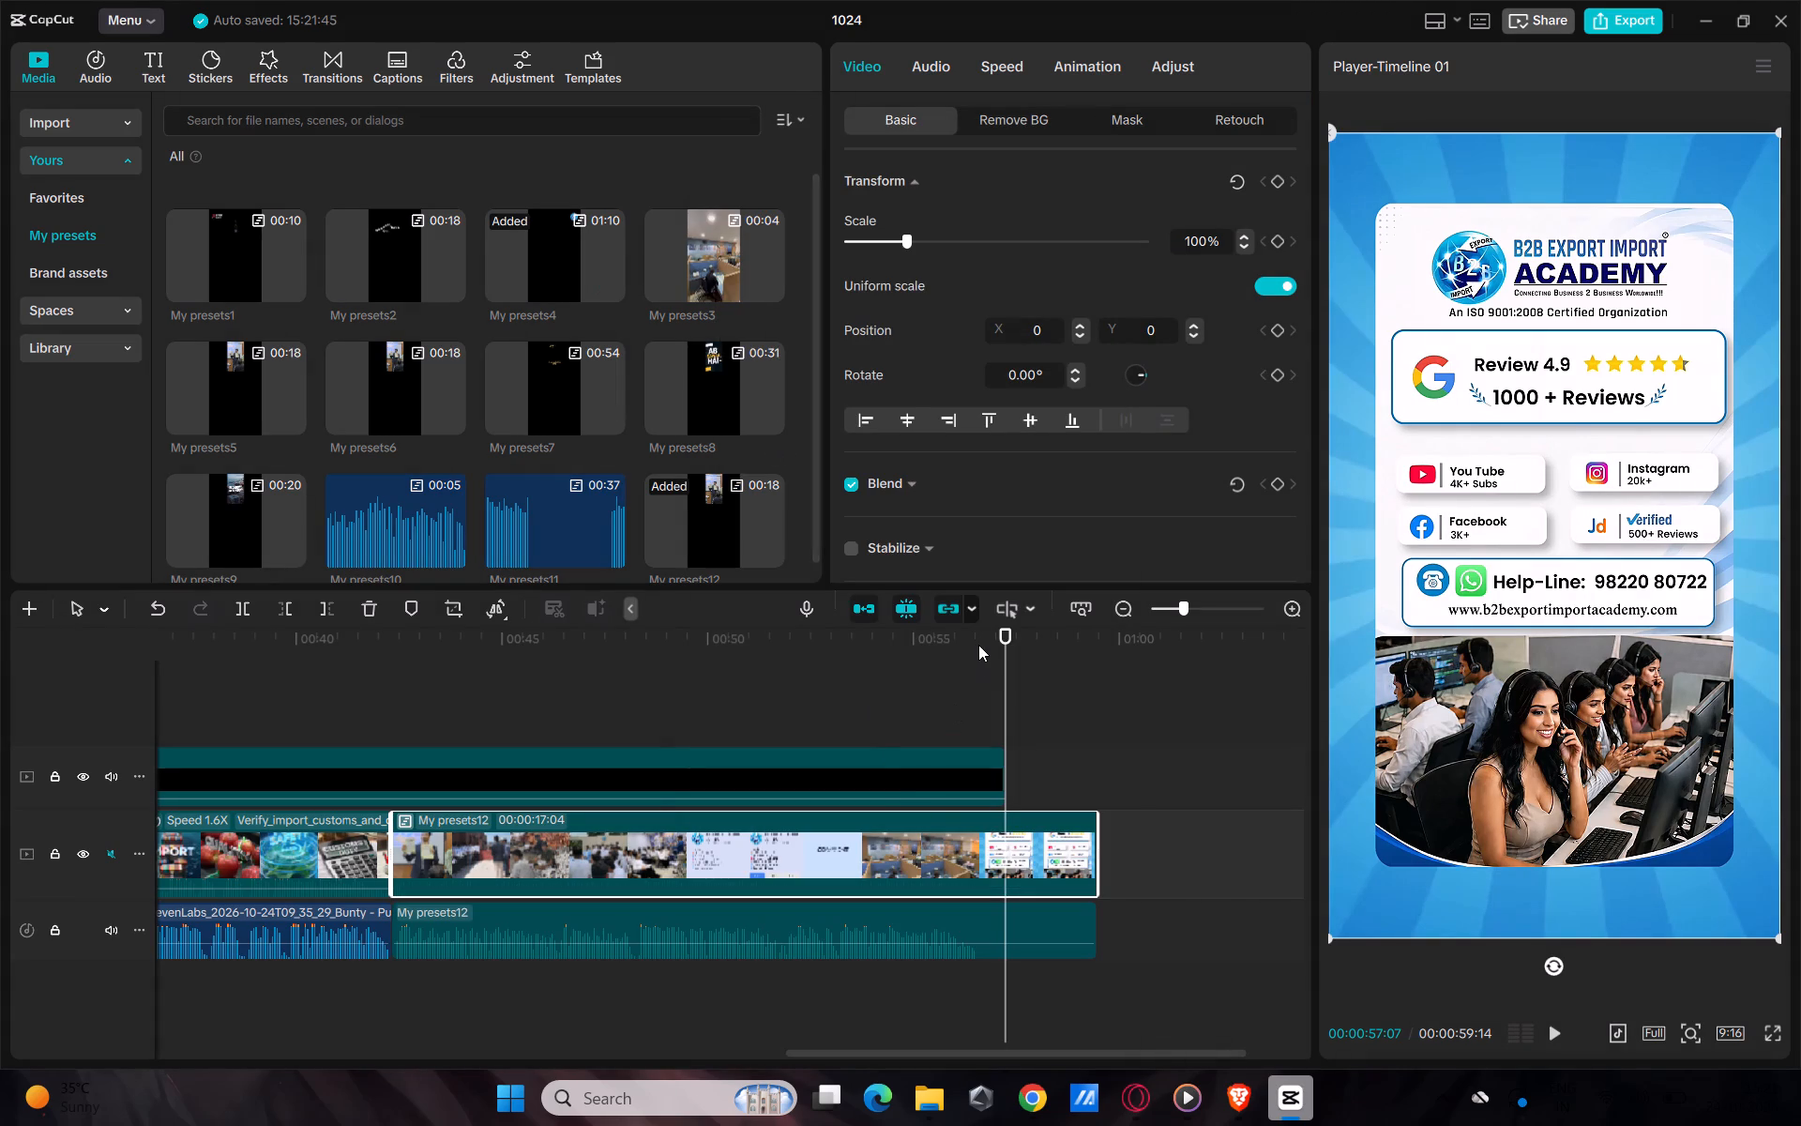
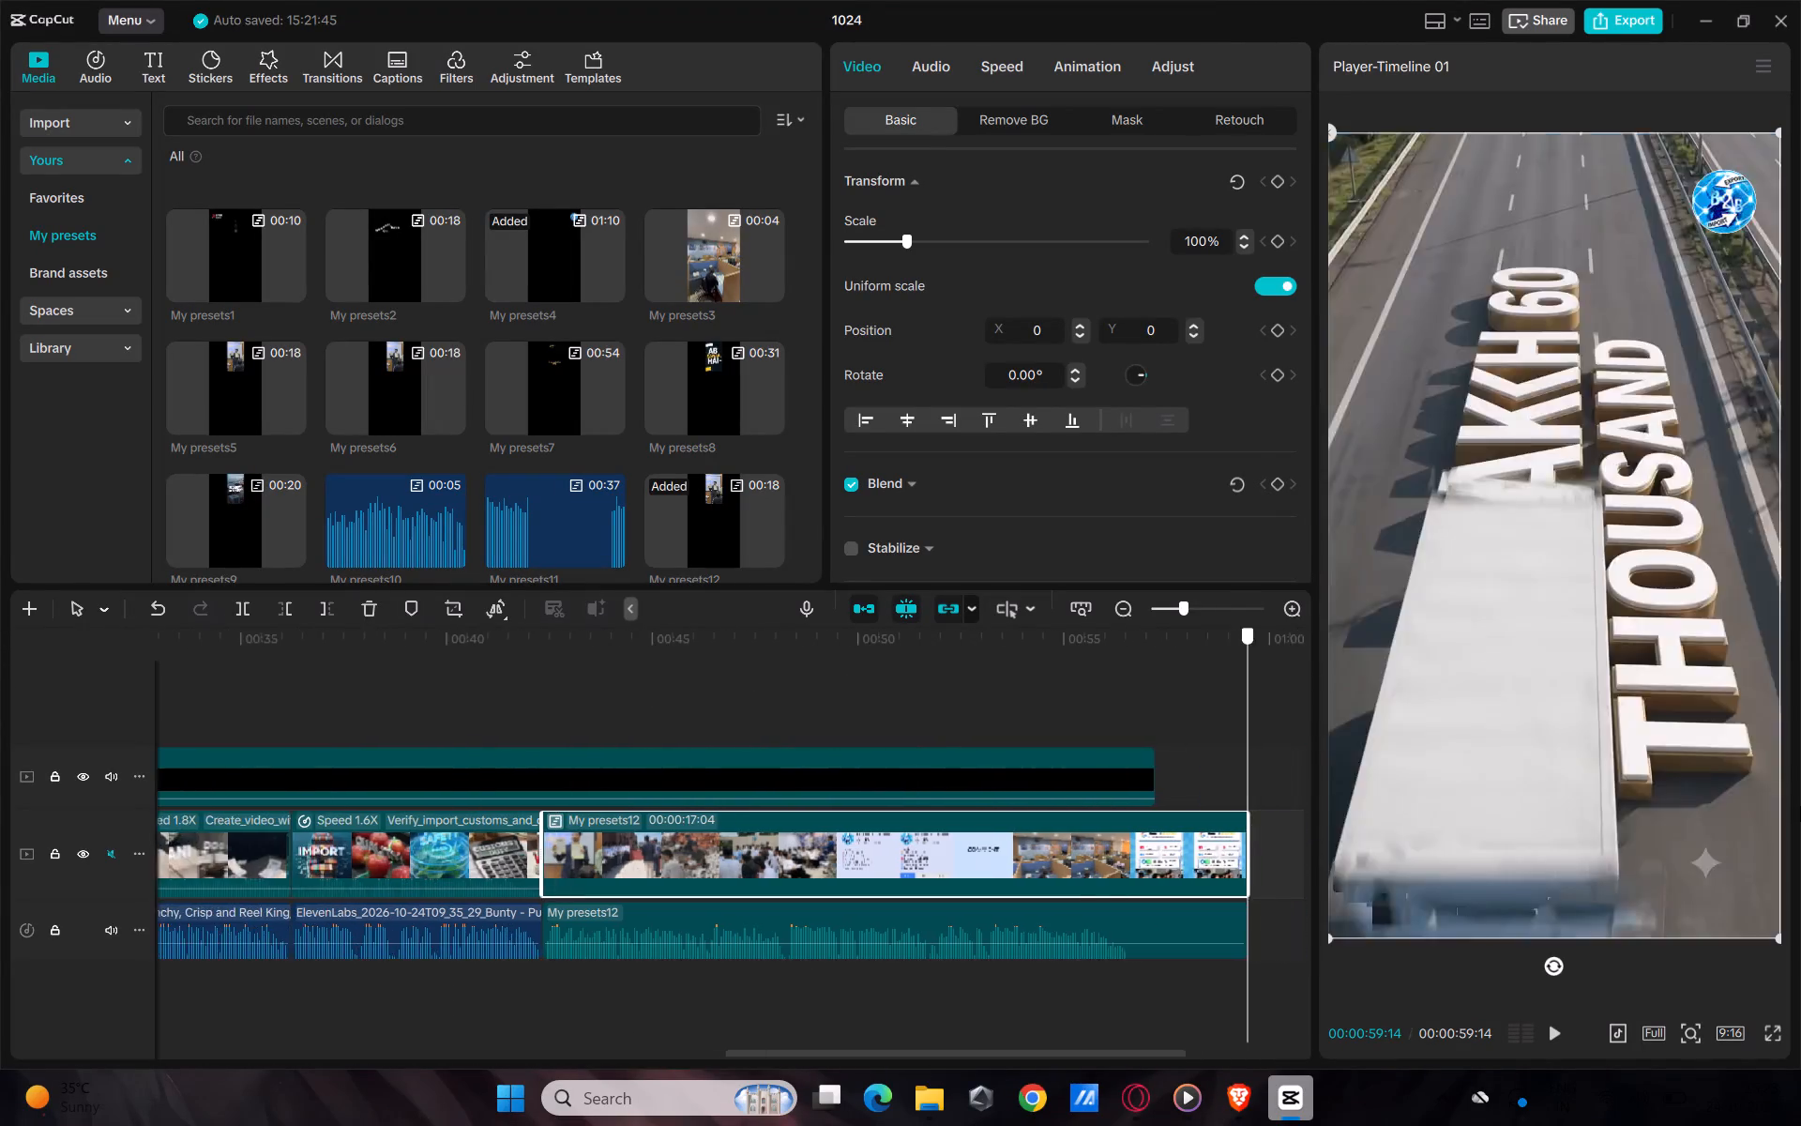
# Export the reel under the name "dried dates" as a 1080P mp4 with the frame rate set to 60fps.
pyautogui.click(1597, 24)
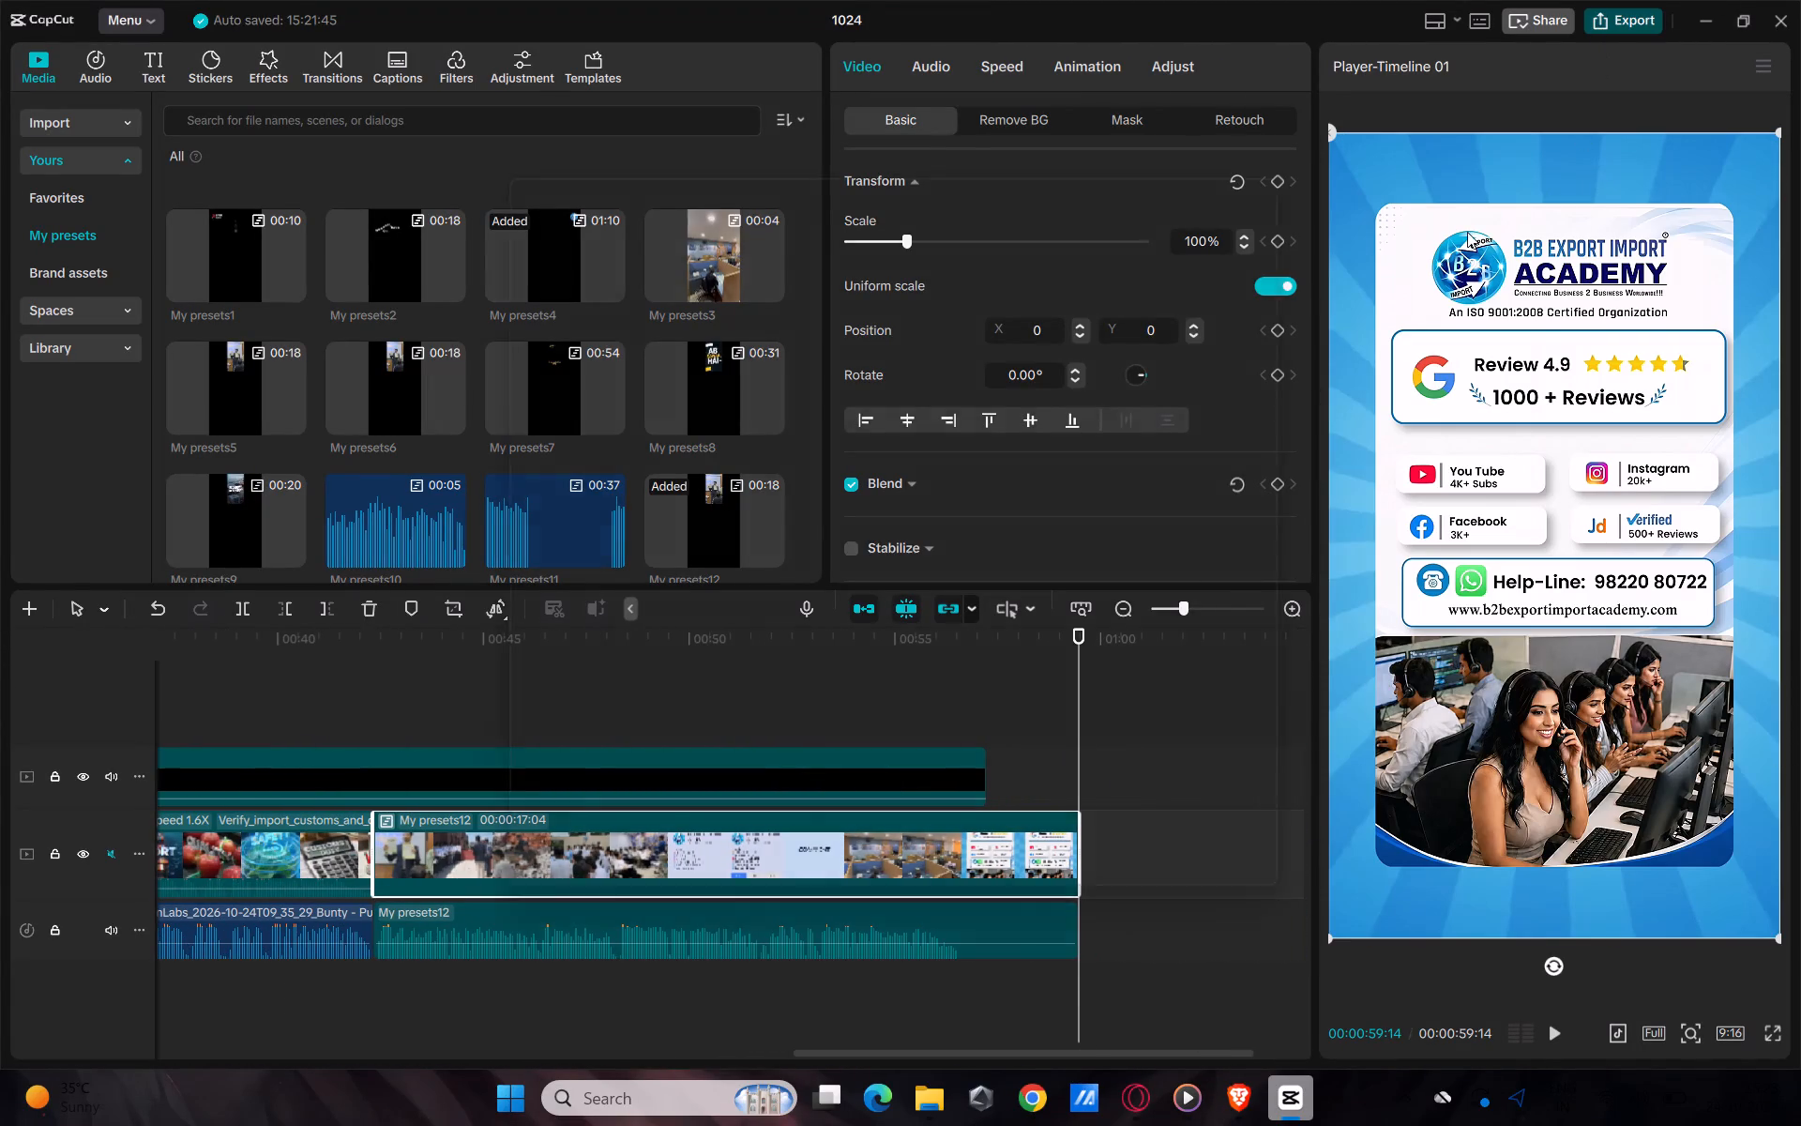
pyautogui.moveTo(1153, 273); pyautogui.dragTo(751, 292)
pyautogui.press('BackSpace')
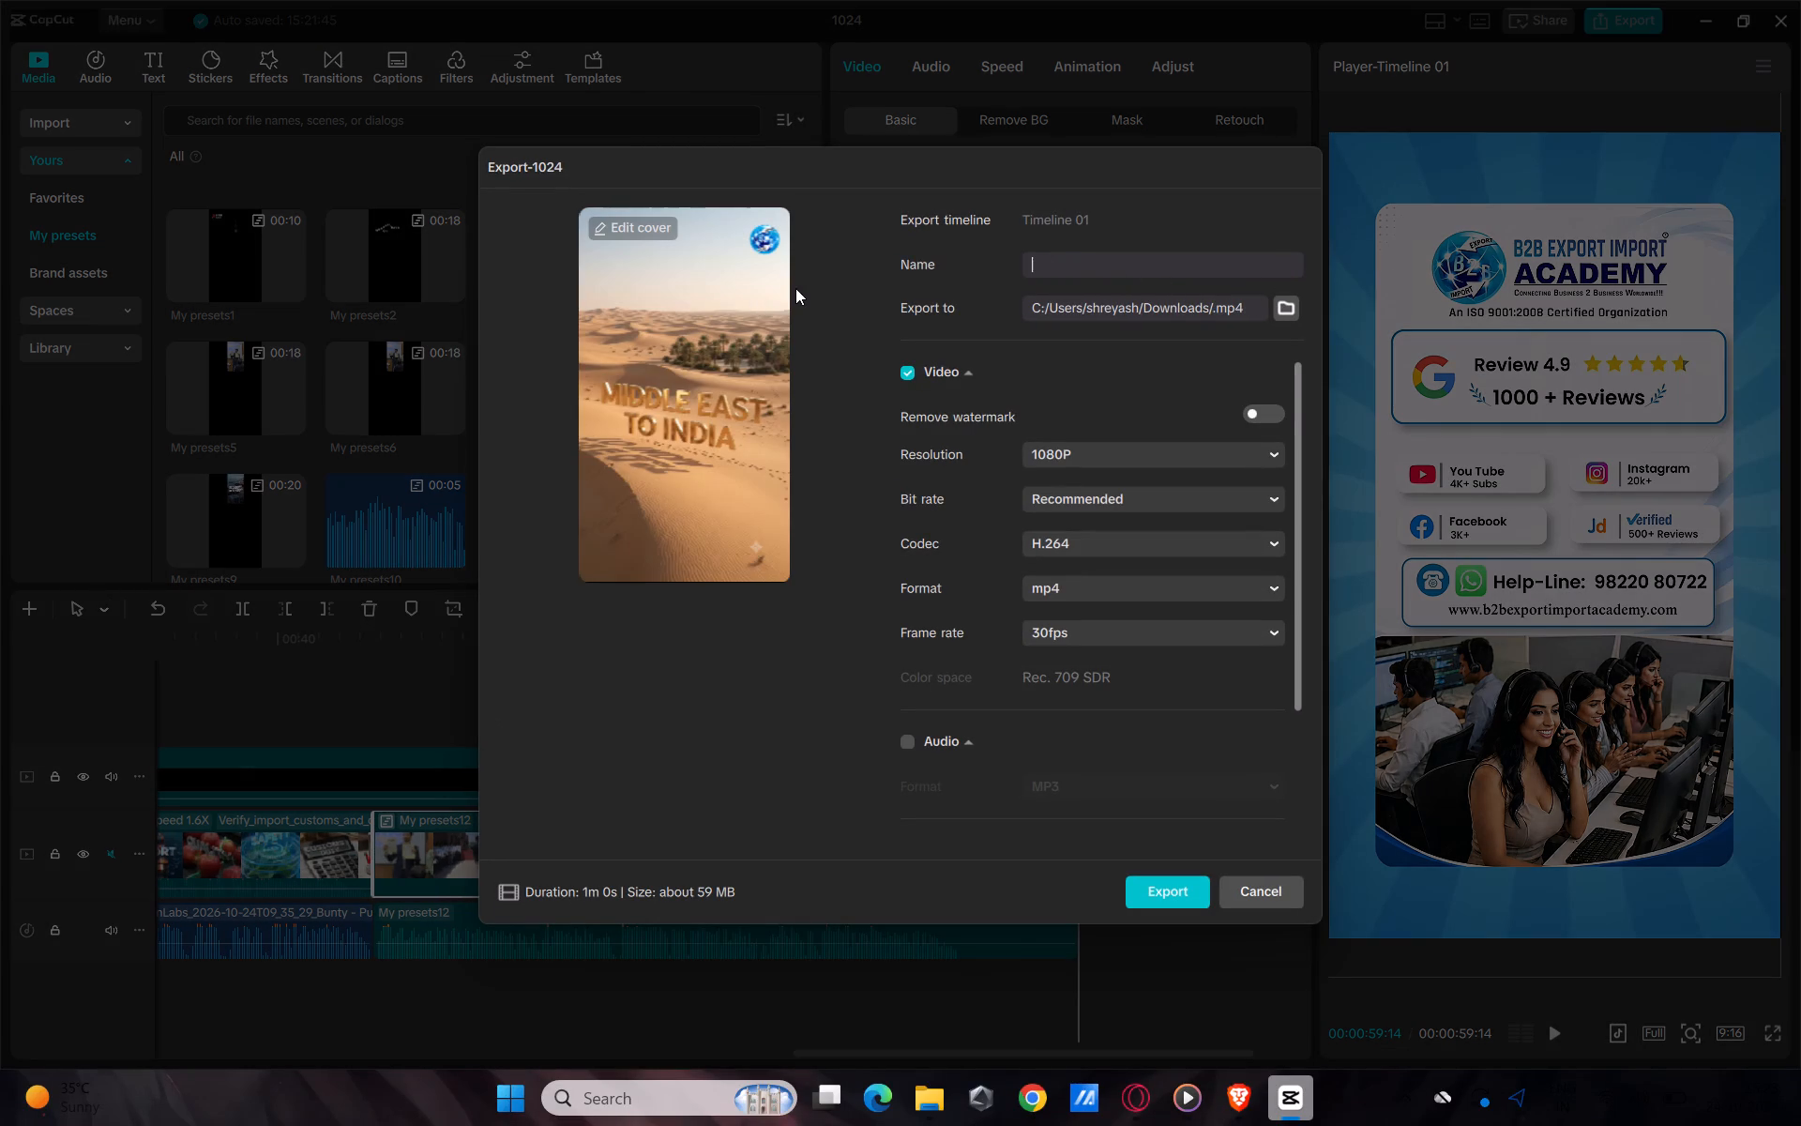
pyautogui.write('dried d')
pyautogui.press('a')
pyautogui.write('te')
pyautogui.press('s')
pyautogui.press('space')
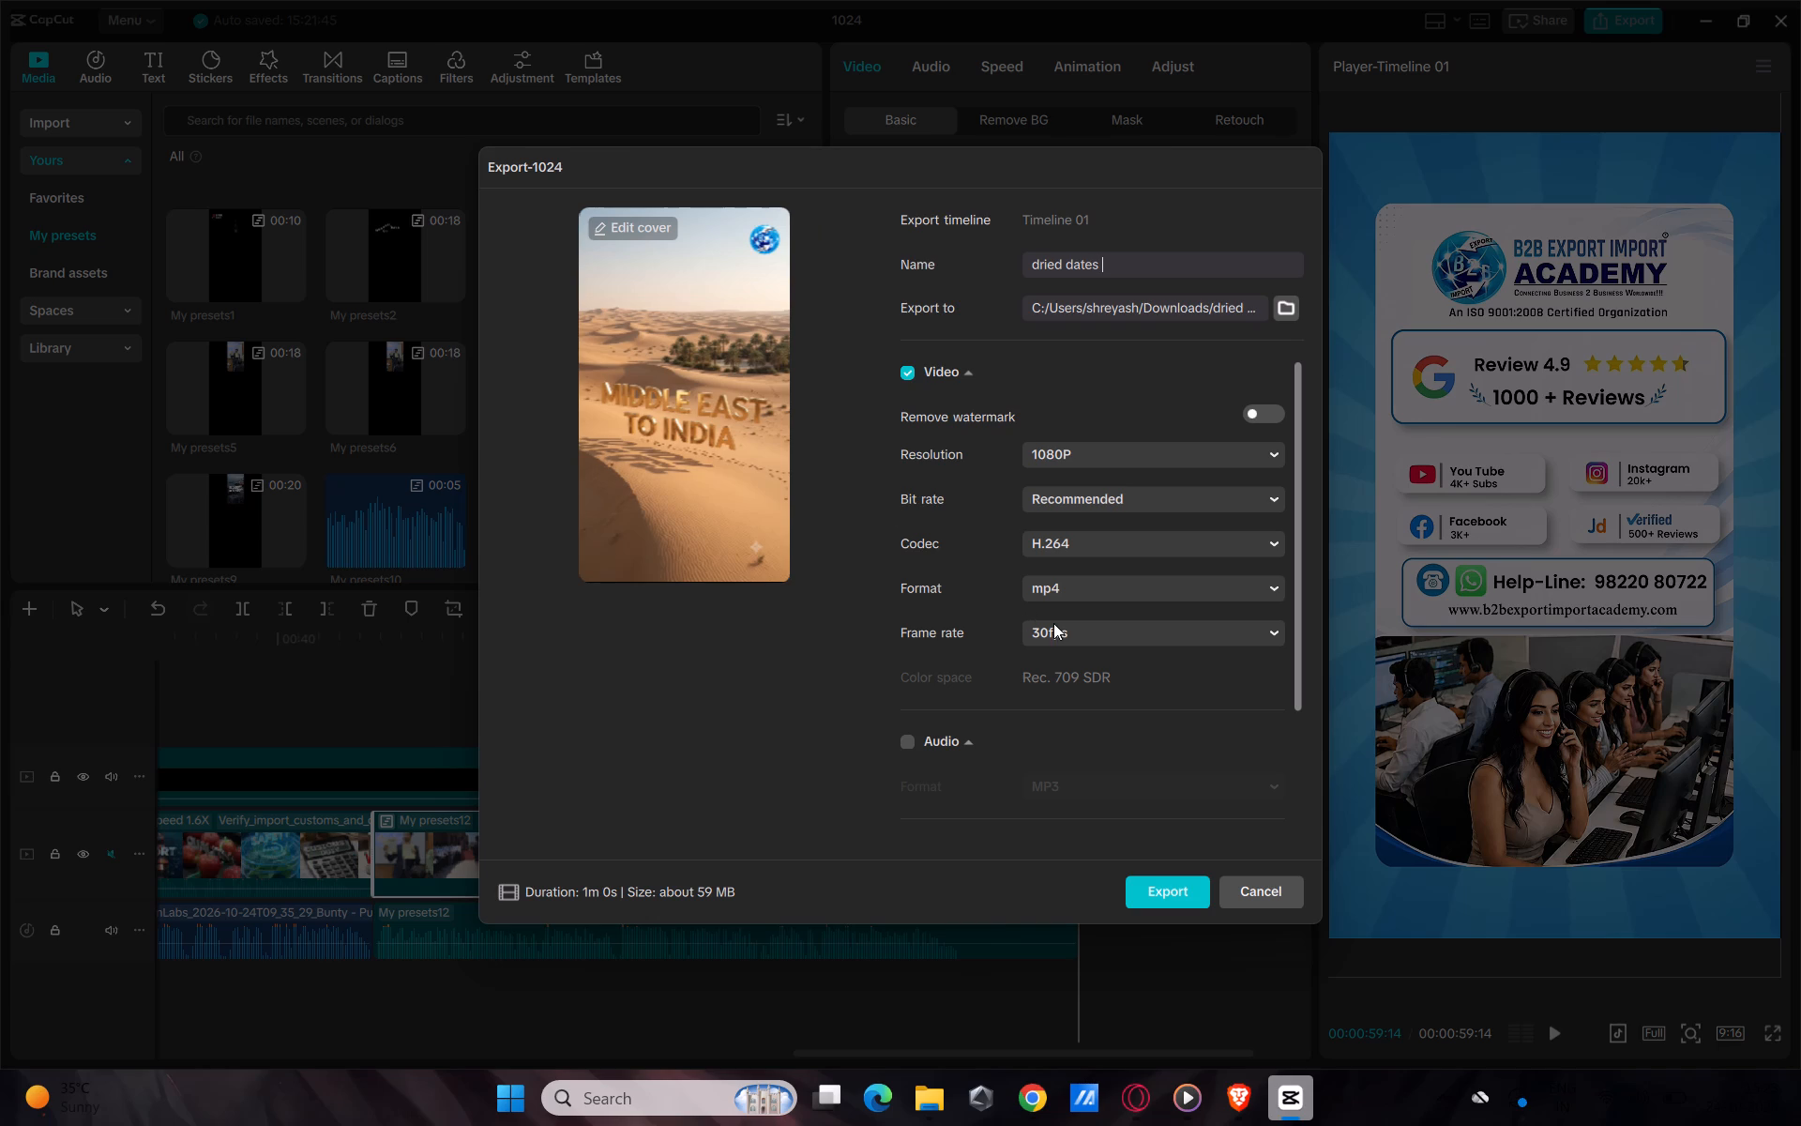
pyautogui.click(1053, 623)
pyautogui.click(1095, 895)
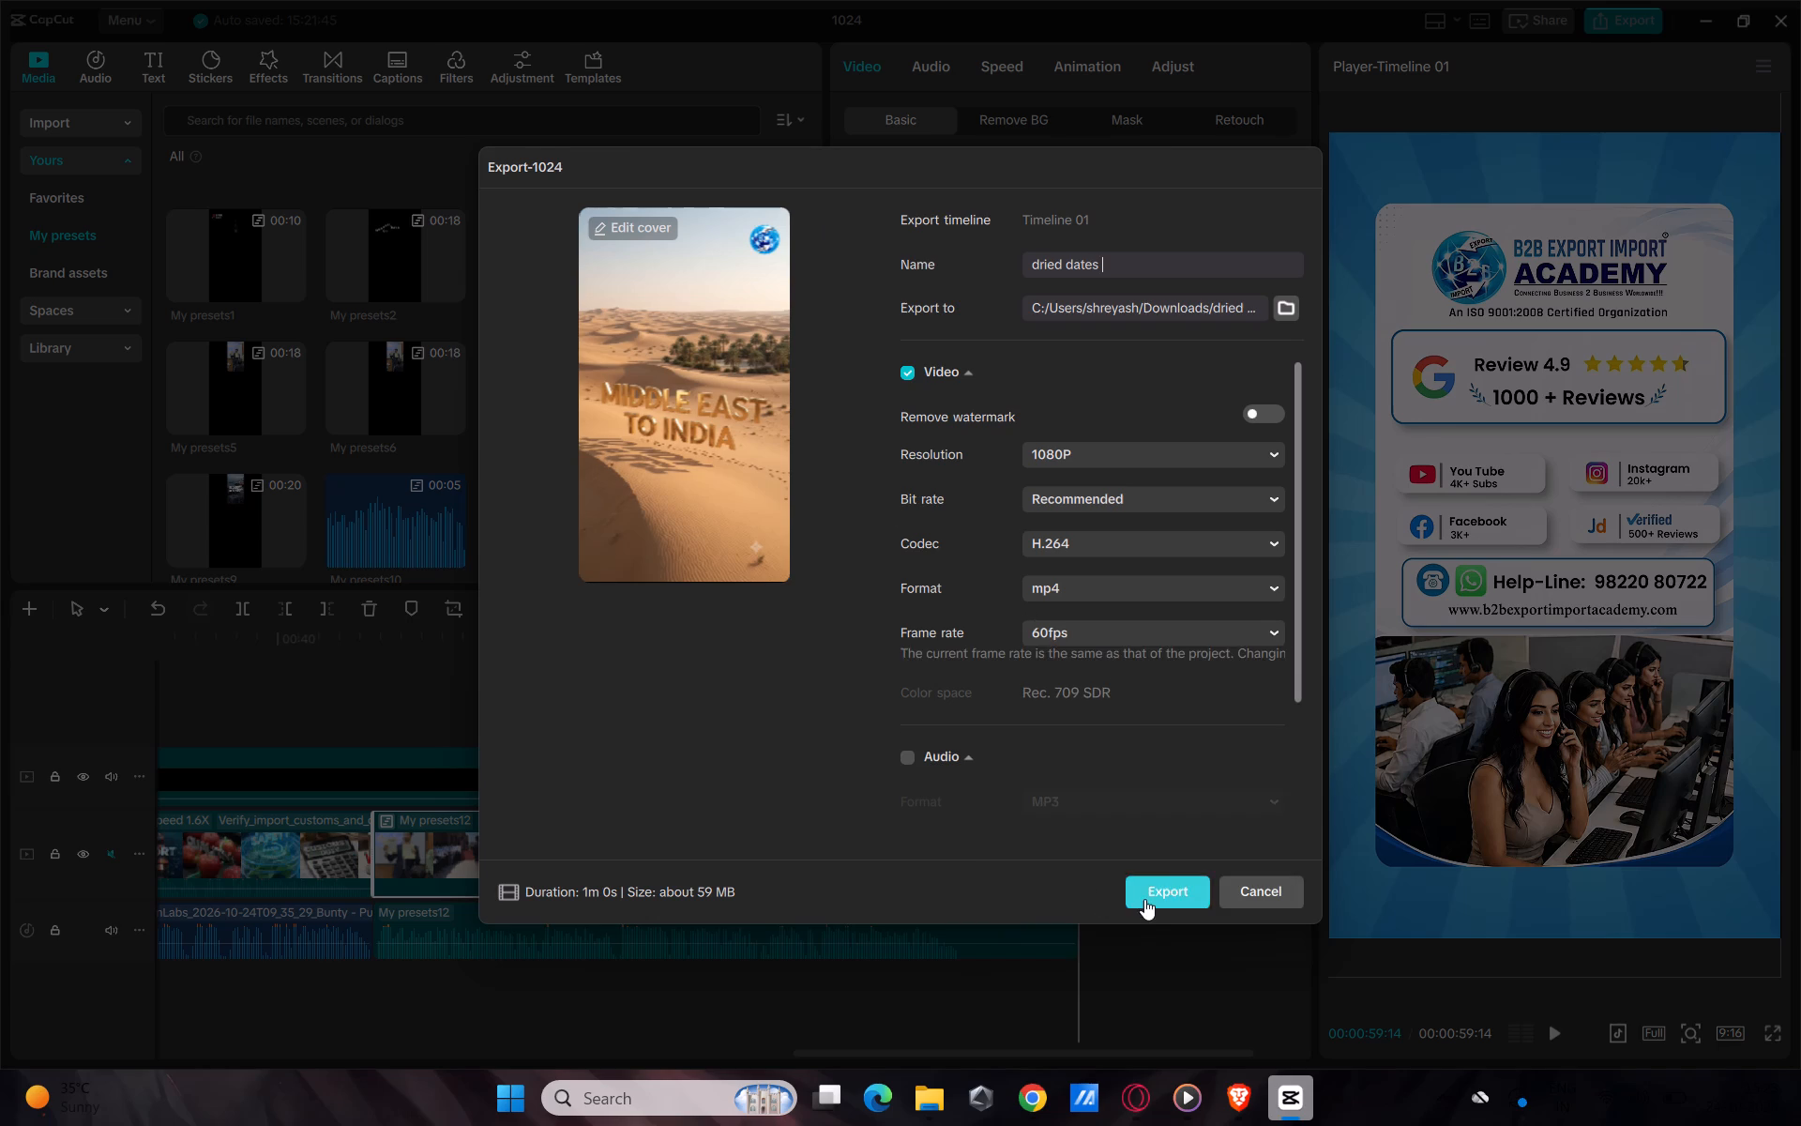
pyautogui.click(1145, 898)
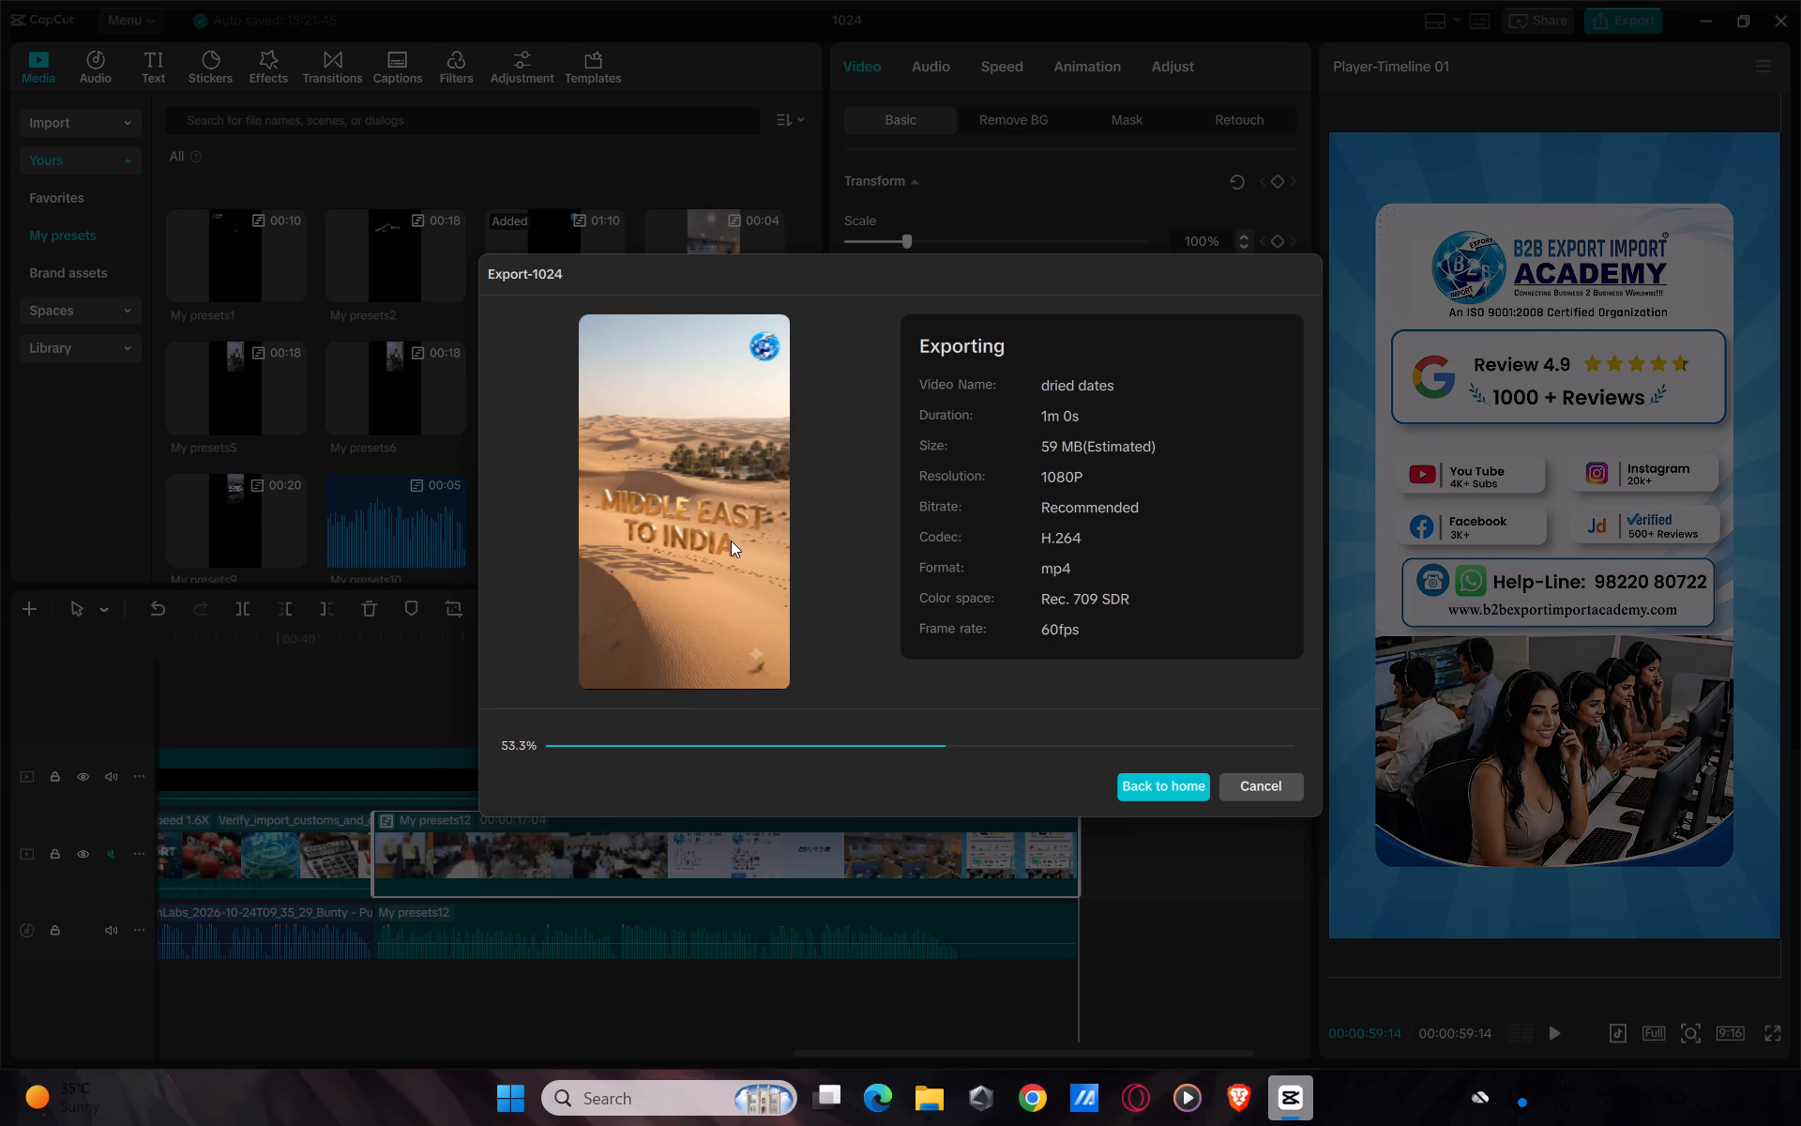
pyautogui.rightClick(748, 495)
pyautogui.click(1240, 875)
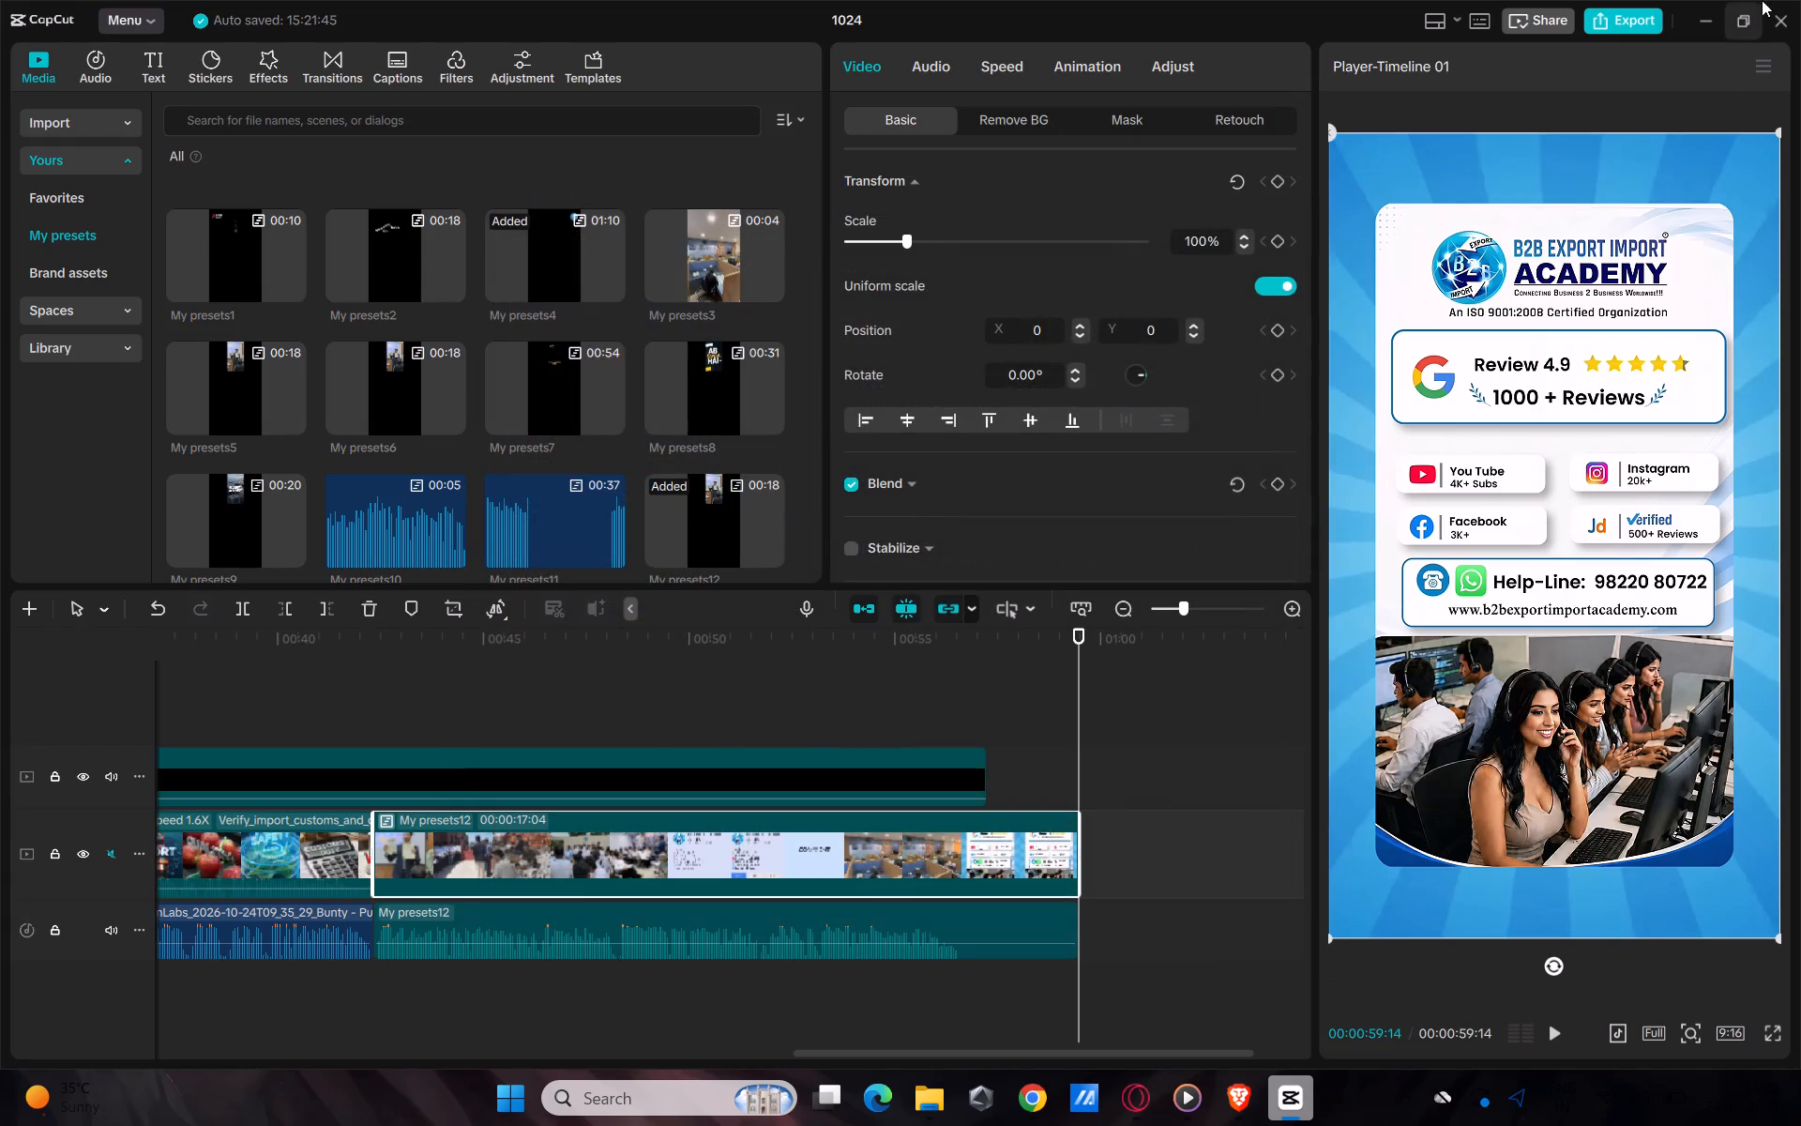
pyautogui.click(1786, 16)
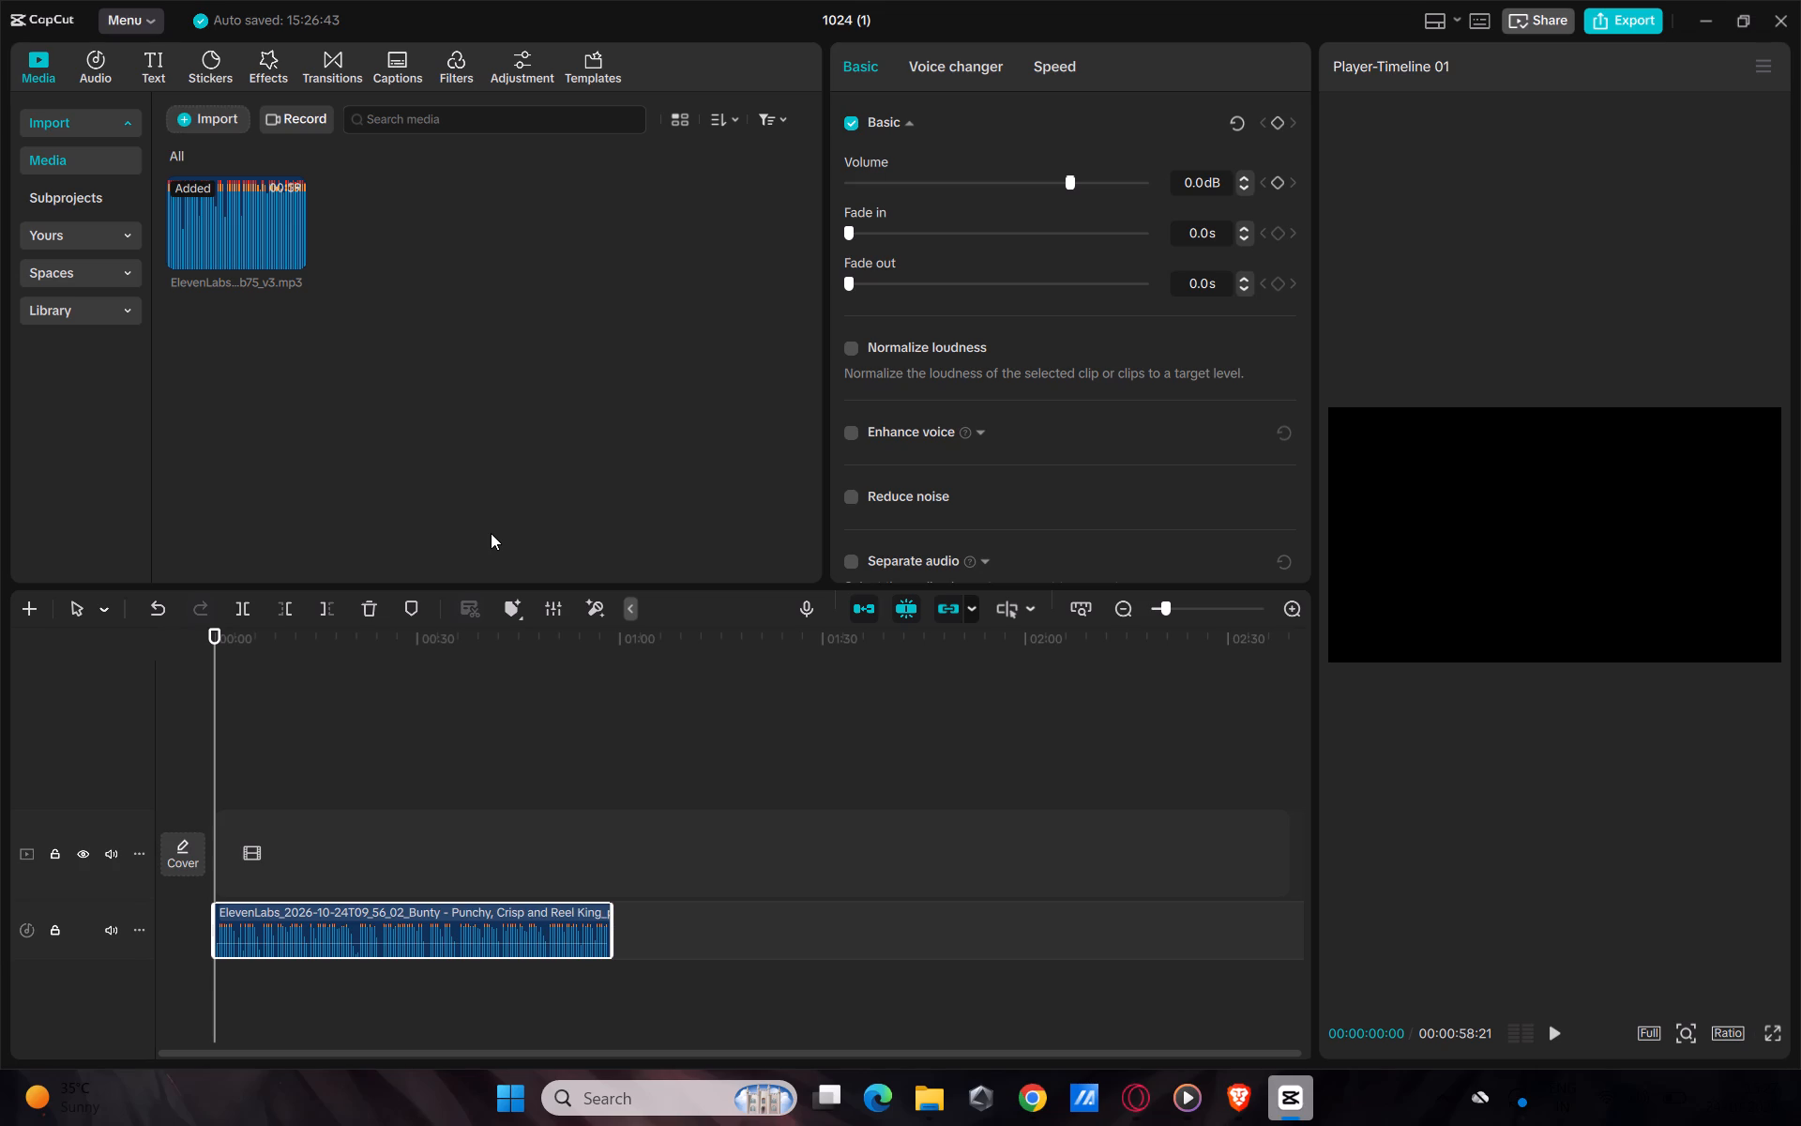
pyautogui.click(491, 533)
pyautogui.click(491, 533)
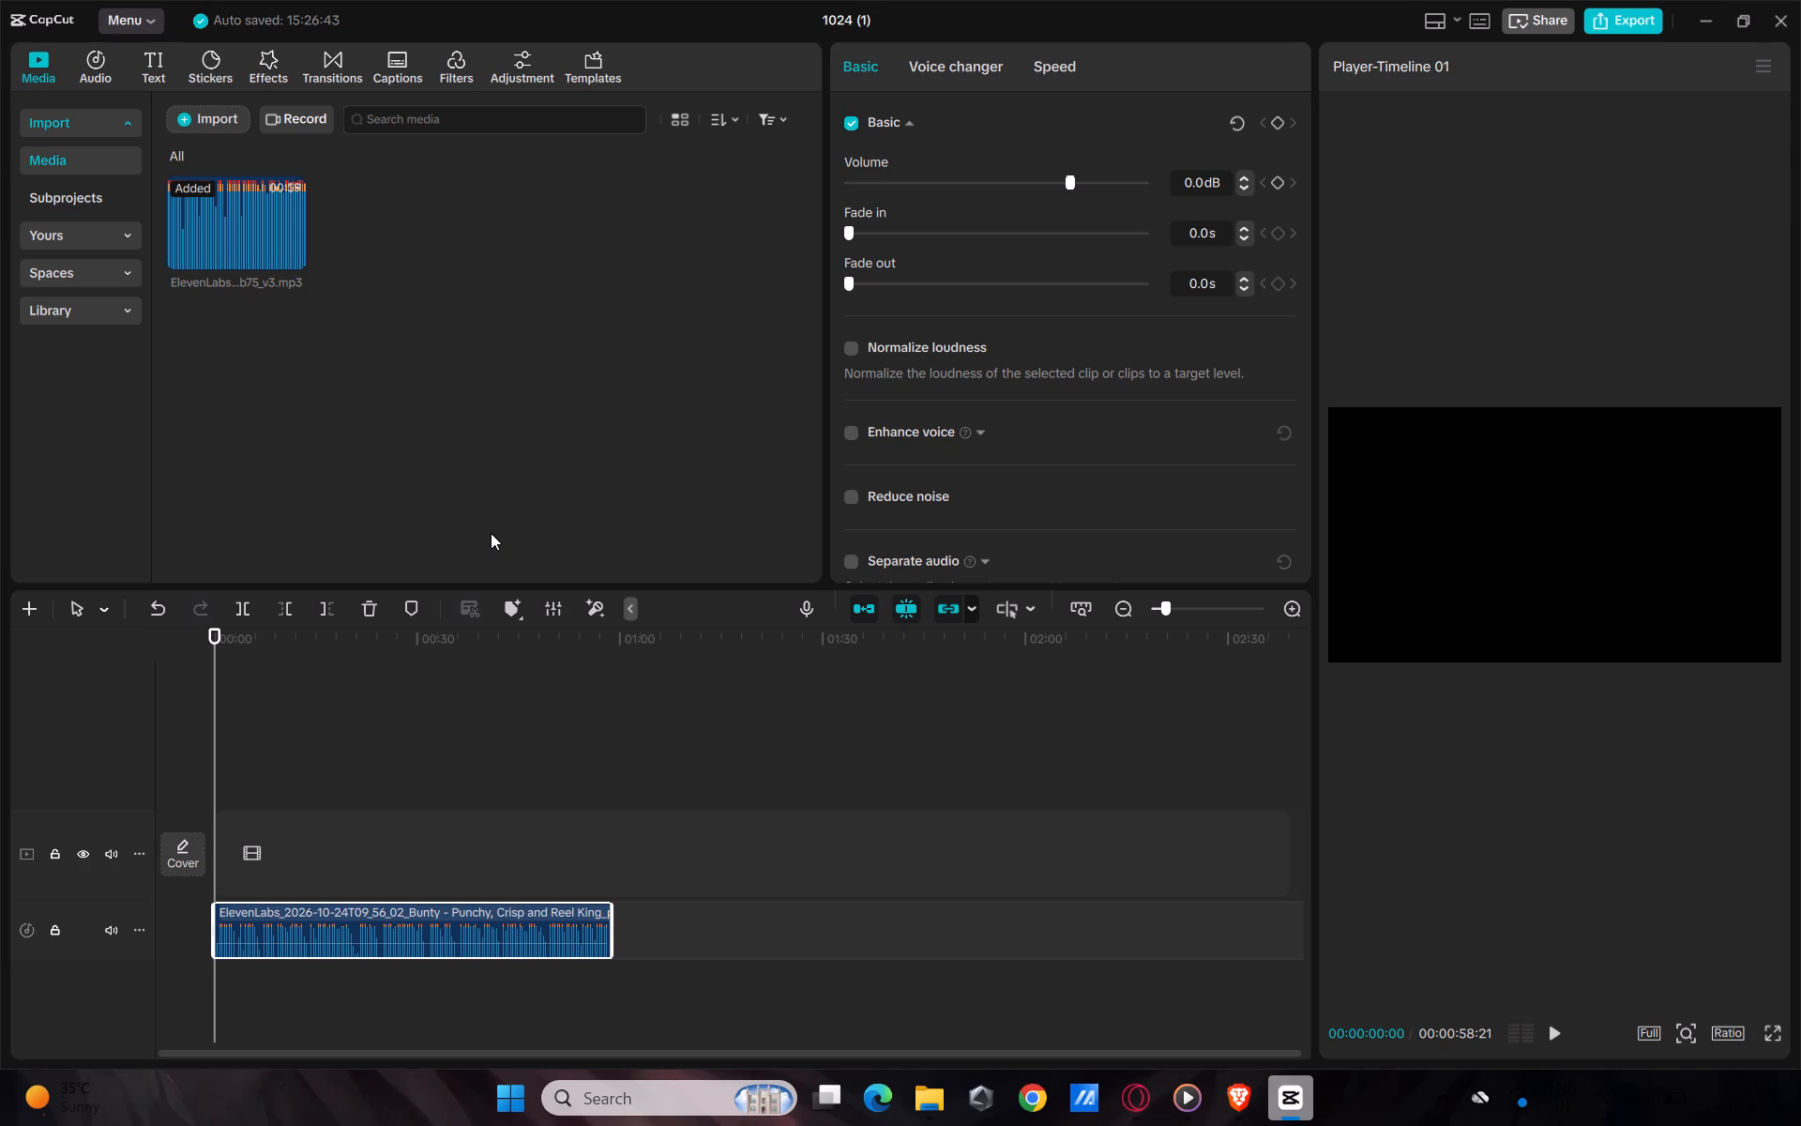
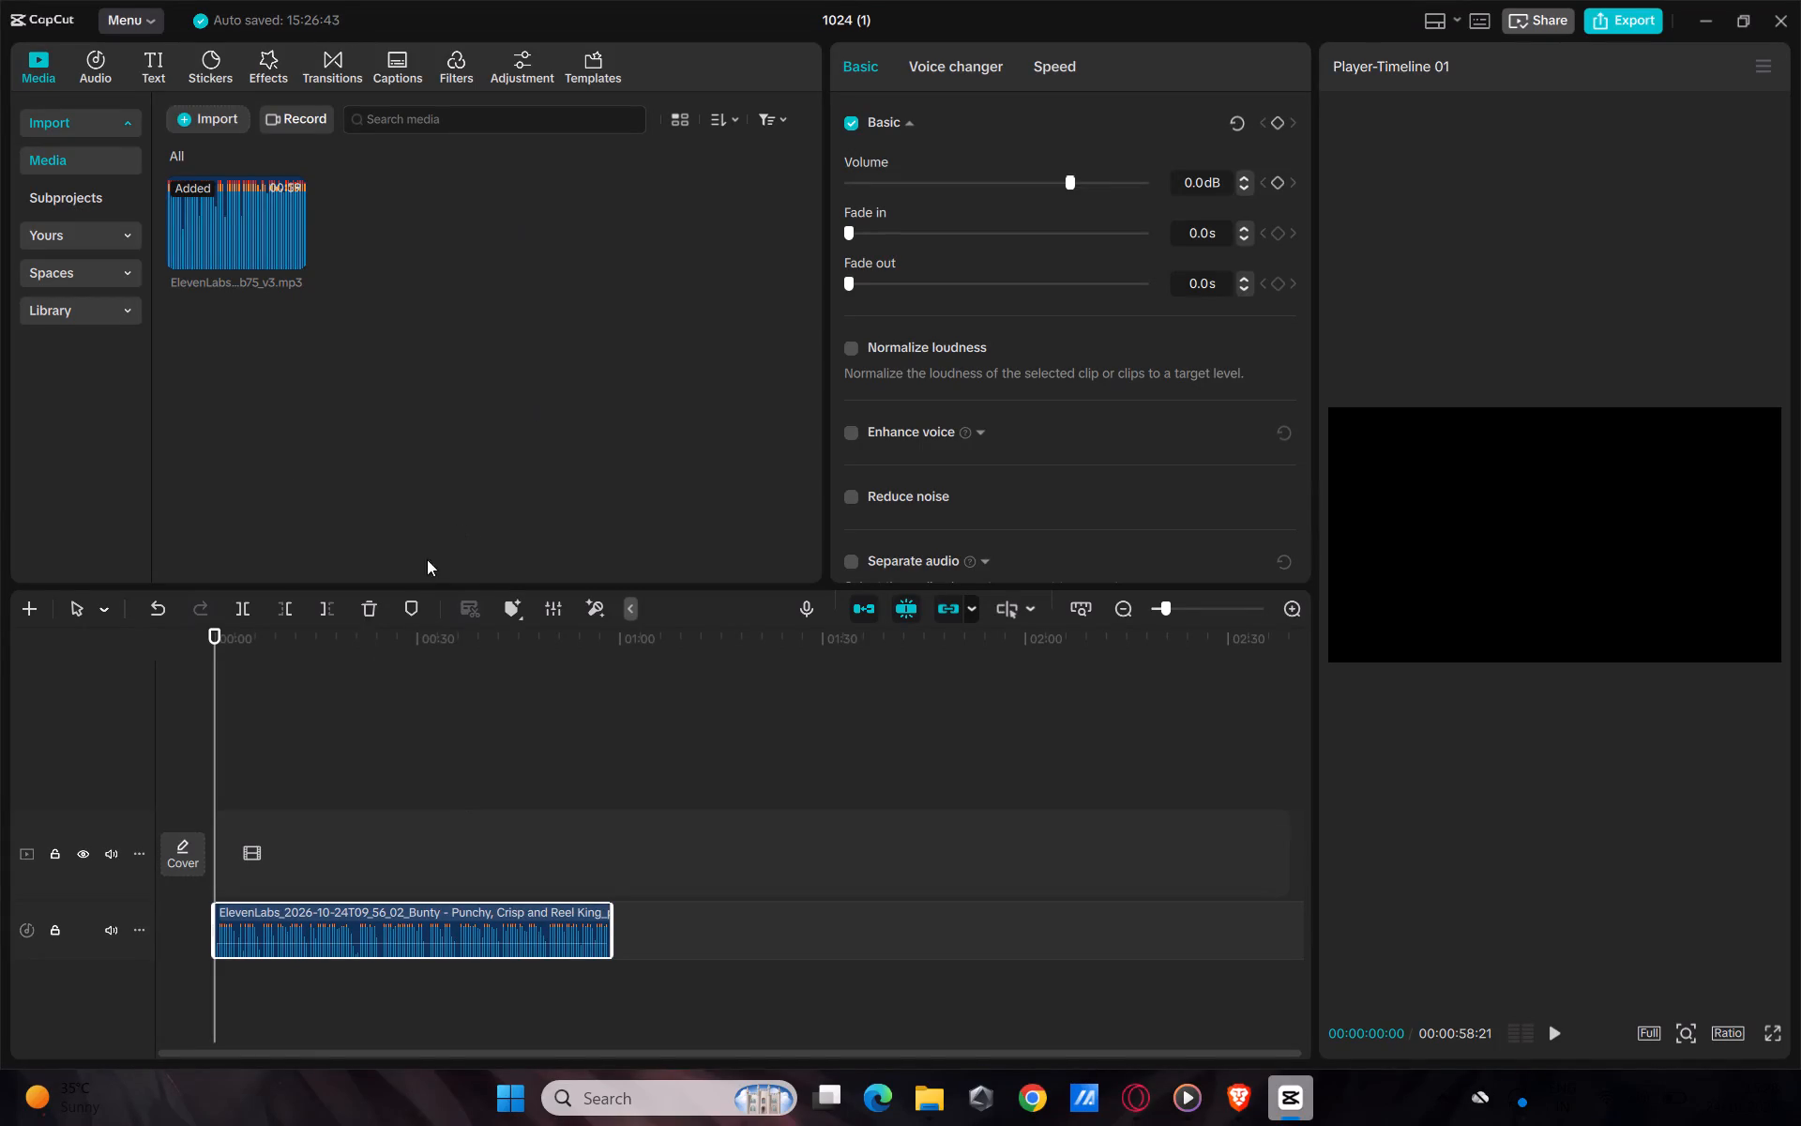
# Cut the silent pause between 00:02:21 and 00:03:06 out of the voiceover and move the remaining audio back to close the gap.
pyautogui.keyDown('ctrl'); pyautogui.scroll(19, 375, 723); pyautogui.keyUp('ctrl')
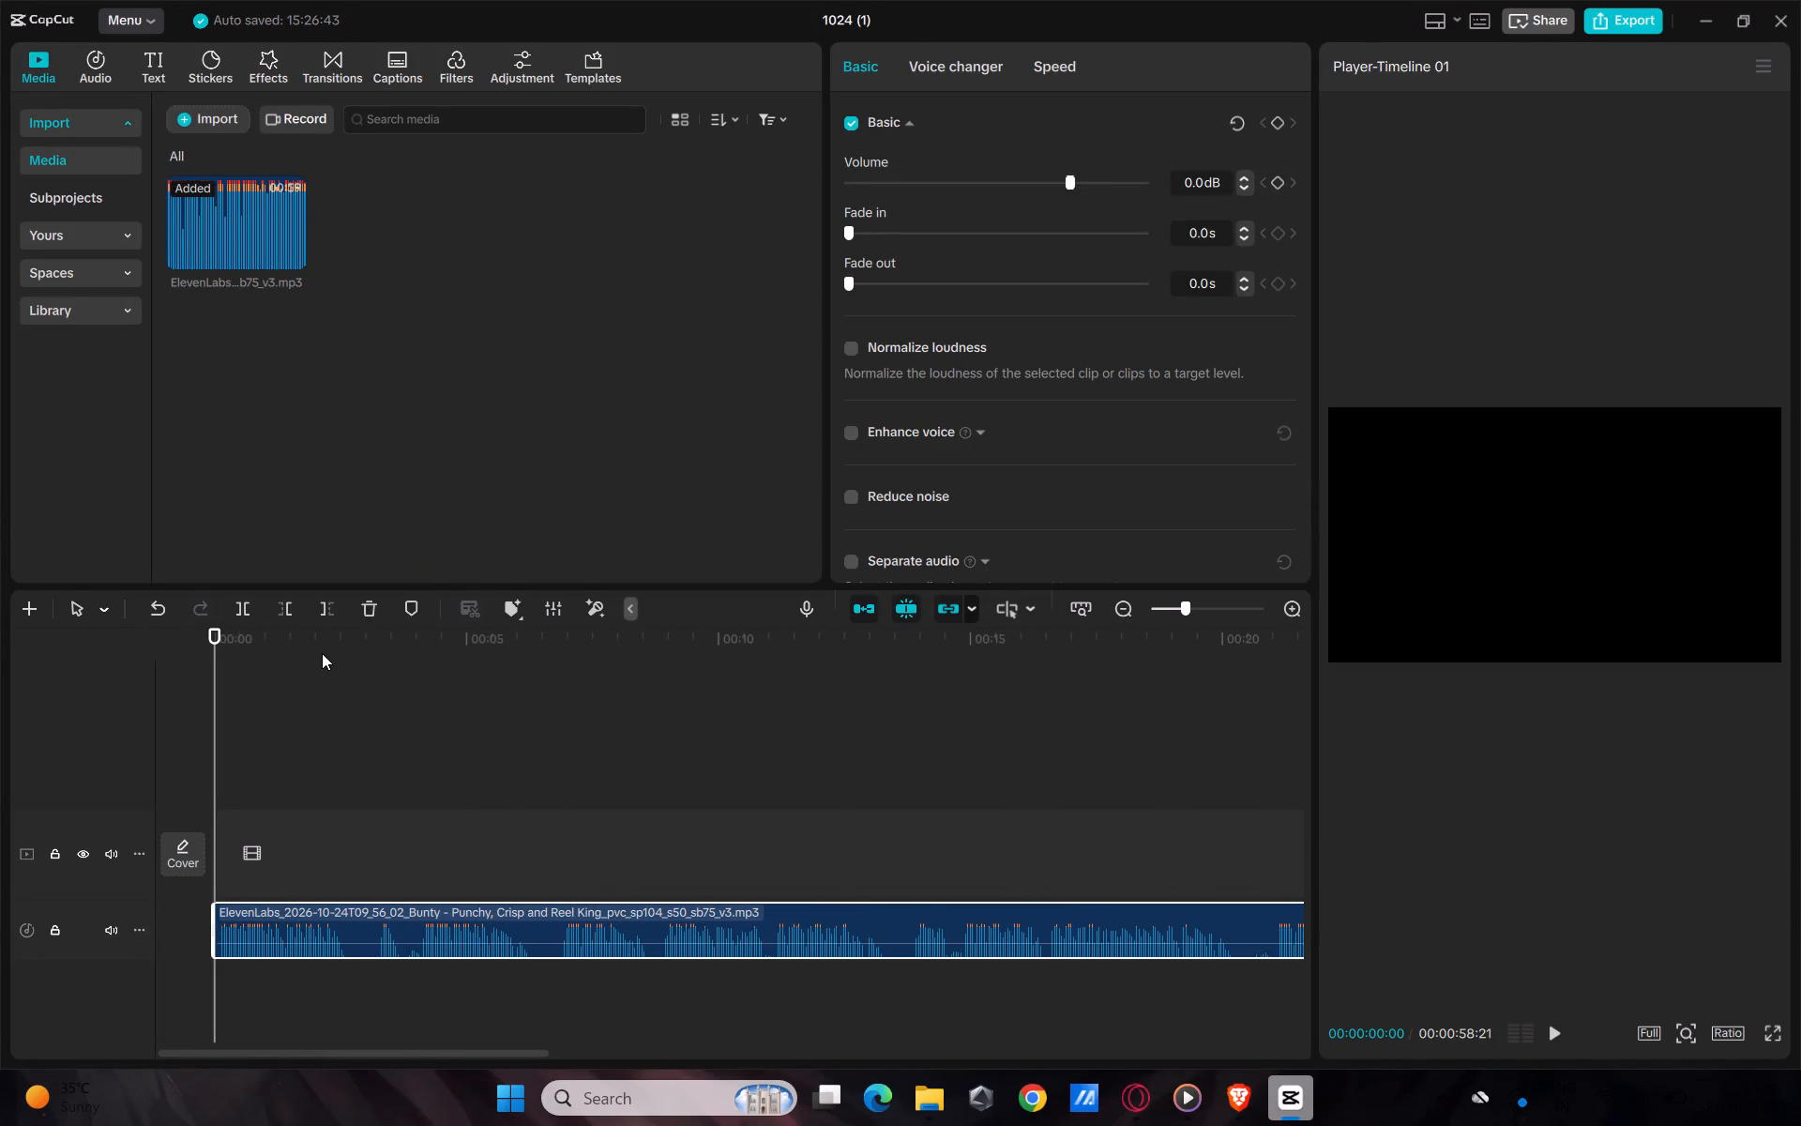
pyautogui.moveTo(322, 653); pyautogui.dragTo(351, 691)
pyautogui.hotkey('ctrl', 'b')
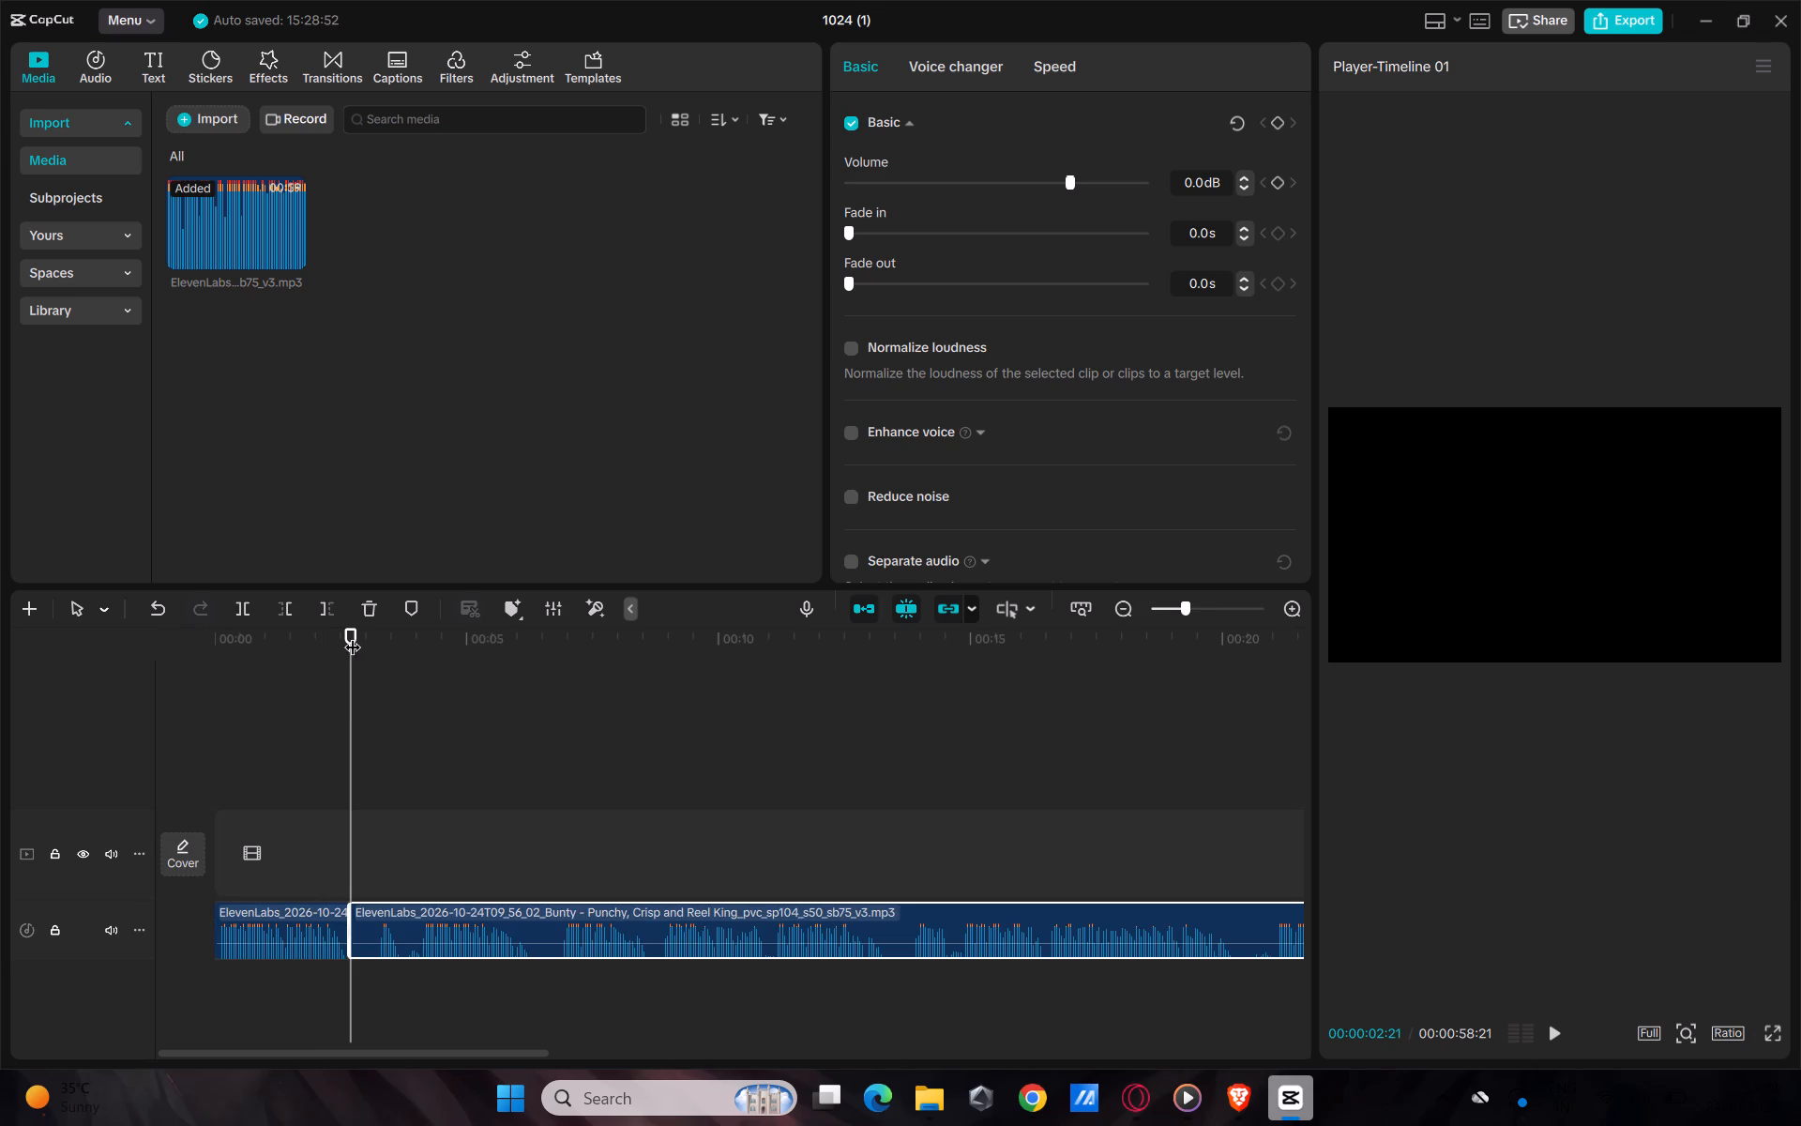
pyautogui.moveTo(353, 635); pyautogui.dragTo(376, 667)
pyautogui.hotkey('ctrl', 'b')
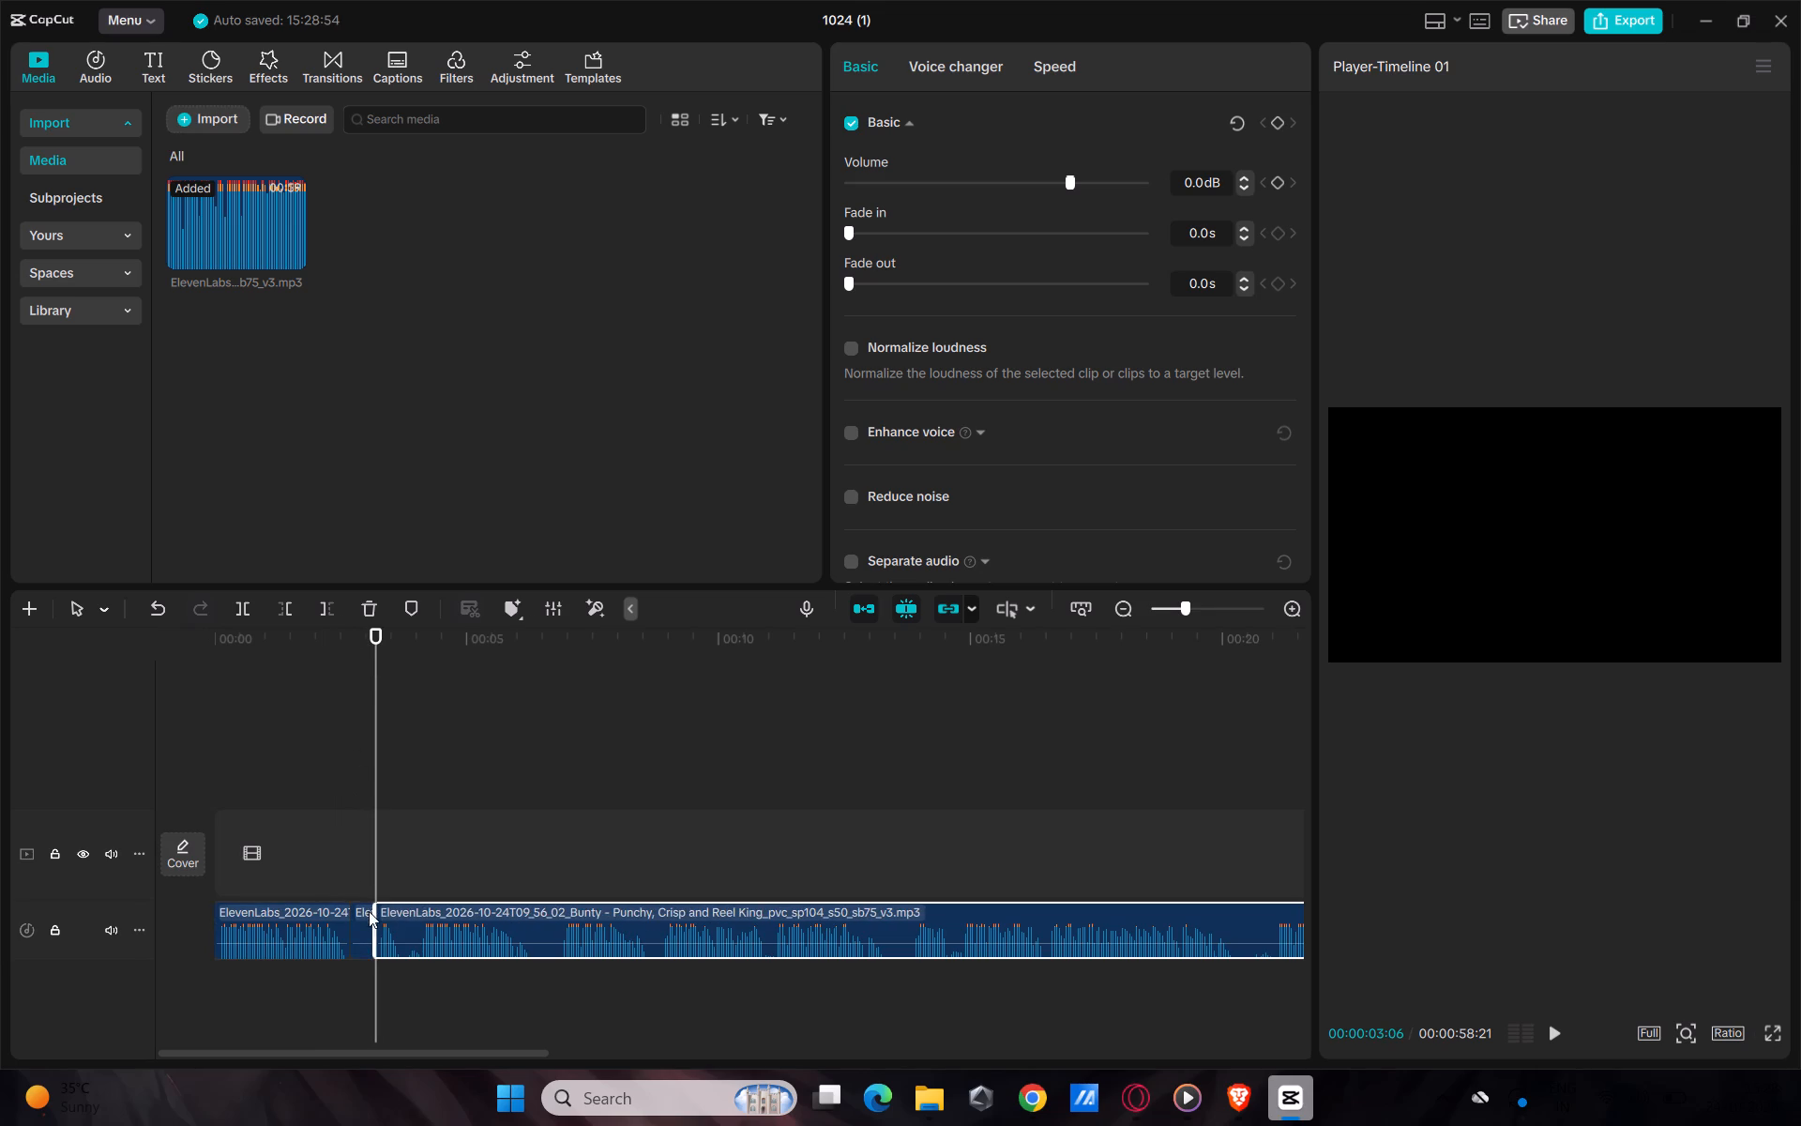
pyautogui.click(369, 918)
pyautogui.press('BackSpace')
pyautogui.moveTo(478, 915); pyautogui.dragTo(458, 919)
# Remove the voiceover's silent section from 00:05:26 to 00:06:09 and join the following audio to the preceding clip.
pyautogui.moveTo(380, 641); pyautogui.dragTo(509, 744)
pyautogui.hotkey('ctrl', 'b')
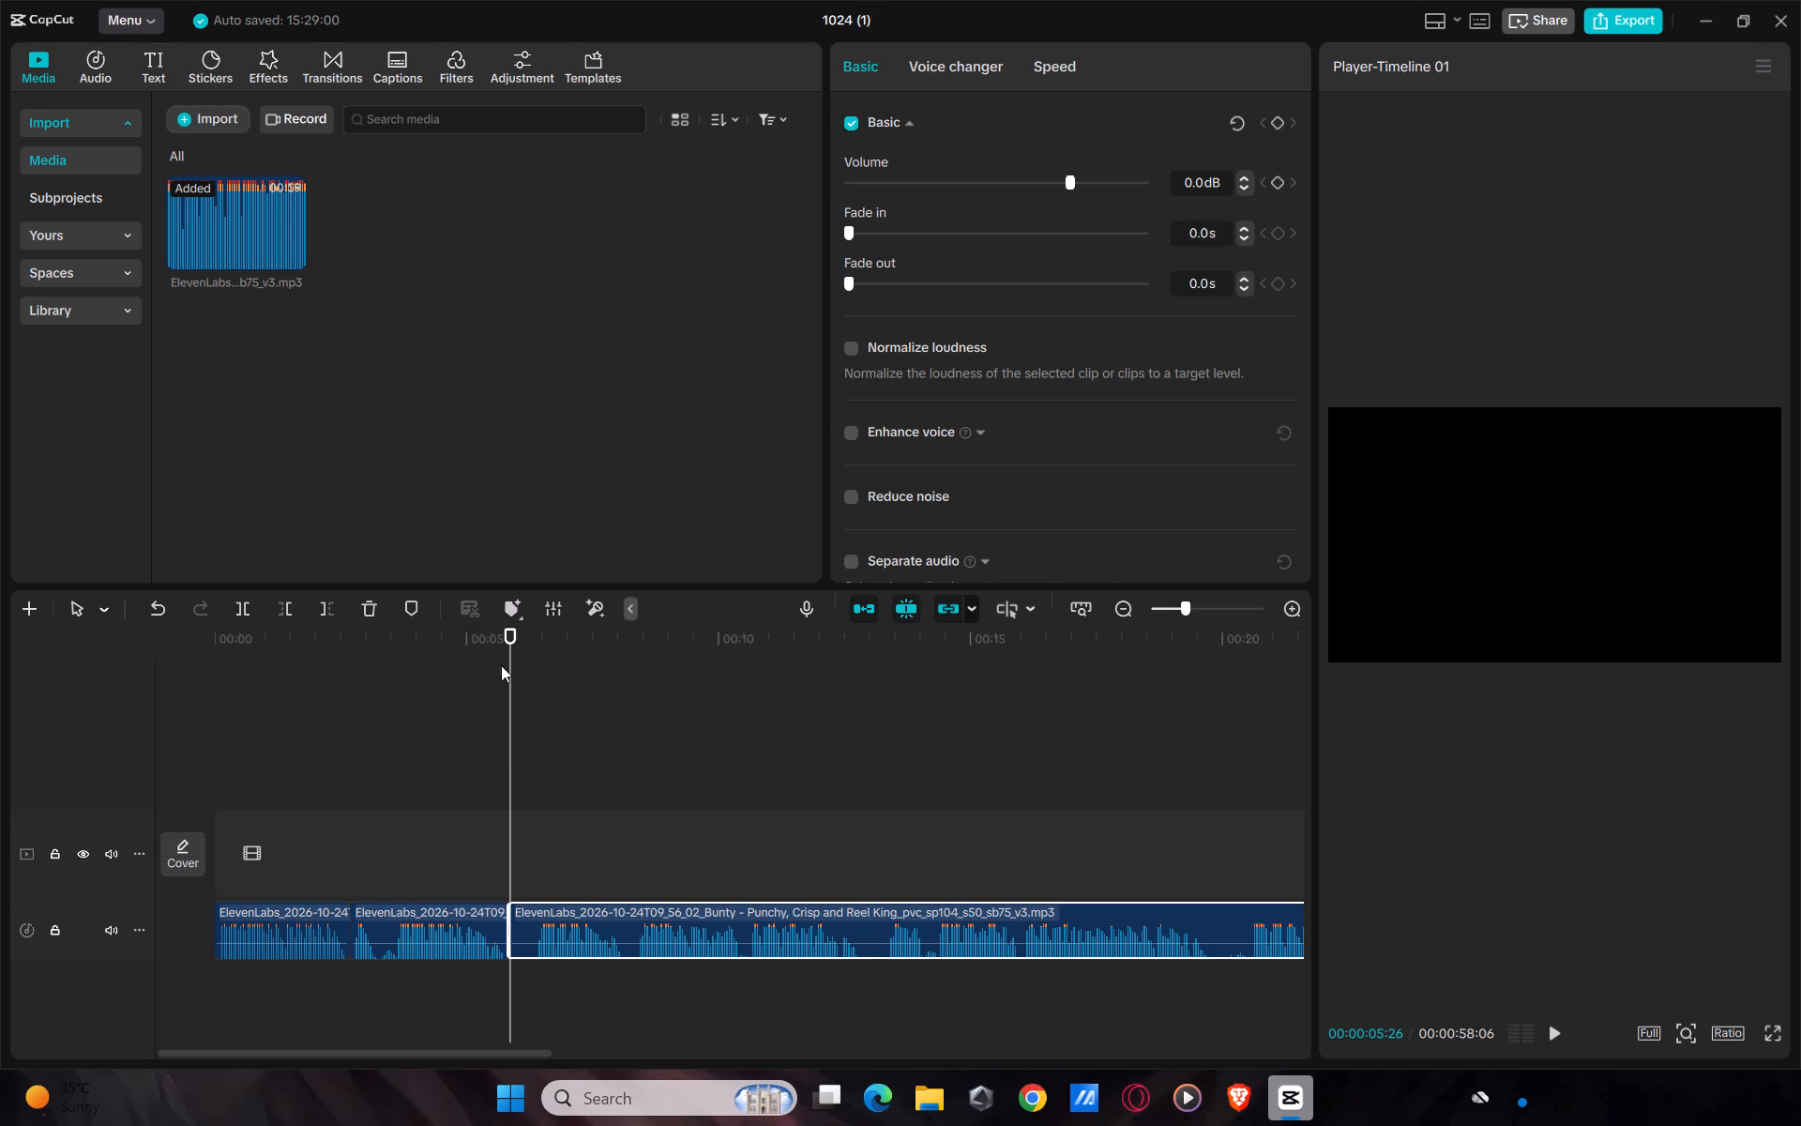
pyautogui.moveTo(511, 640); pyautogui.dragTo(533, 706)
pyautogui.hotkey('ctrl', 'b')
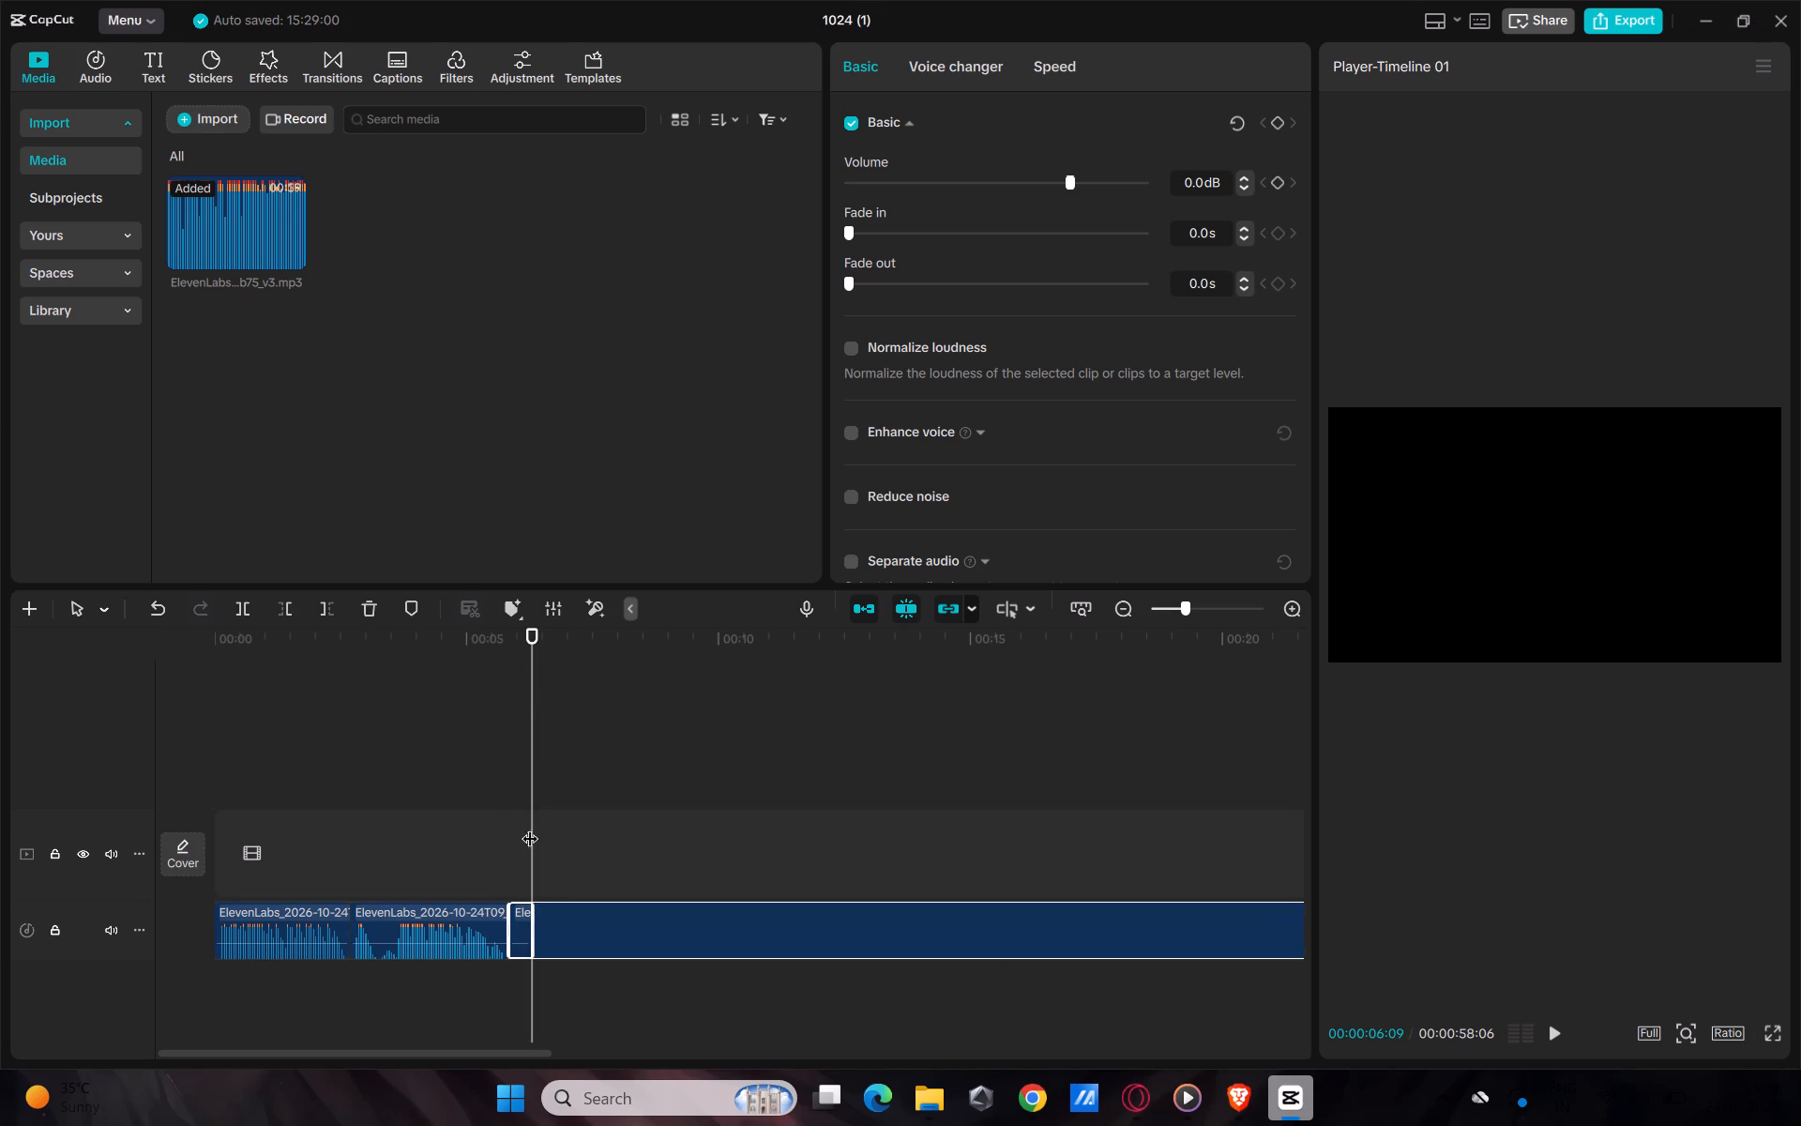
pyautogui.click(521, 909)
pyautogui.press('BackSpace')
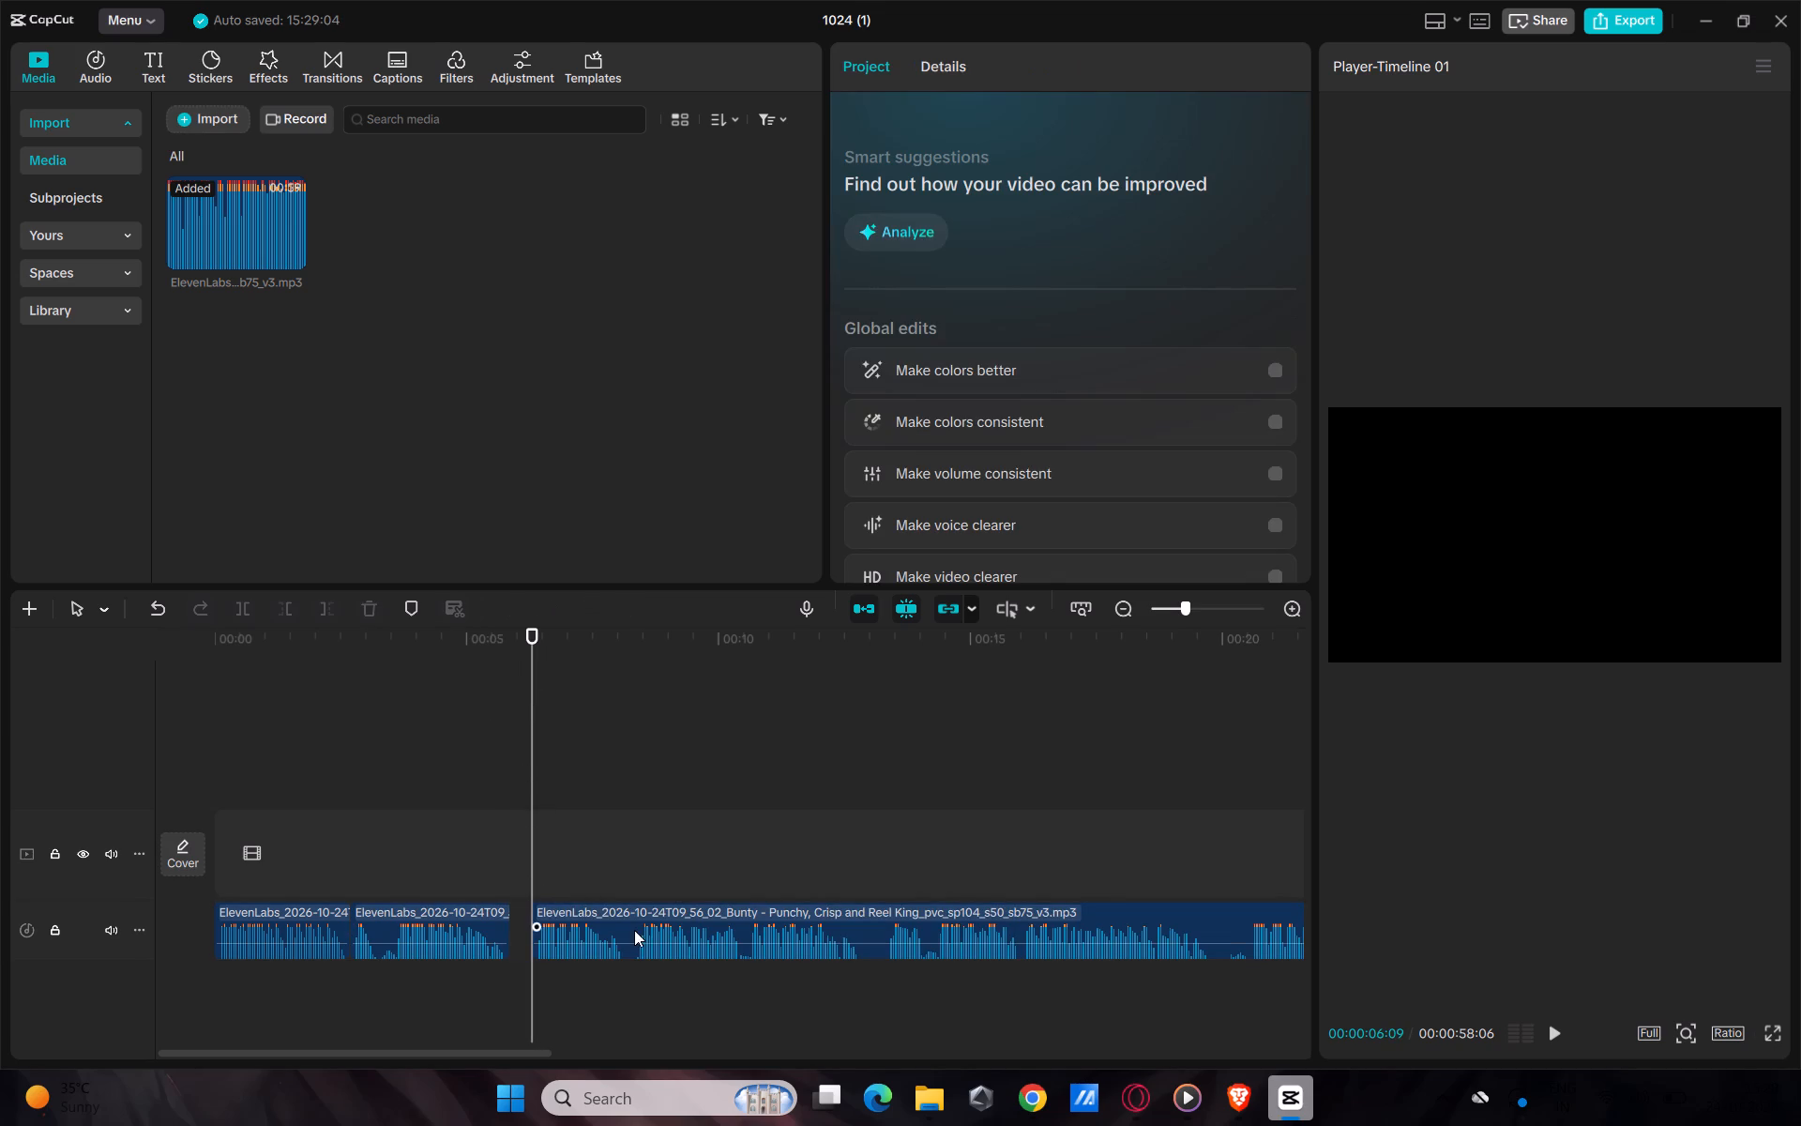
pyautogui.moveTo(634, 931); pyautogui.dragTo(611, 938)
# Split the voiceover at 00:12:12 and 00:12:25, delete the silent piece between the cuts, and close the gap.
pyautogui.moveTo(528, 634); pyautogui.dragTo(599, 673)
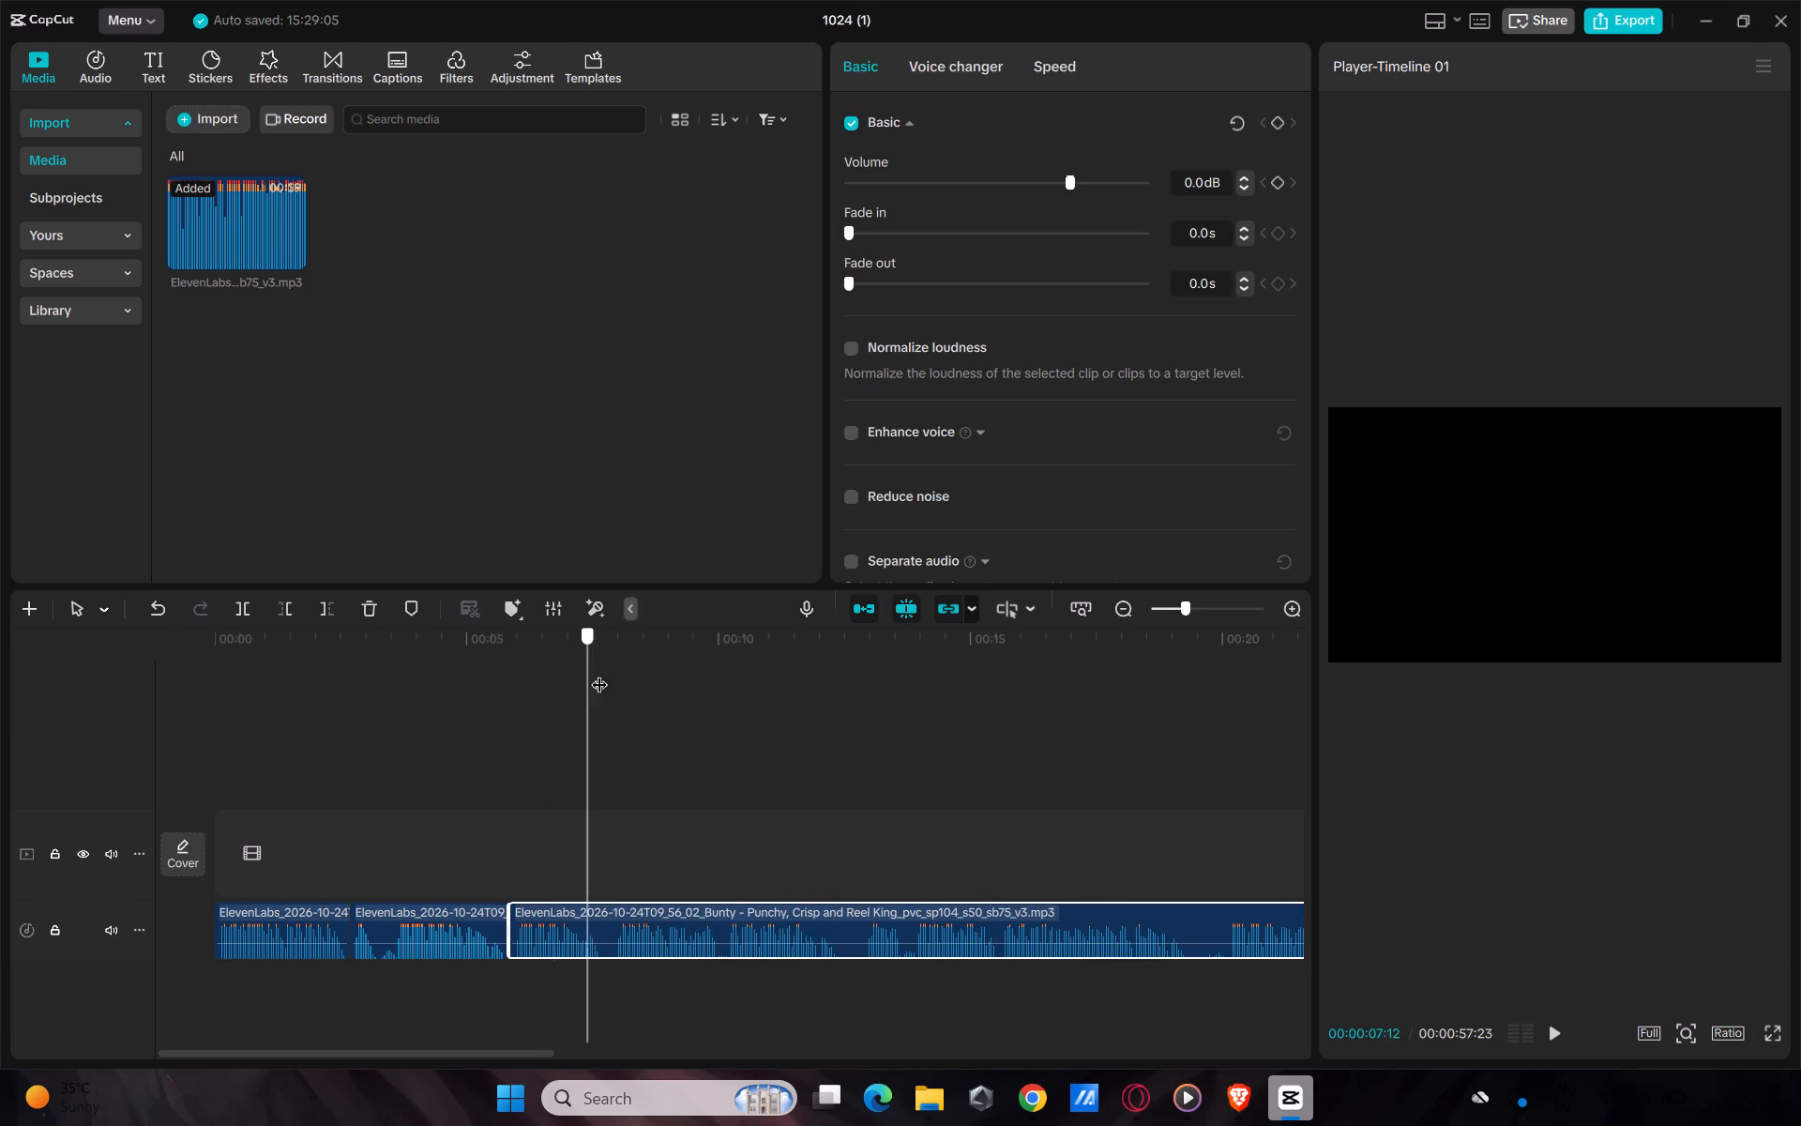
pyautogui.moveTo(599, 673); pyautogui.dragTo(840, 746)
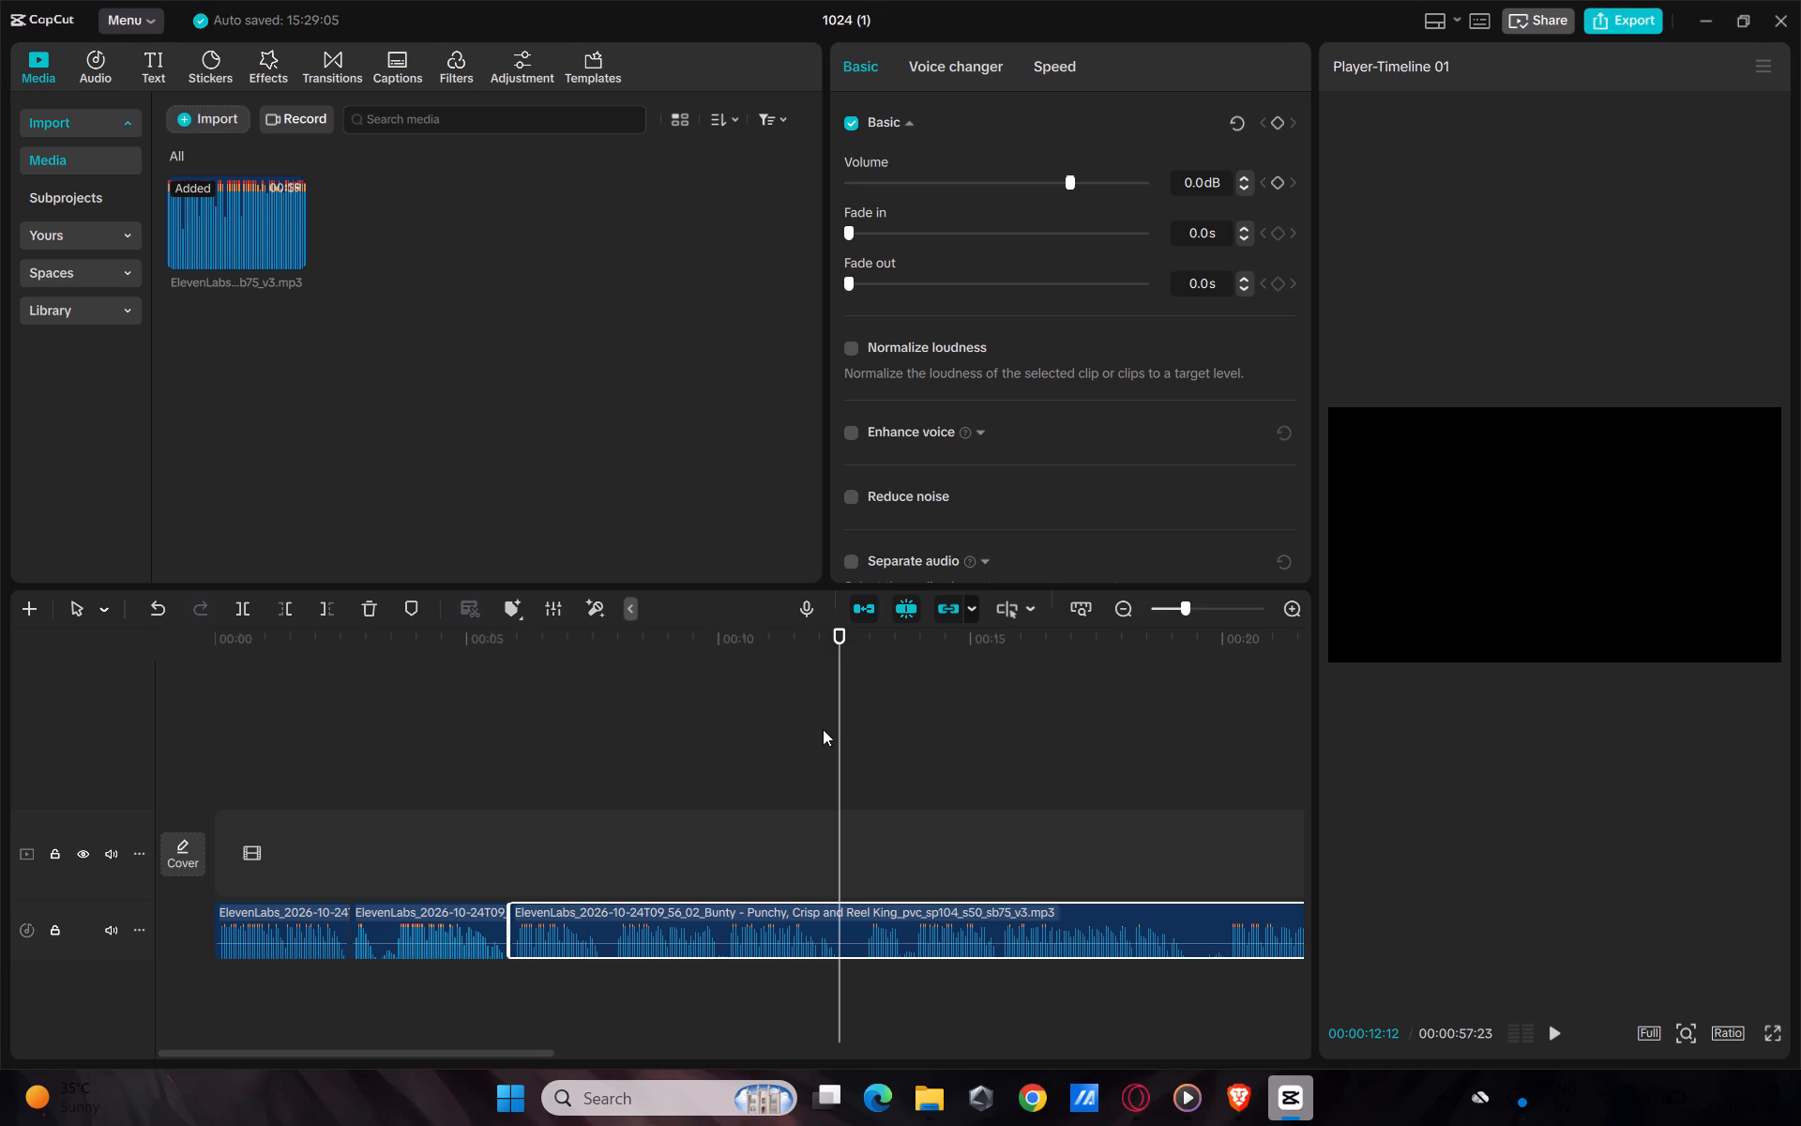
pyautogui.hotkey('ctrl', 'b')
pyautogui.moveTo(842, 641); pyautogui.dragTo(862, 685)
pyautogui.hotkey('ctrl', 'b')
pyautogui.click(852, 916)
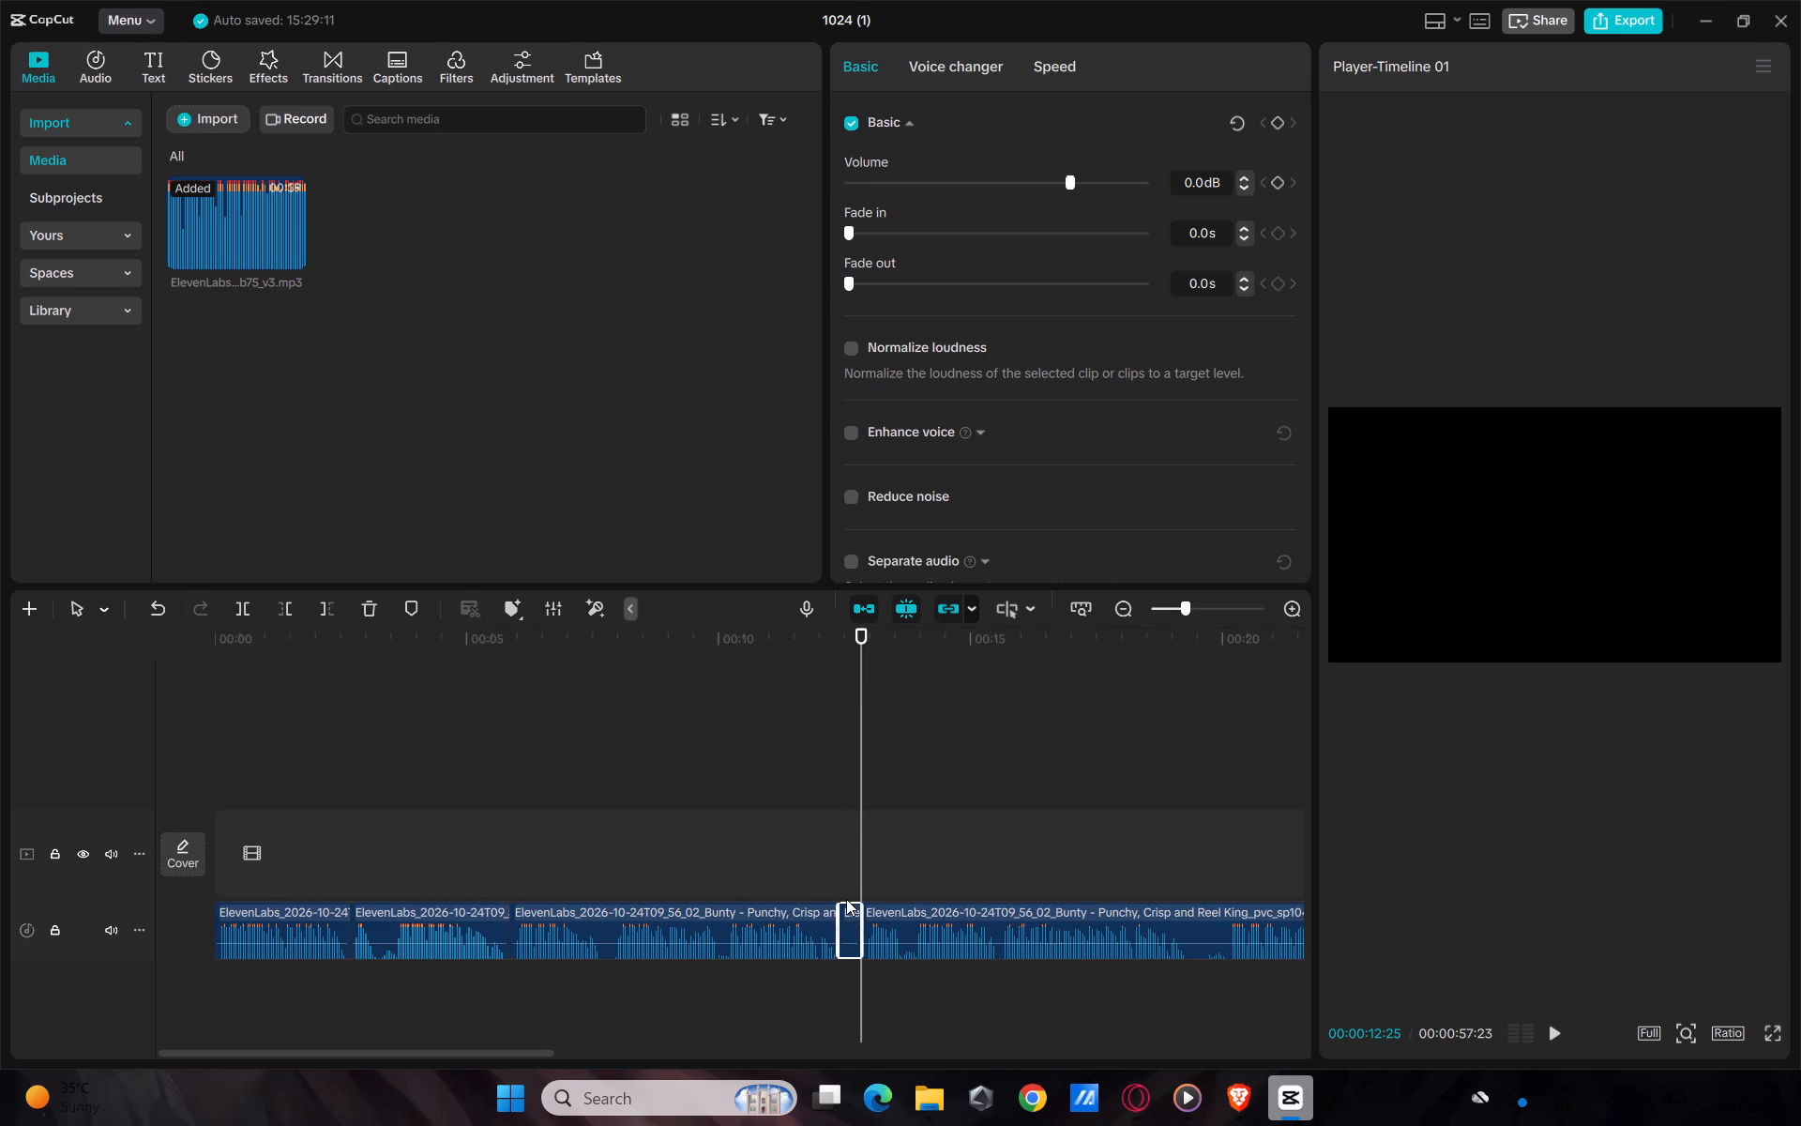
pyautogui.press('BackSpace')
pyautogui.moveTo(973, 903); pyautogui.dragTo(951, 907)
# Cut out the voiceover pause from 00:18:27 to 00:19:20 and snap the remaining audio against the previous clip.
pyautogui.moveTo(852, 631); pyautogui.dragTo(1162, 778)
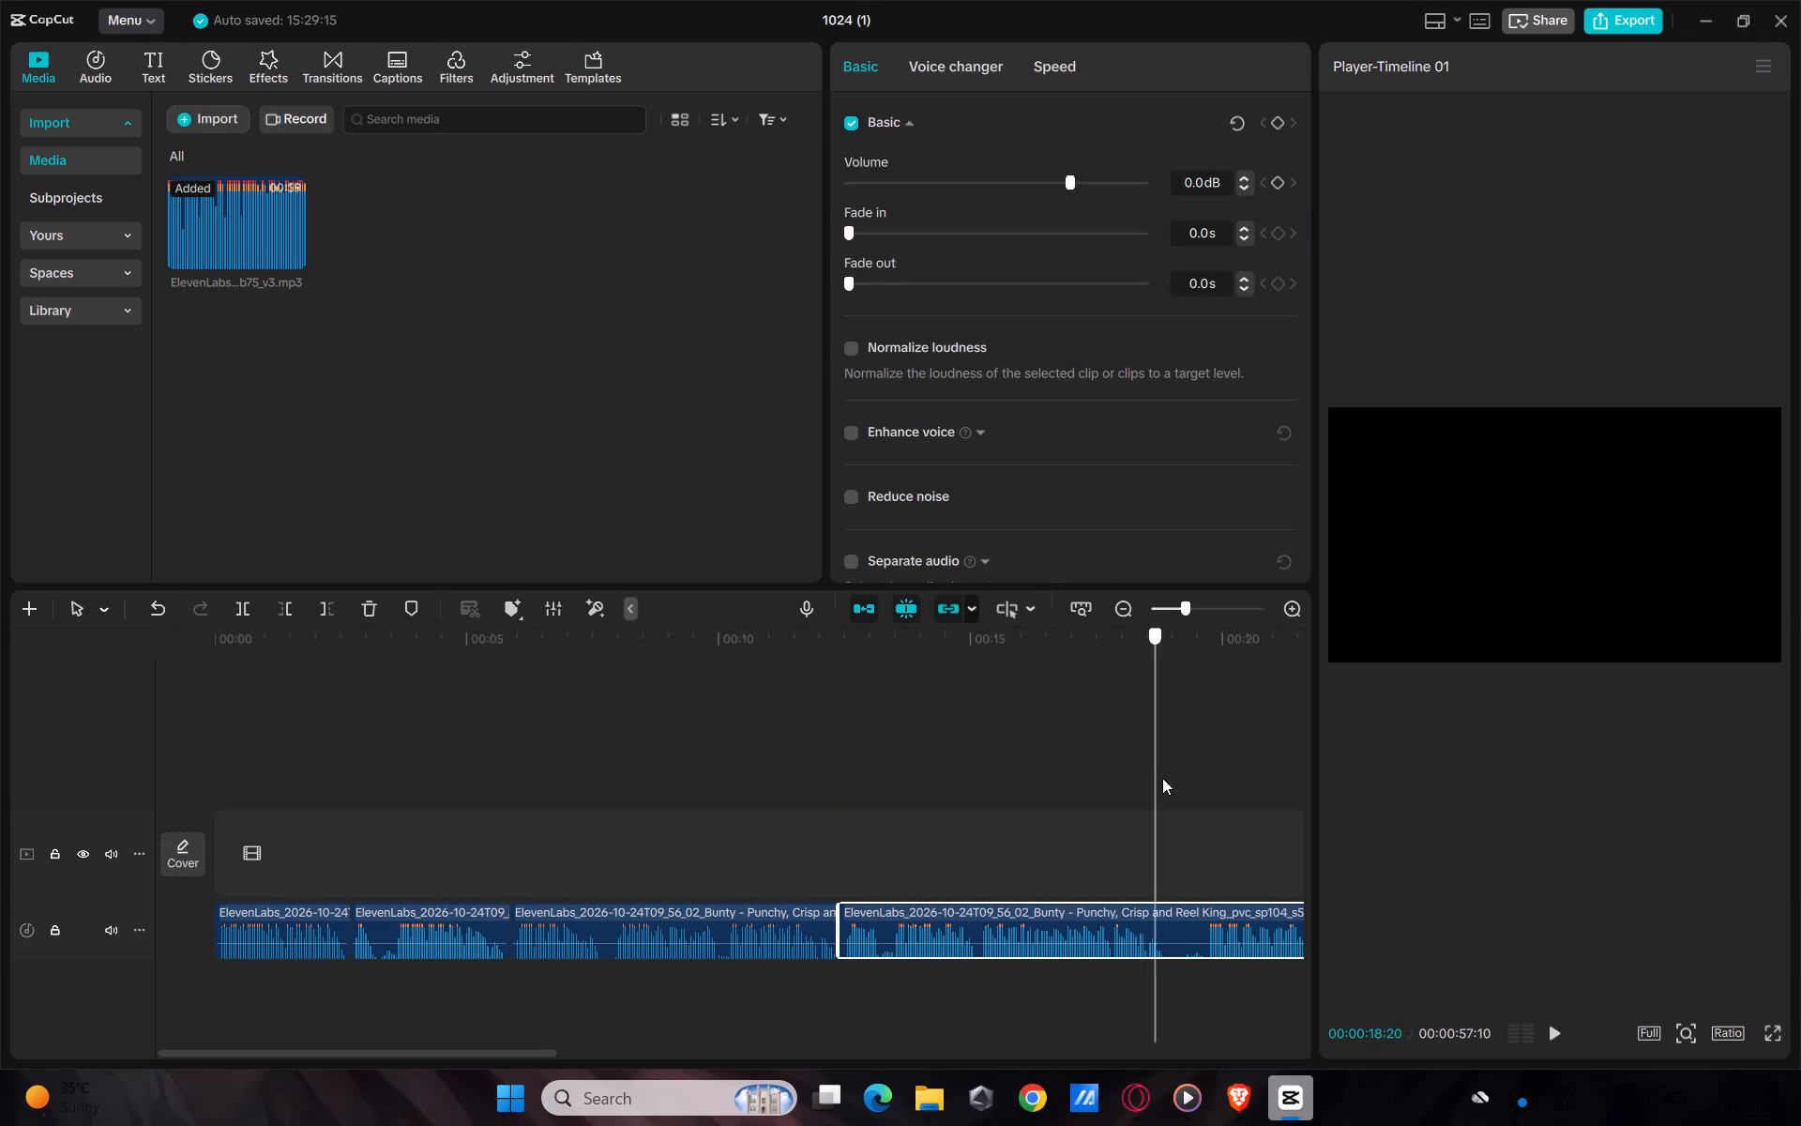
pyautogui.moveTo(1162, 778); pyautogui.dragTo(1167, 844)
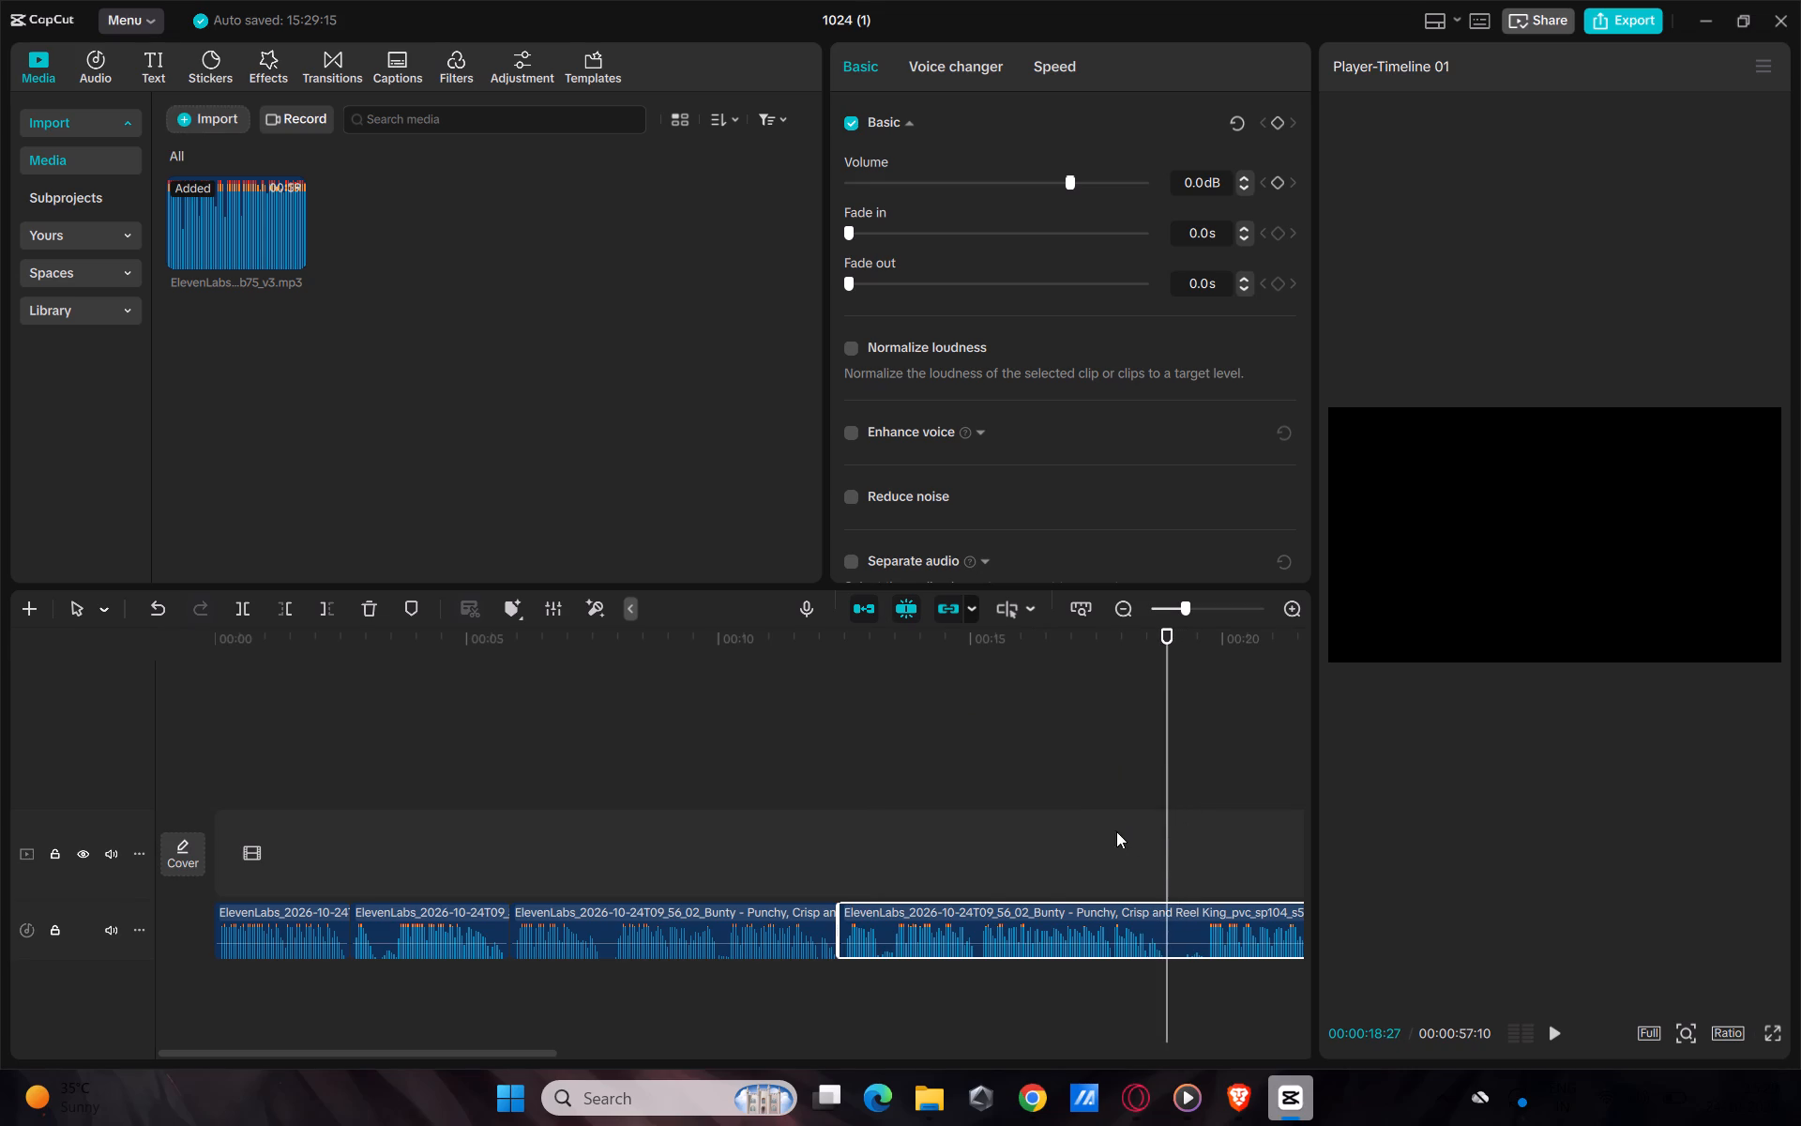
pyautogui.hotkey('ctrl', 'b')
pyautogui.moveTo(1168, 646); pyautogui.dragTo(1203, 736)
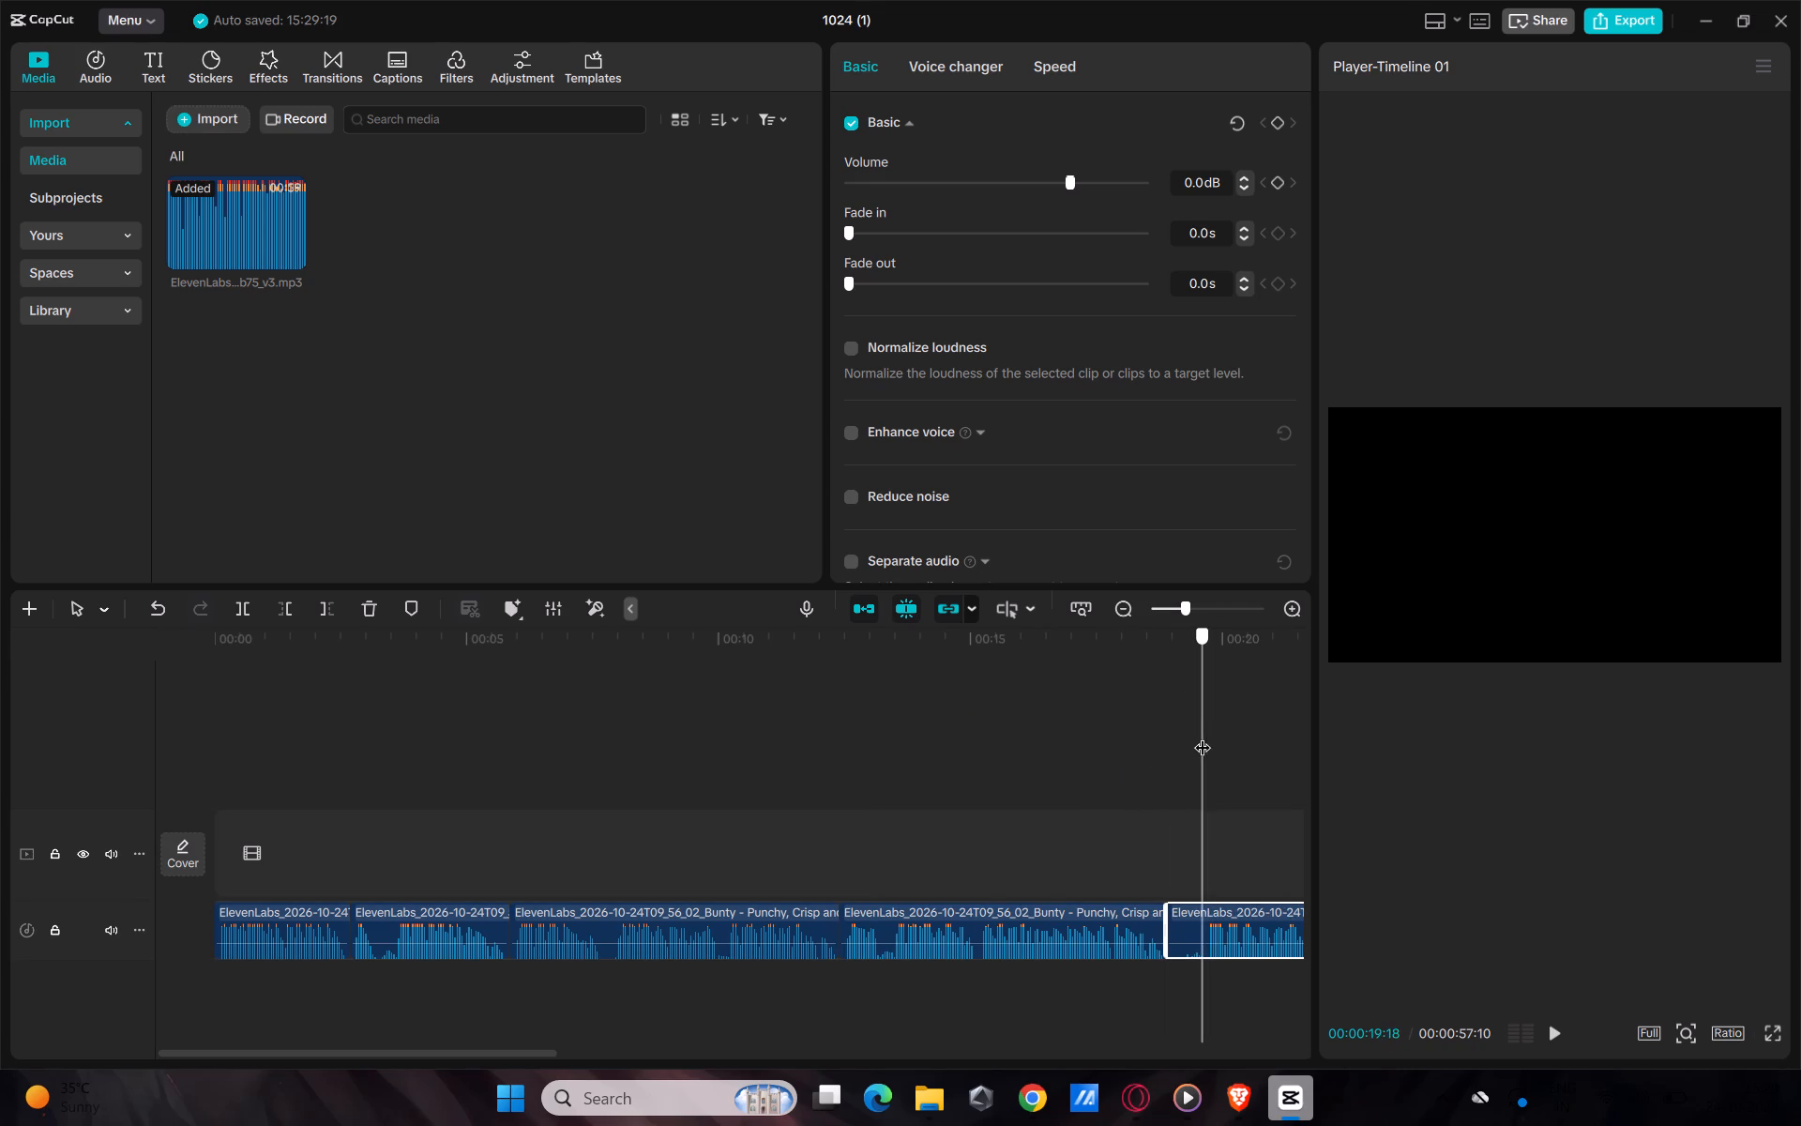
pyautogui.moveTo(1203, 736); pyautogui.dragTo(1205, 753)
pyautogui.hotkey('ctrl', 'b')
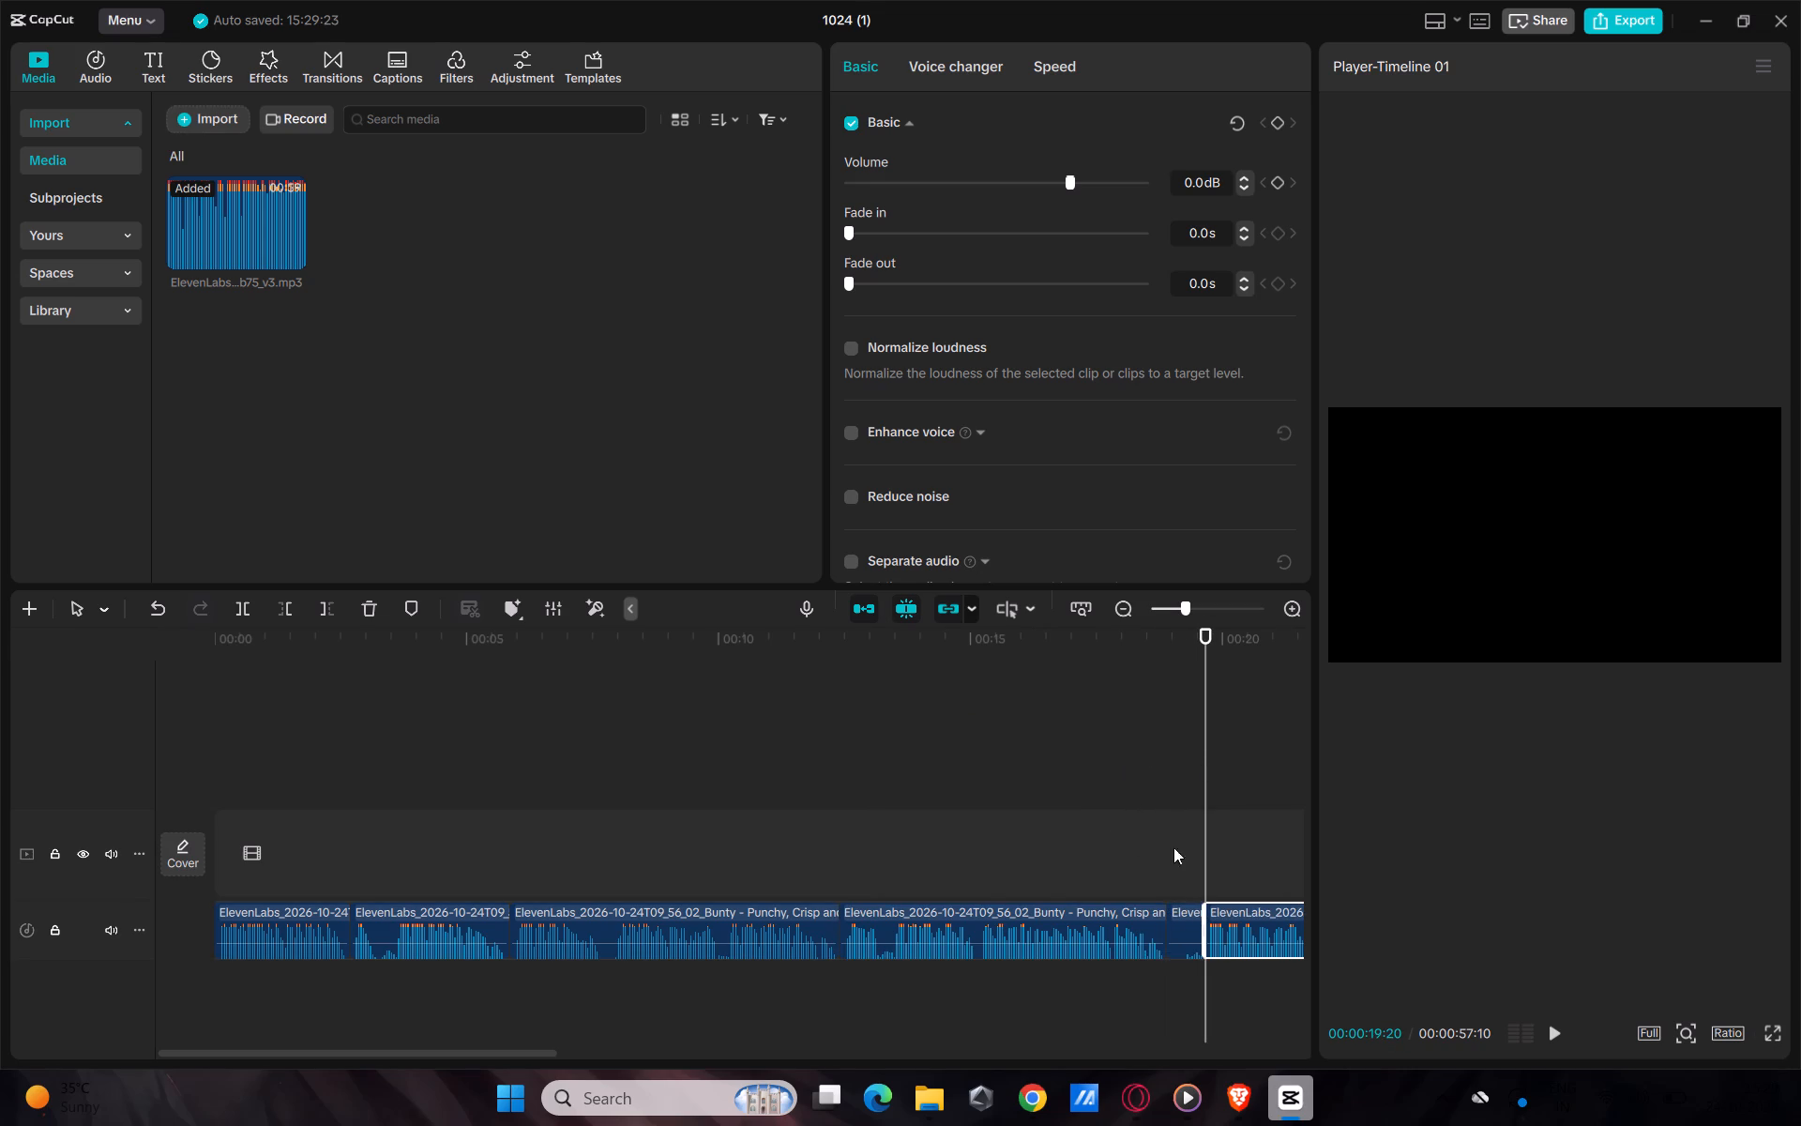
pyautogui.click(1194, 924)
pyautogui.press('BackSpace')
pyautogui.moveTo(1282, 929); pyautogui.dragTo(1236, 929)
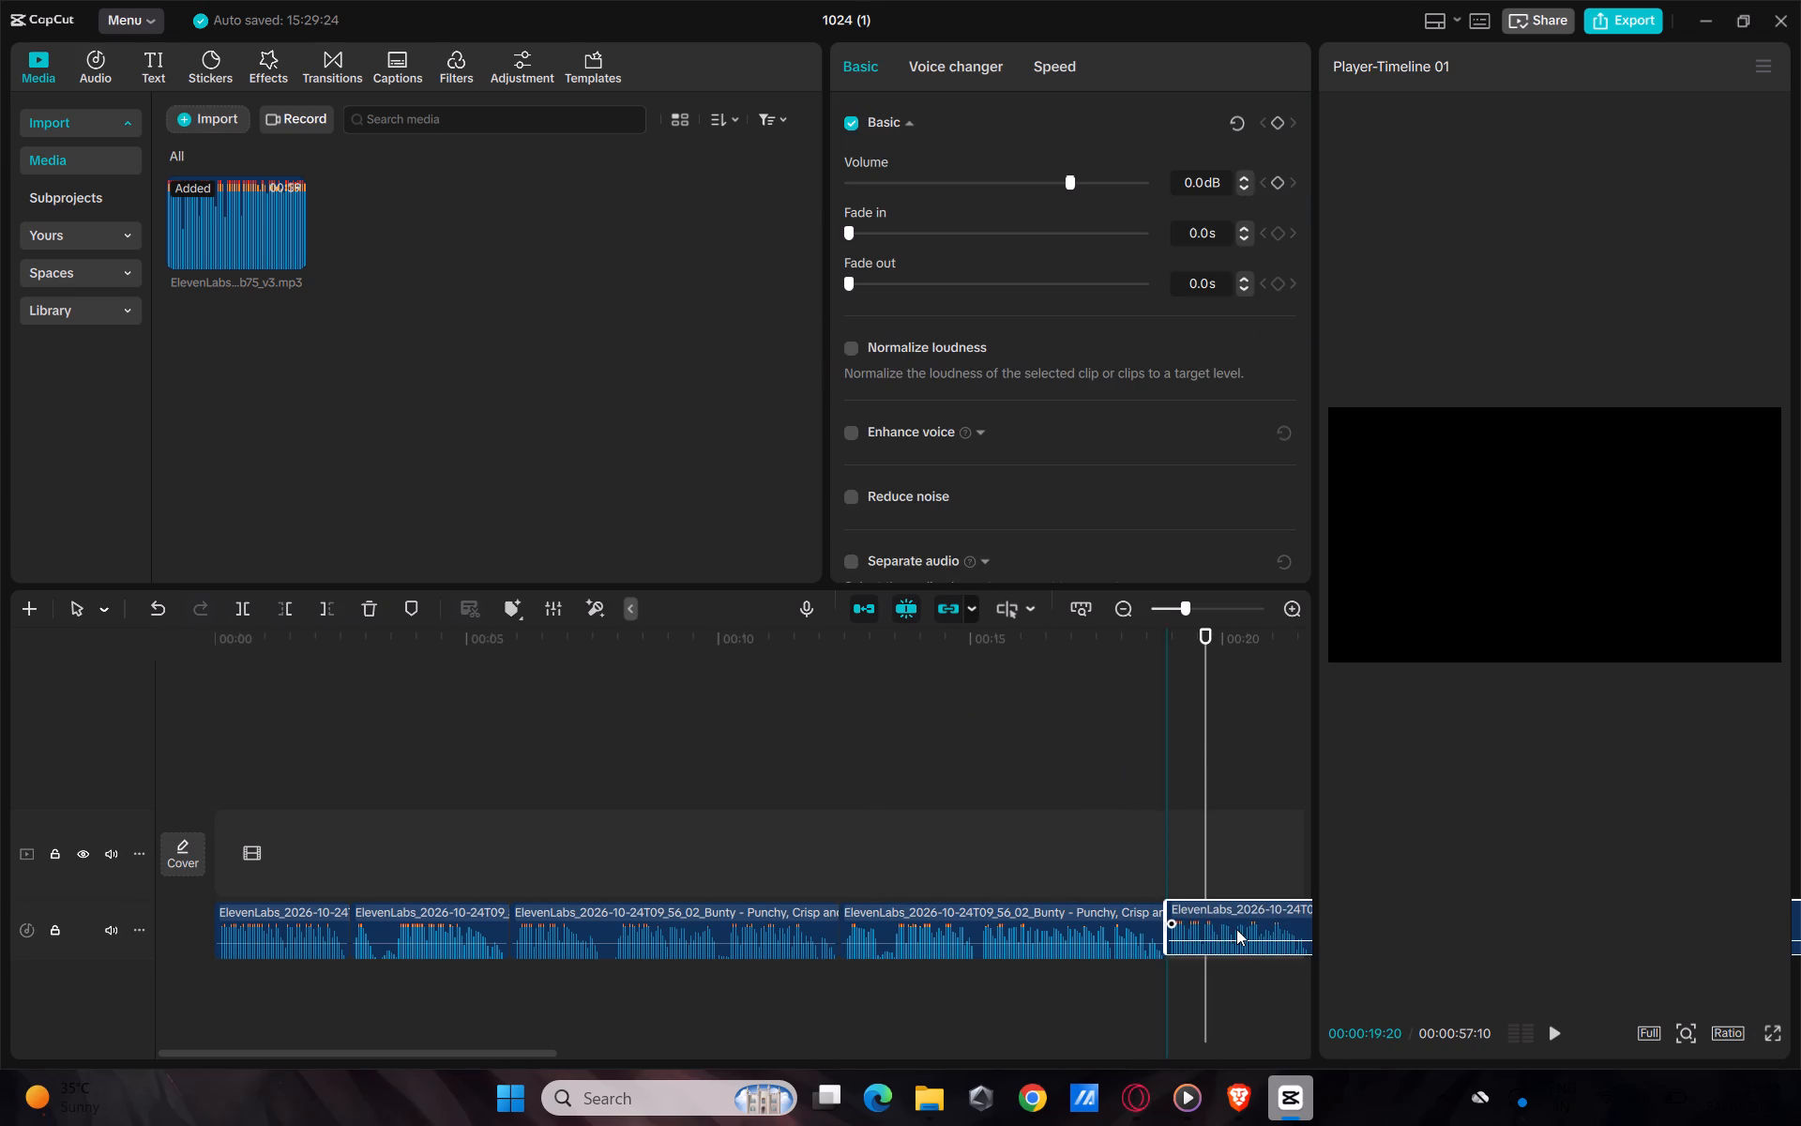
pyautogui.moveTo(1236, 929); pyautogui.dragTo(1246, 927)
# Delete the silent voiceover section between 00:21:23 and 00:22:11 and pull the following audio back to close the gap.
pyautogui.moveTo(1208, 633); pyautogui.dragTo(1321, 693)
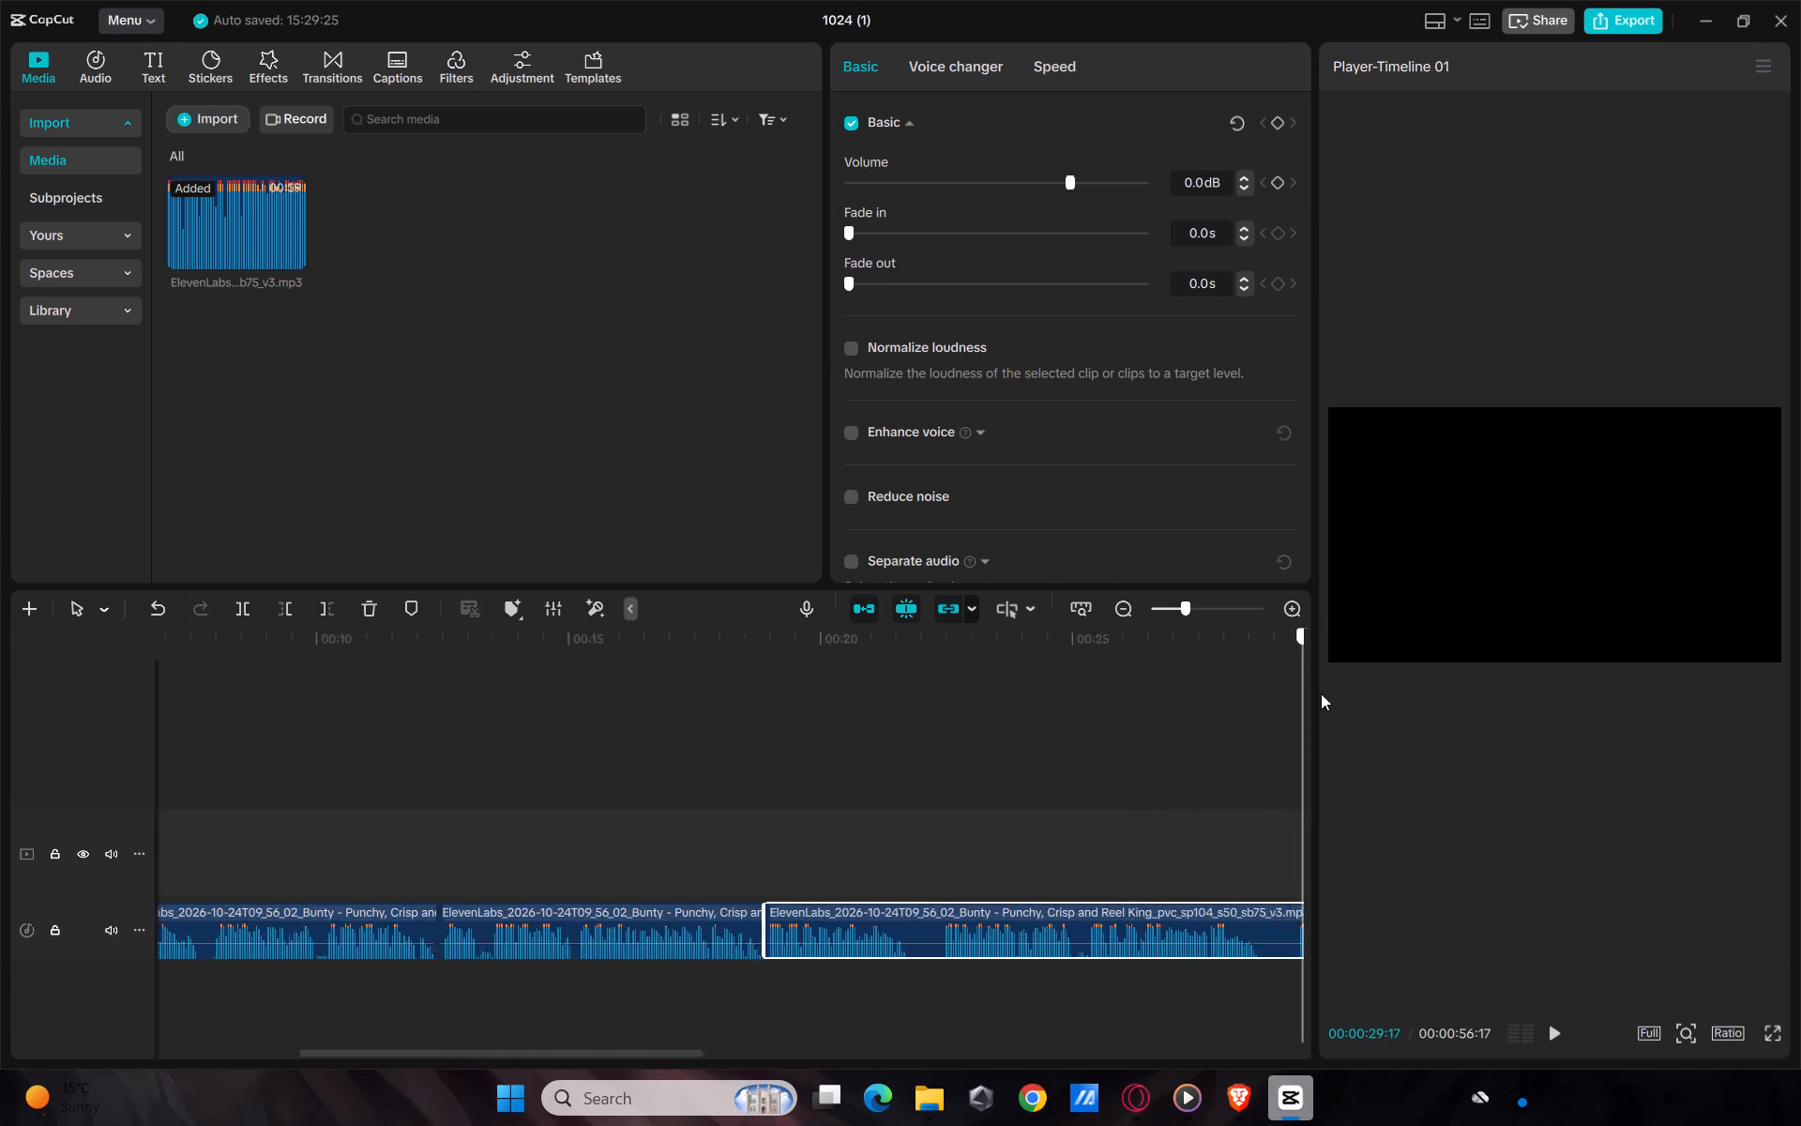
pyautogui.moveTo(1321, 693); pyautogui.dragTo(751, 887)
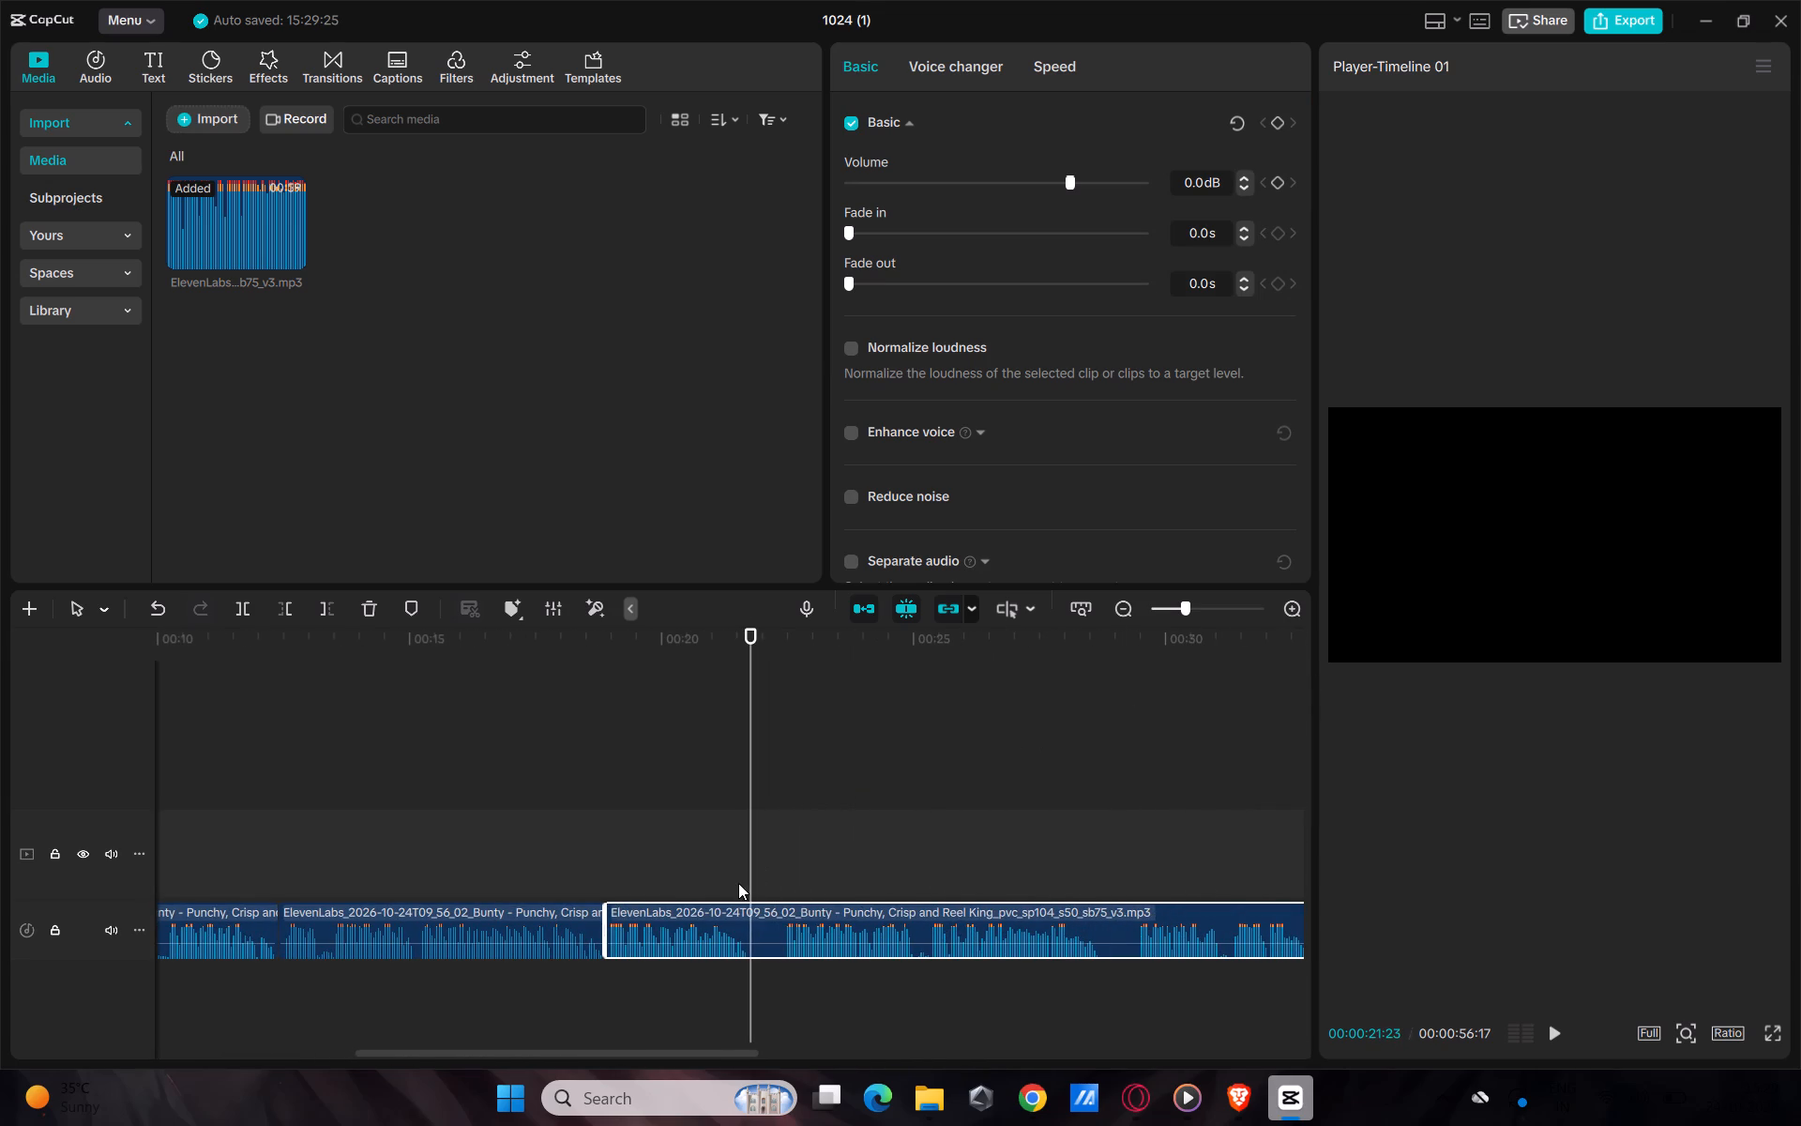
pyautogui.hotkey('ctrl', 'b')
pyautogui.moveTo(749, 630); pyautogui.dragTo(781, 677)
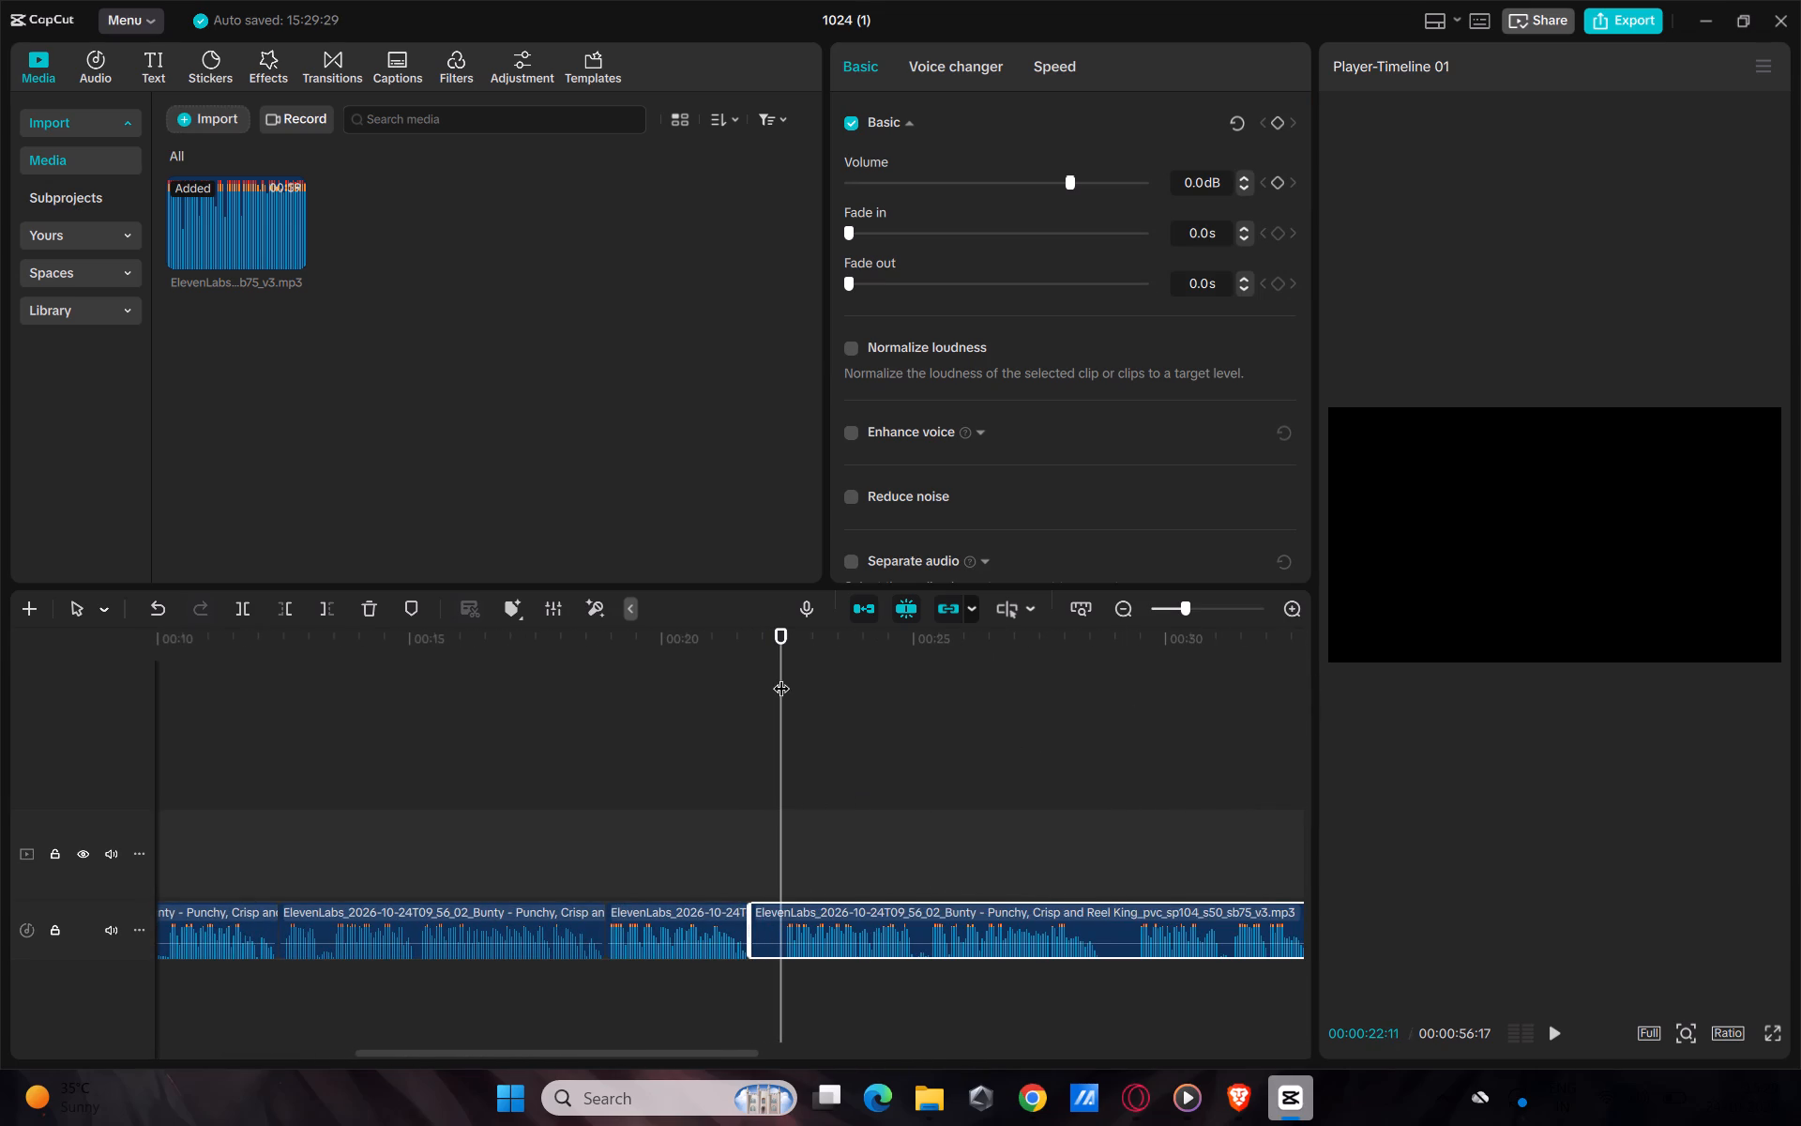
pyautogui.hotkey('ctrl', 'b')
pyautogui.click(767, 911)
pyautogui.press('BackSpace')
pyautogui.moveTo(860, 931); pyautogui.dragTo(860, 930)
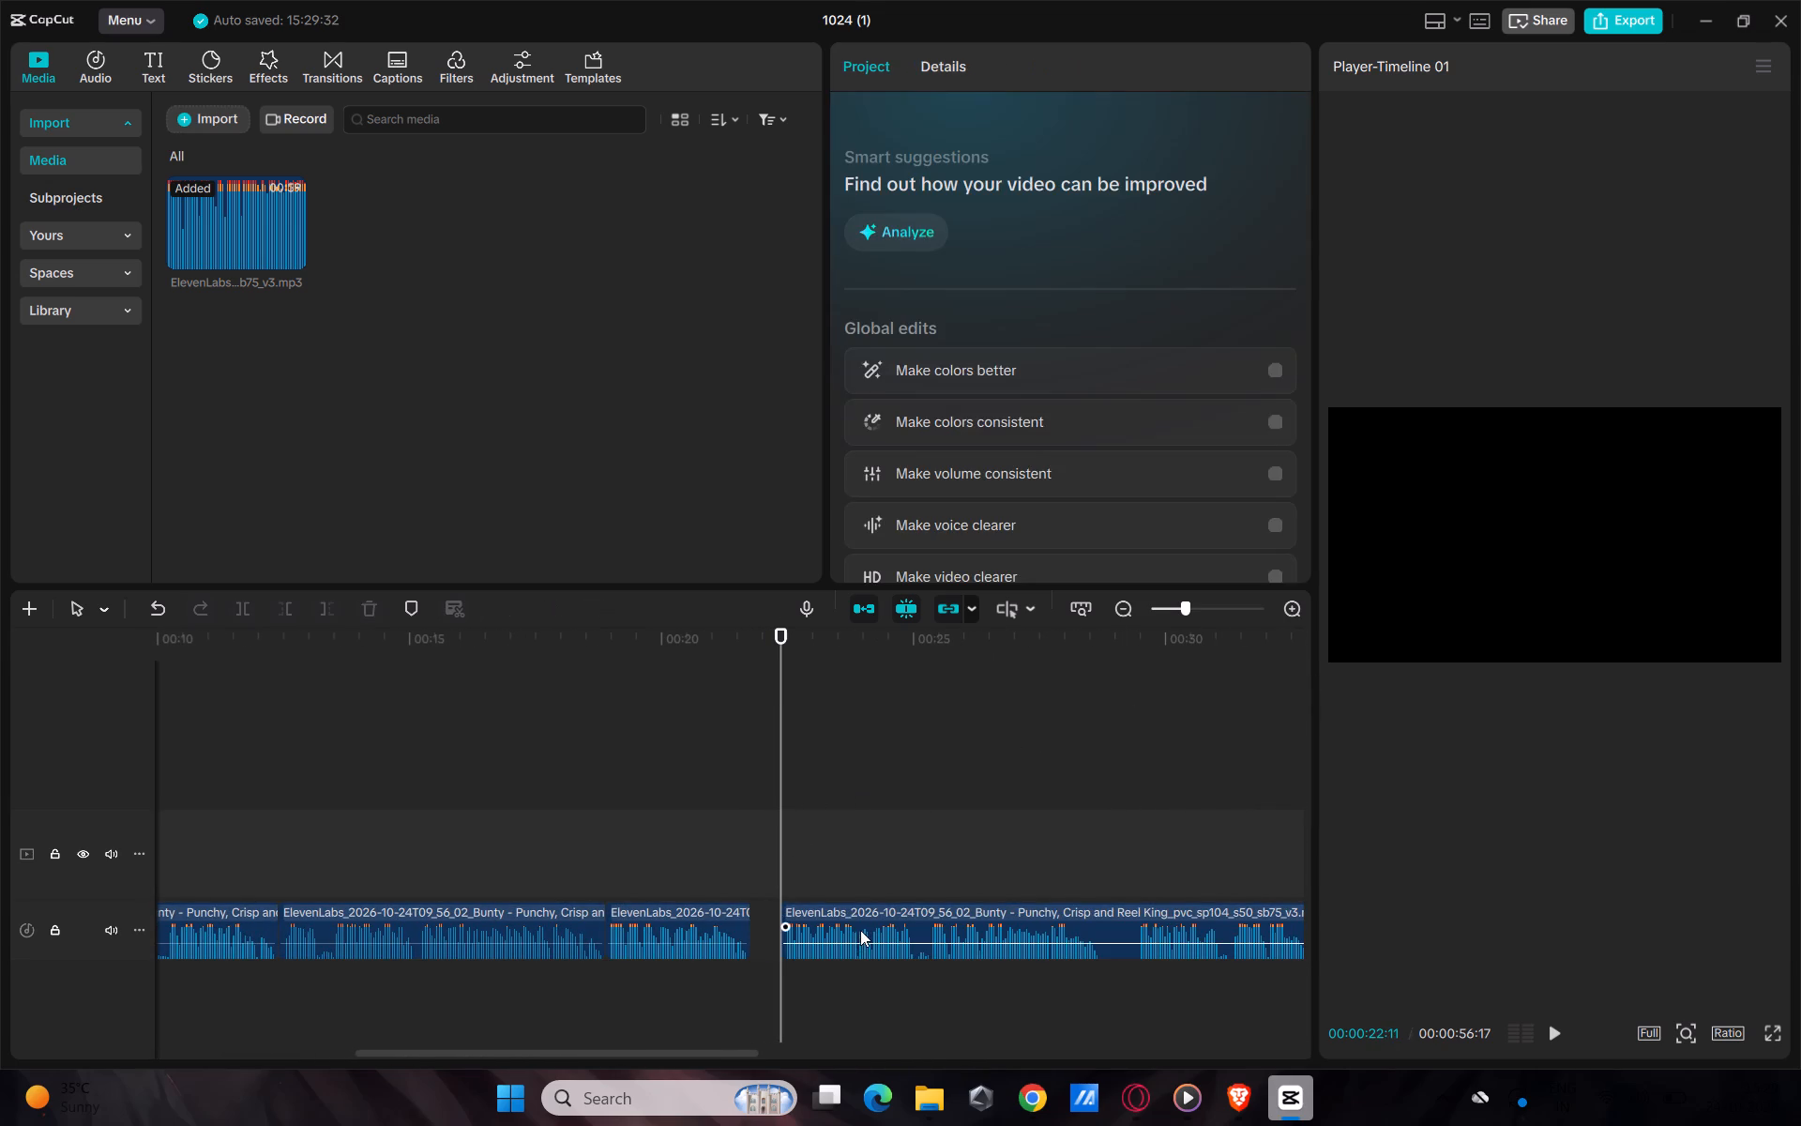
pyautogui.moveTo(860, 930); pyautogui.dragTo(829, 934)
# Cut out the voiceover pause from about 28 seconds to 00:28:25 and move the following audio against the preceding clip.
pyautogui.moveTo(773, 637); pyautogui.dragTo(1085, 781)
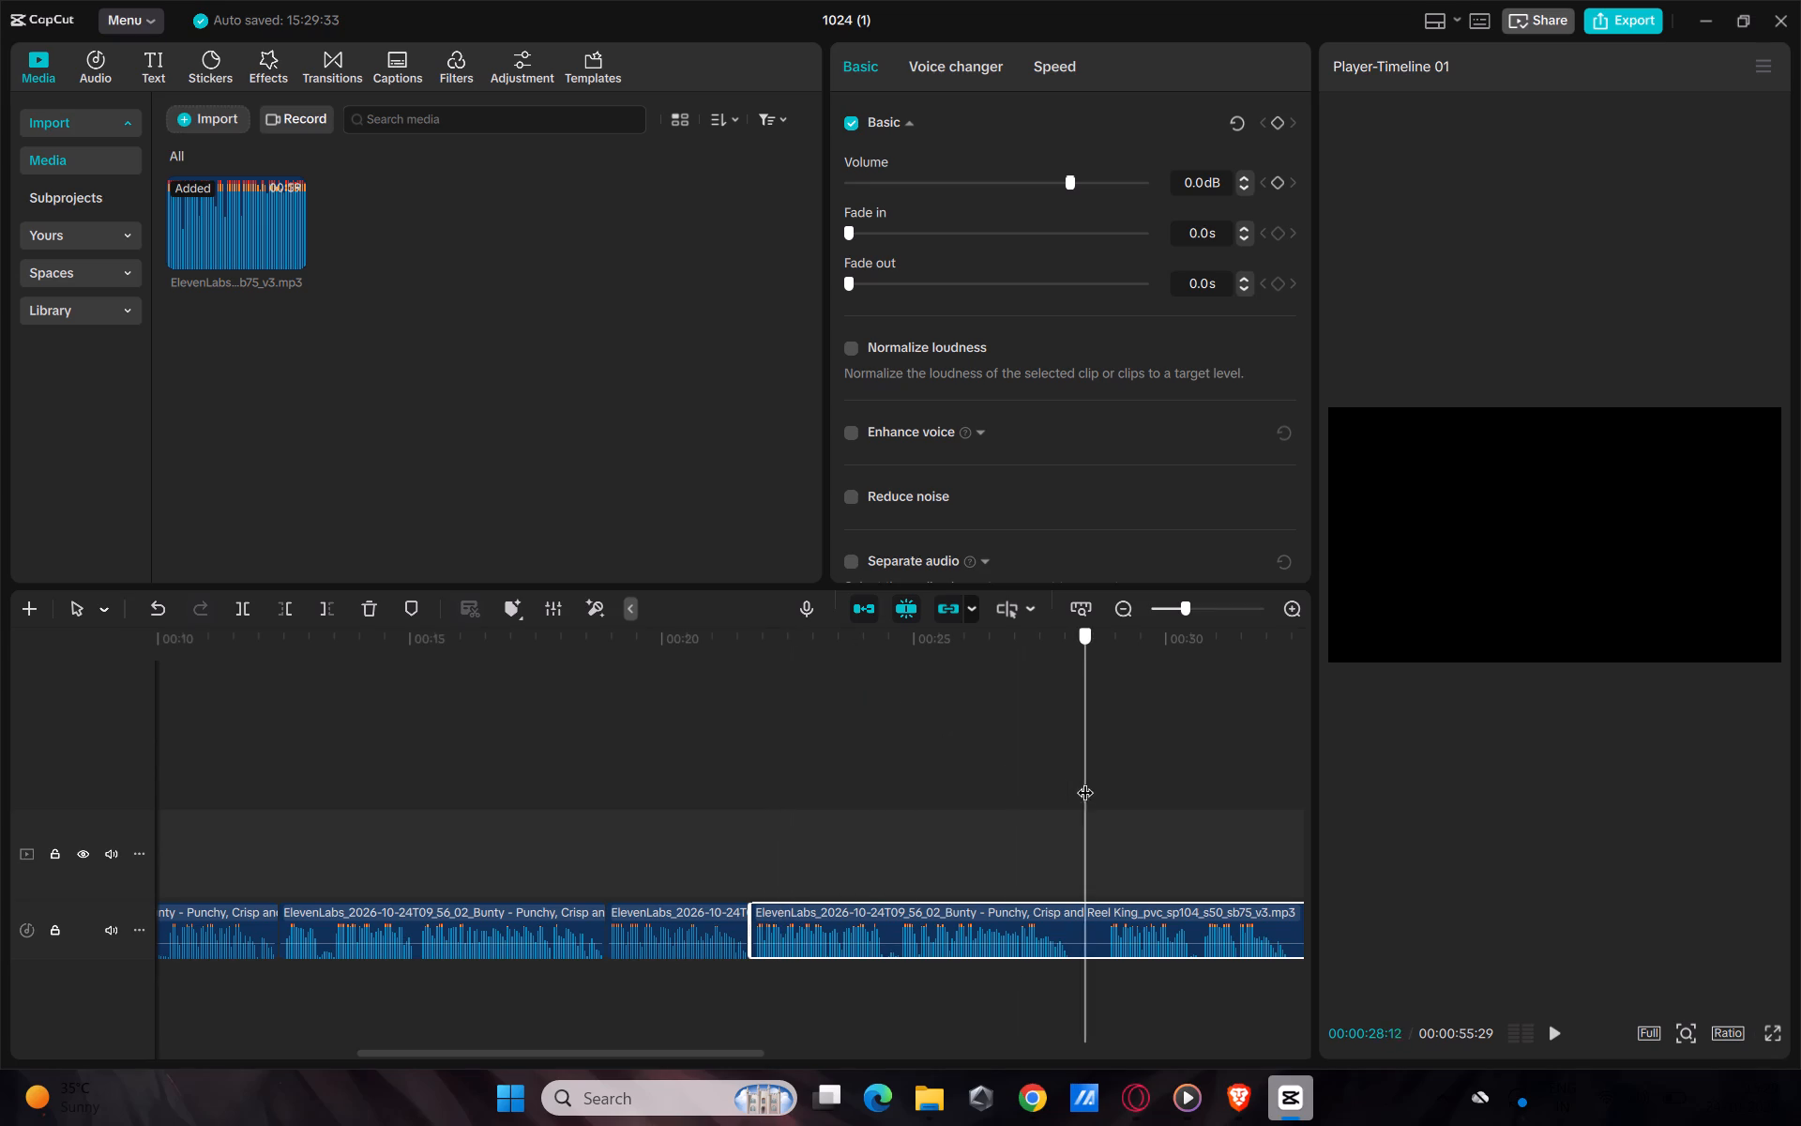
pyautogui.moveTo(1085, 781); pyautogui.dragTo(1071, 790)
pyautogui.hotkey('ctrl', 'b')
pyautogui.moveTo(1069, 641); pyautogui.dragTo(1108, 687)
pyautogui.hotkey('ctrl', 'b')
pyautogui.click(1091, 916)
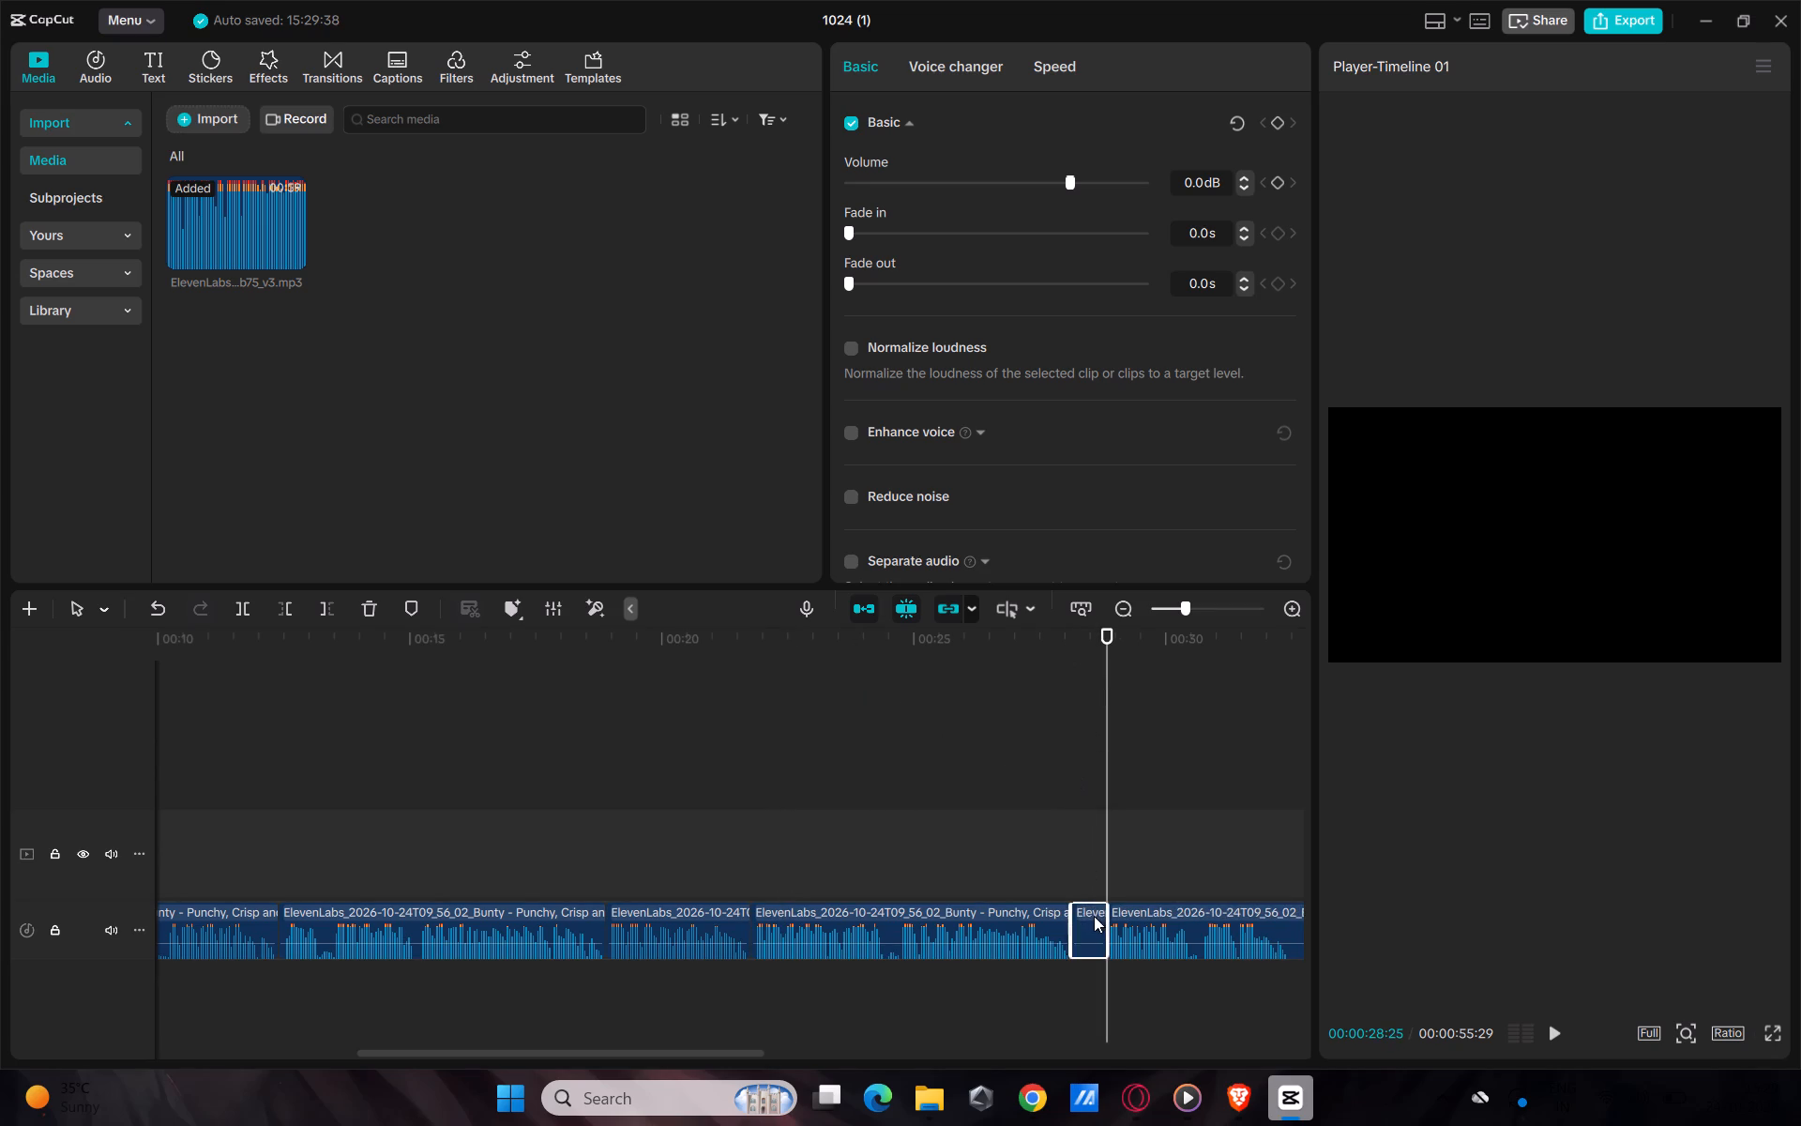
pyautogui.press('BackSpace')
pyautogui.moveTo(1194, 924); pyautogui.dragTo(1160, 924)
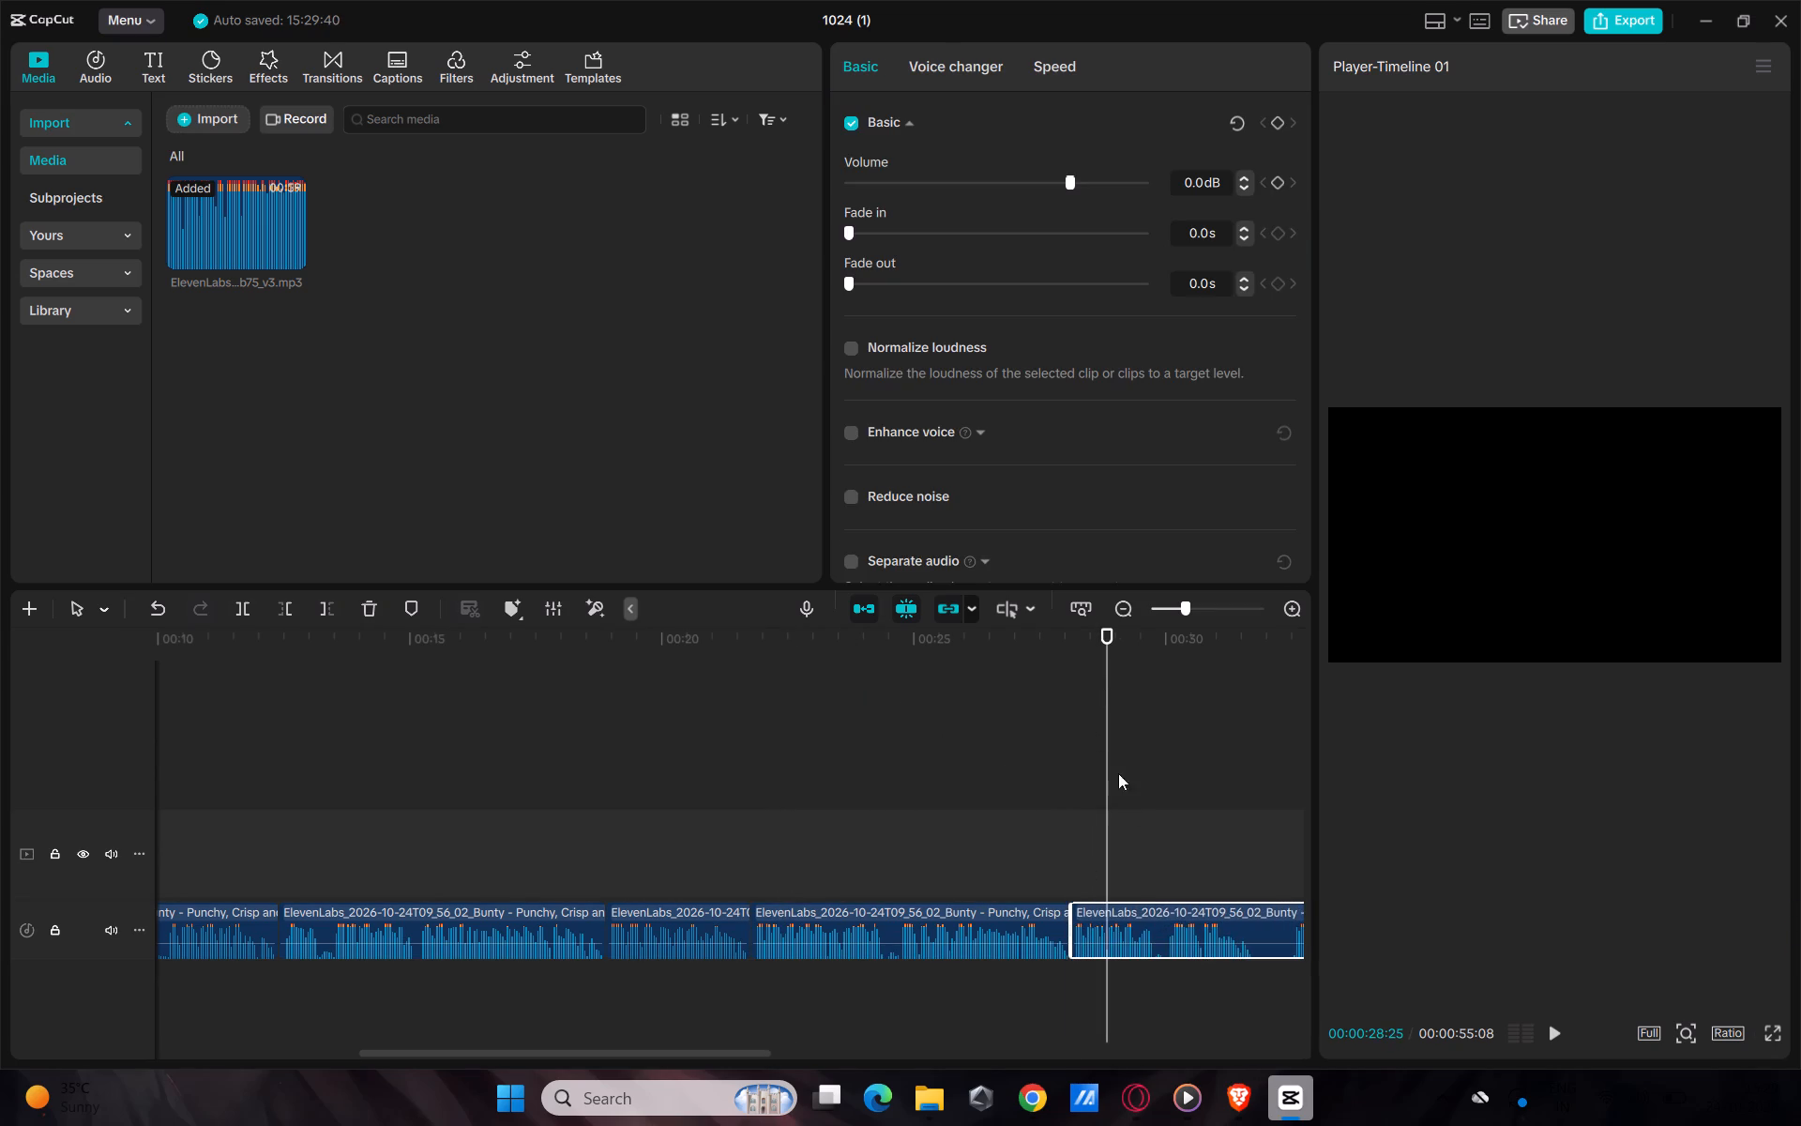
# Remove the silent voiceover section from 00:31:24 to 00:32:14 and close the gap with the remaining audio.
pyautogui.moveTo(1112, 657); pyautogui.dragTo(1257, 824)
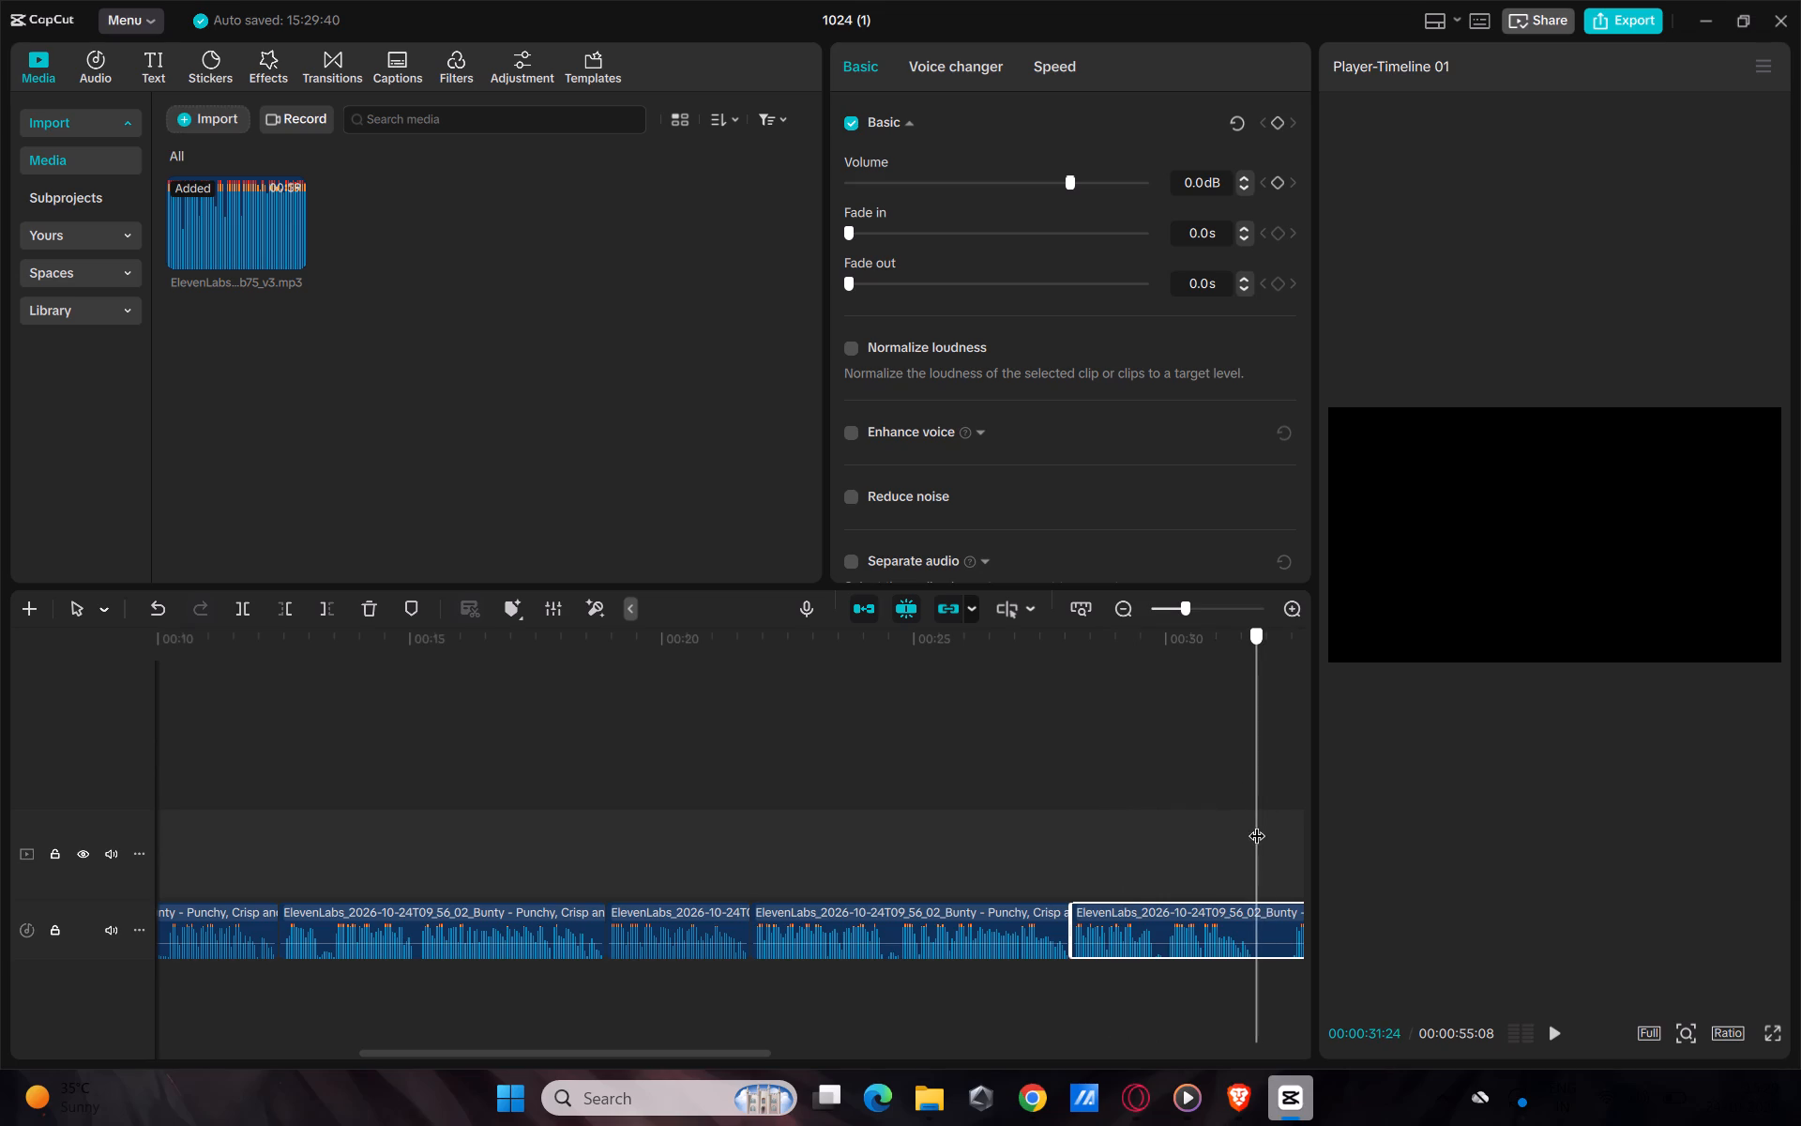
pyautogui.moveTo(1257, 824); pyautogui.dragTo(1256, 825)
pyautogui.hotkey('ctrl', 'b')
pyautogui.moveTo(1255, 639); pyautogui.dragTo(1294, 679)
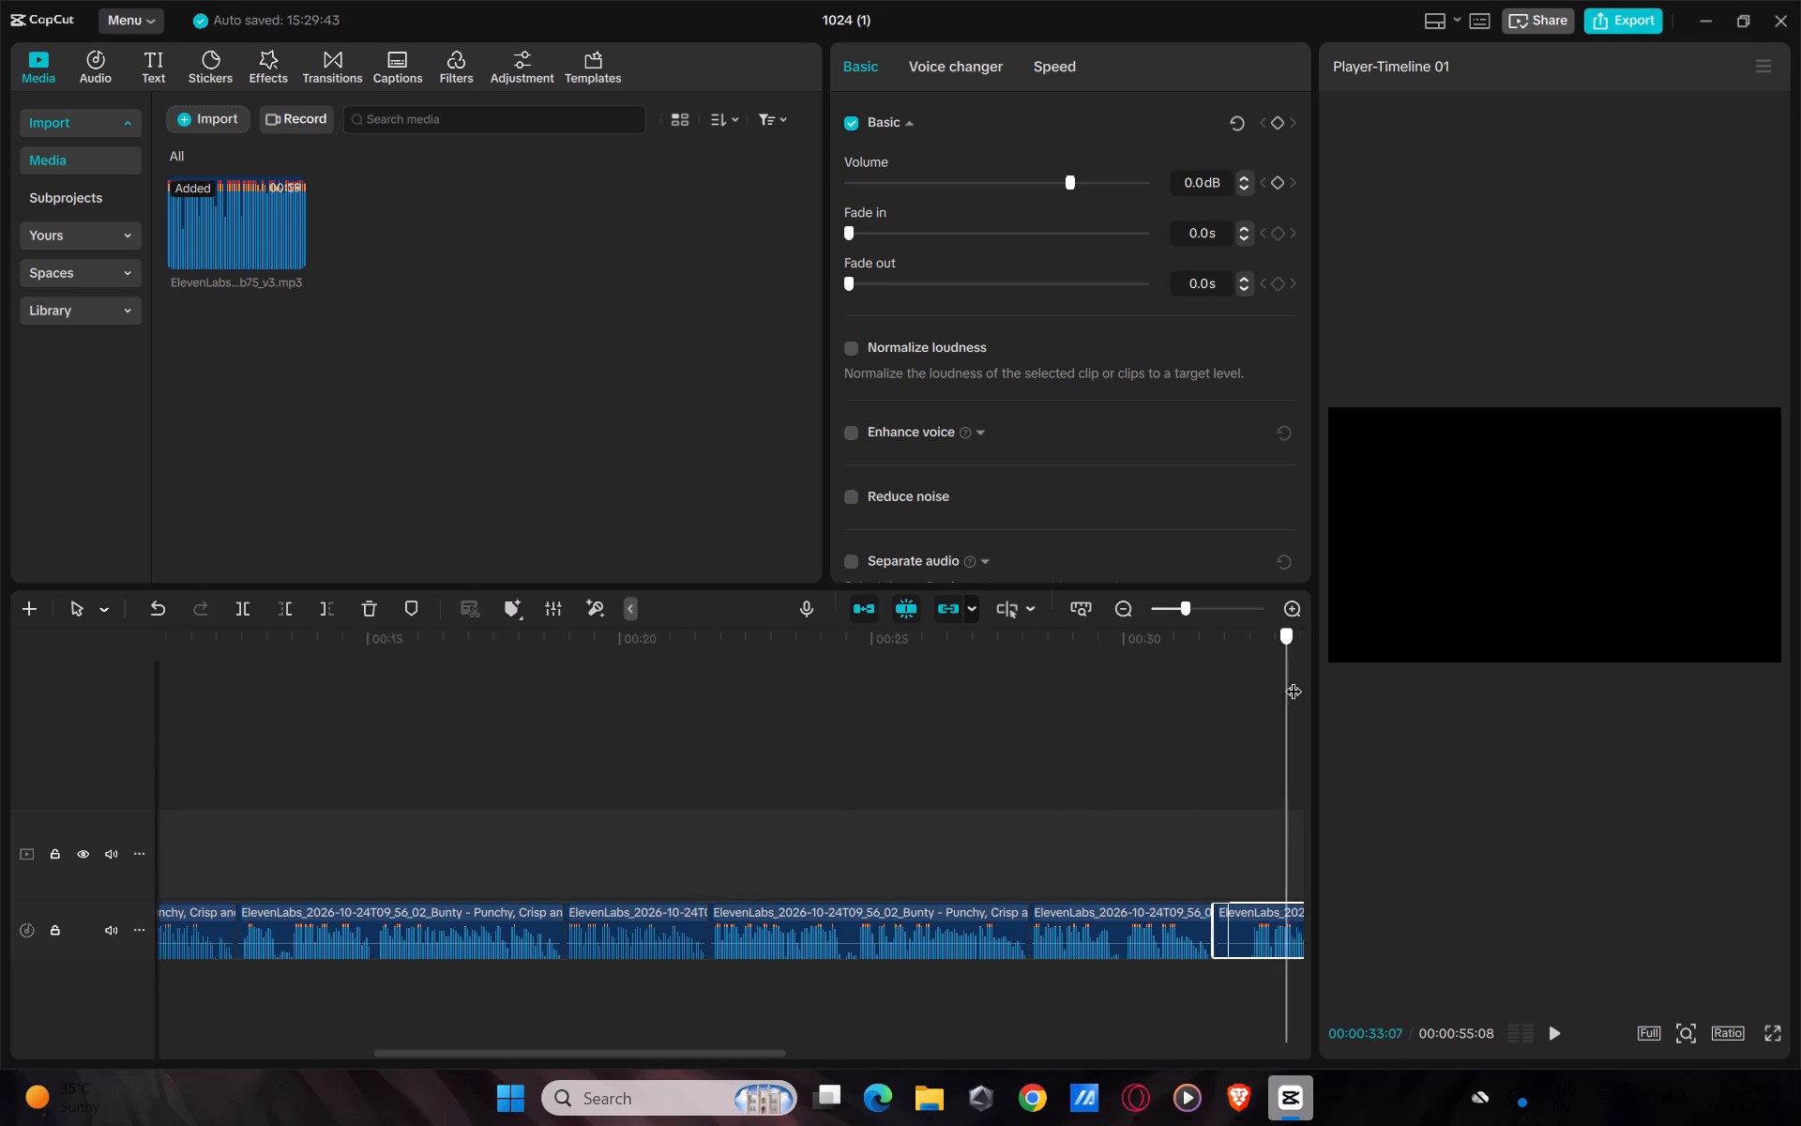
pyautogui.moveTo(1294, 679); pyautogui.dragTo(1037, 794)
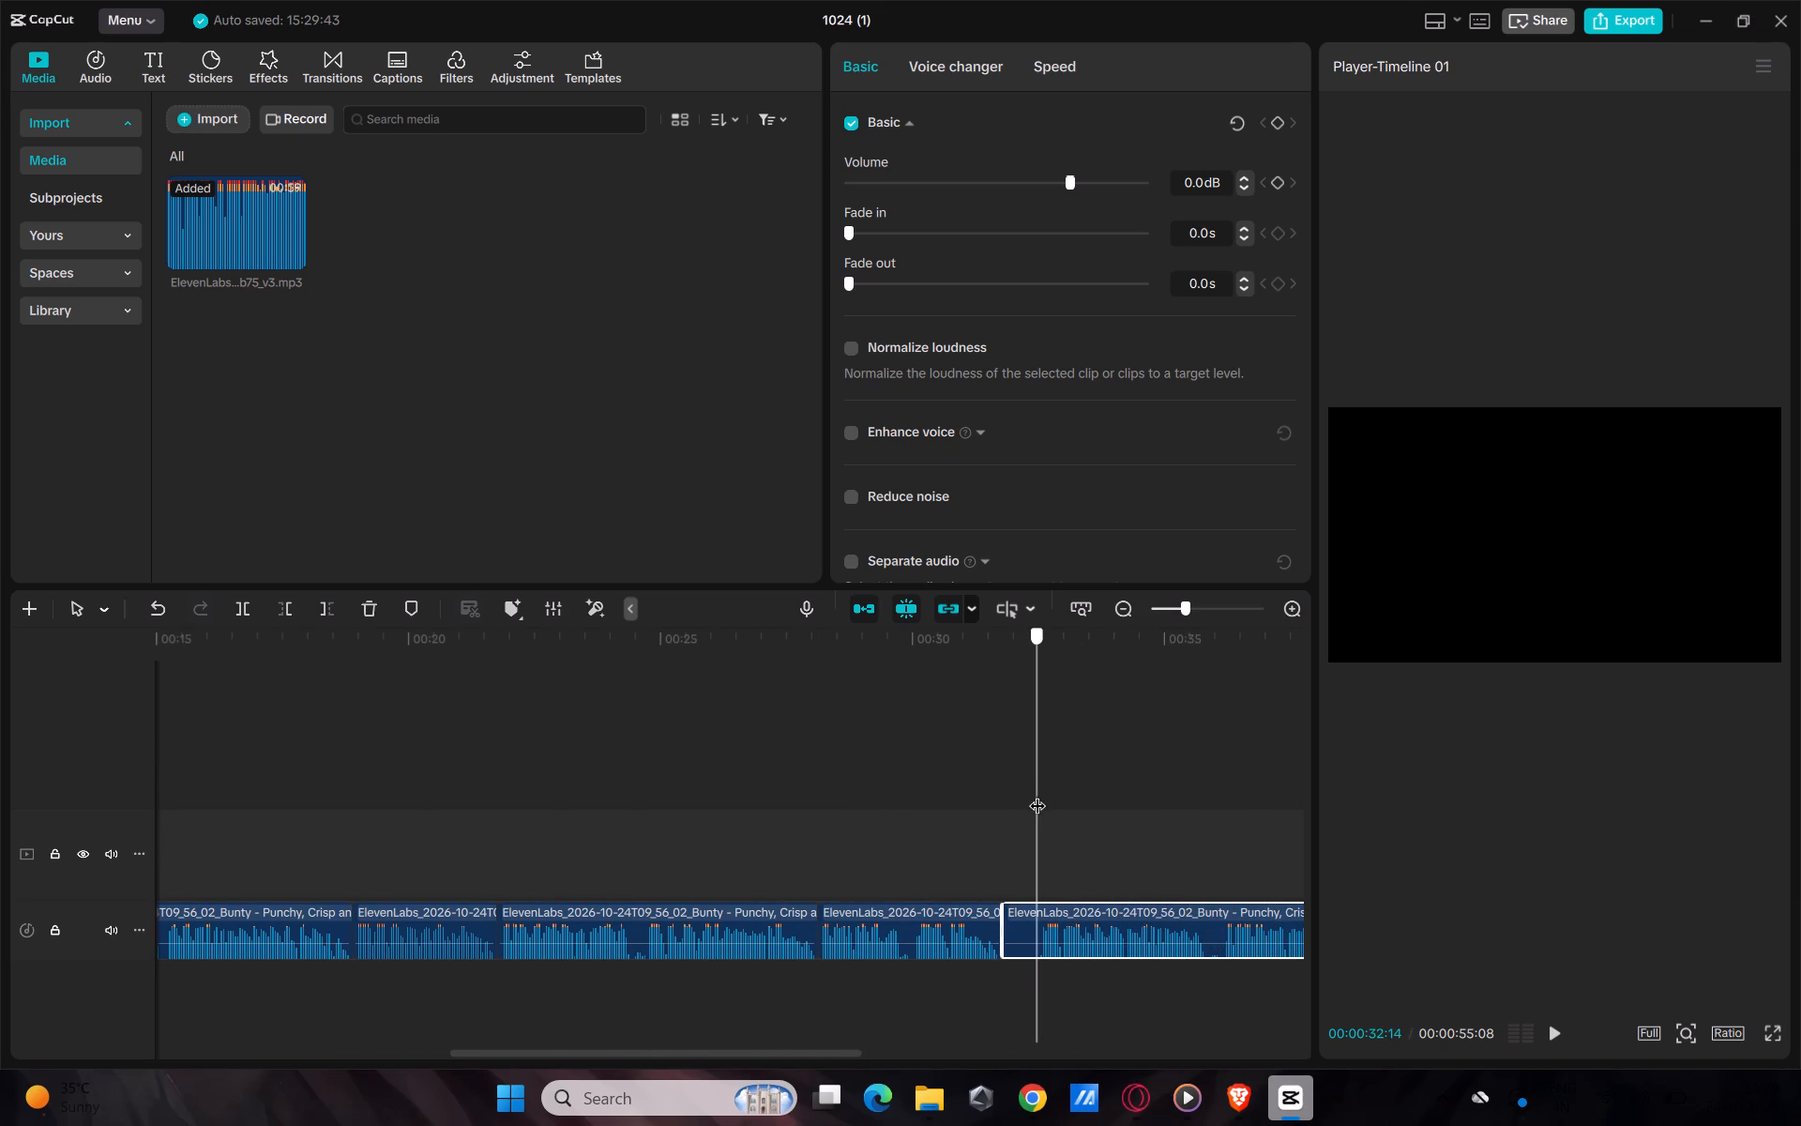
pyautogui.moveTo(1037, 794); pyautogui.dragTo(1037, 796)
pyautogui.hotkey('ctrl', 'b')
pyautogui.click(1020, 920)
pyautogui.press('BackSpace')
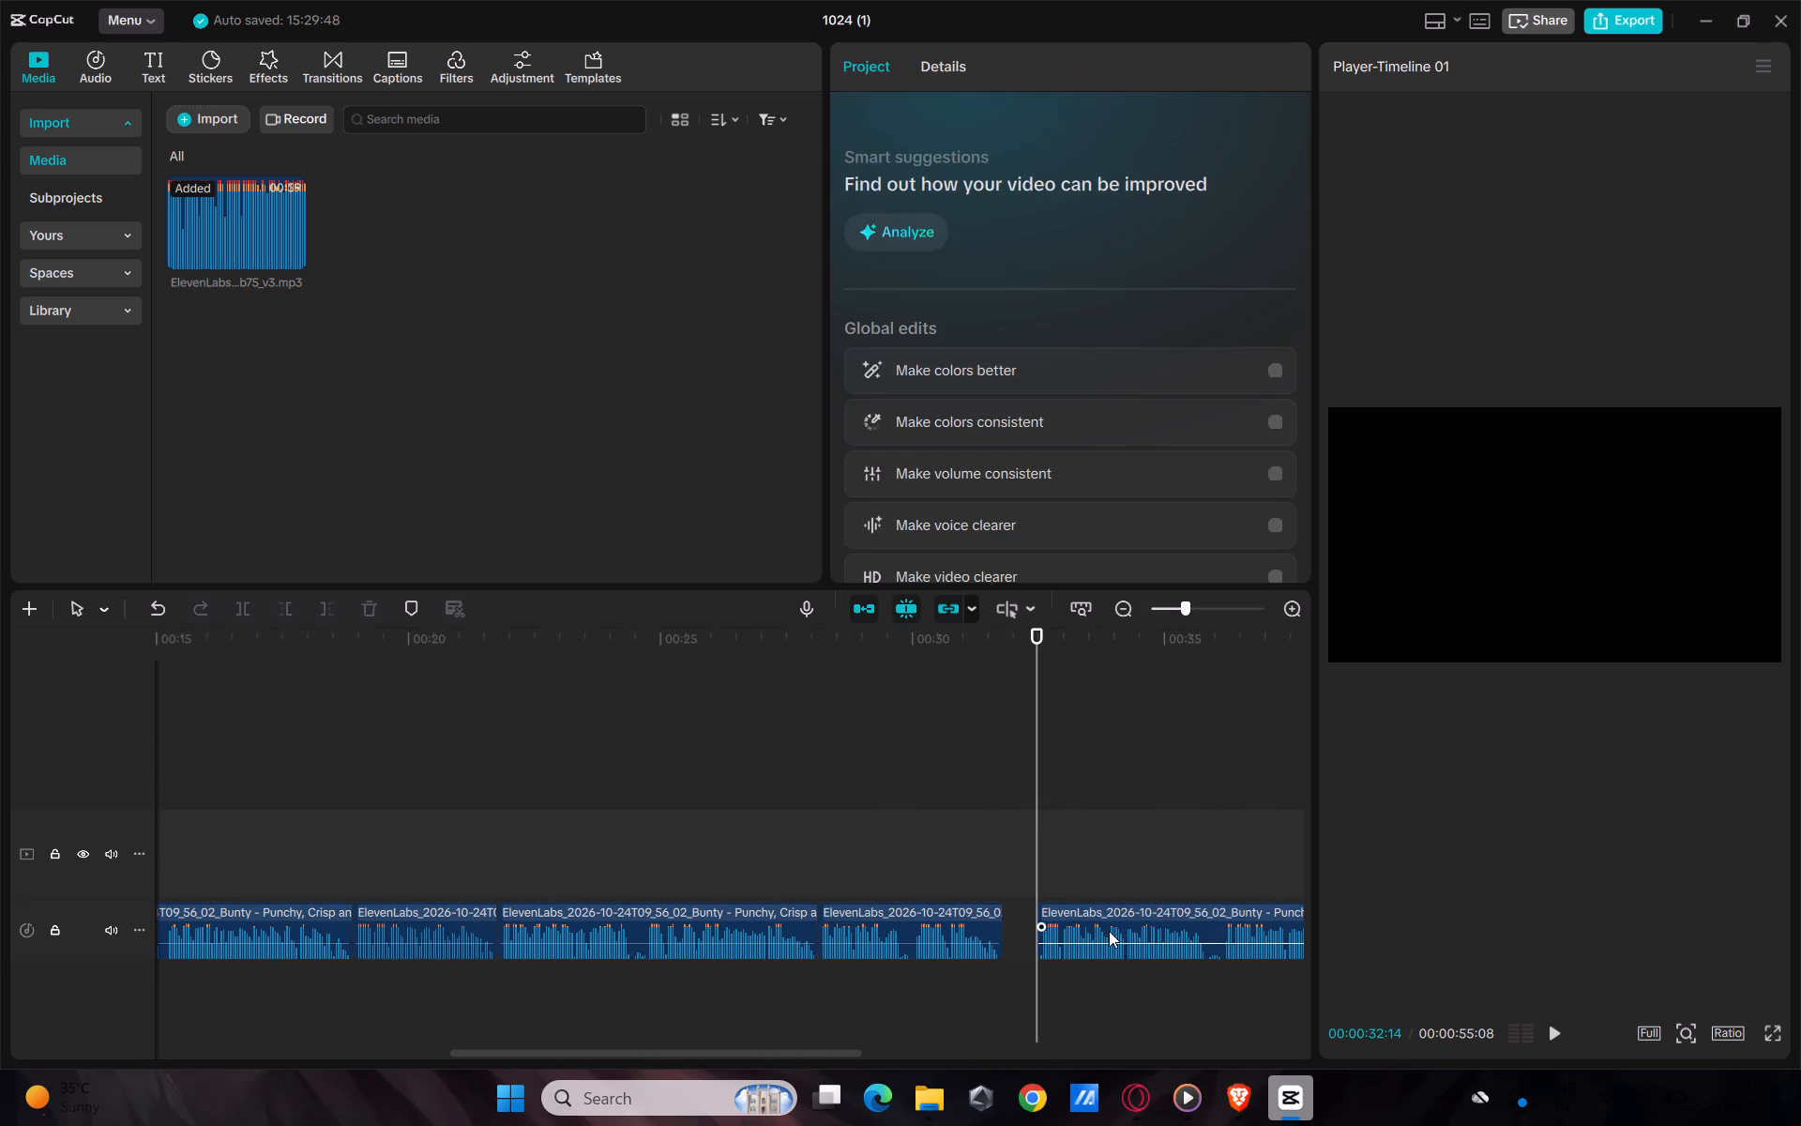
pyautogui.moveTo(1128, 934); pyautogui.dragTo(1097, 934)
# Split the voiceover at 00:35:07 and 00:35:17, delete the short silent piece between them, and join the remaining audio.
pyautogui.moveTo(1037, 638); pyautogui.dragTo(1217, 766)
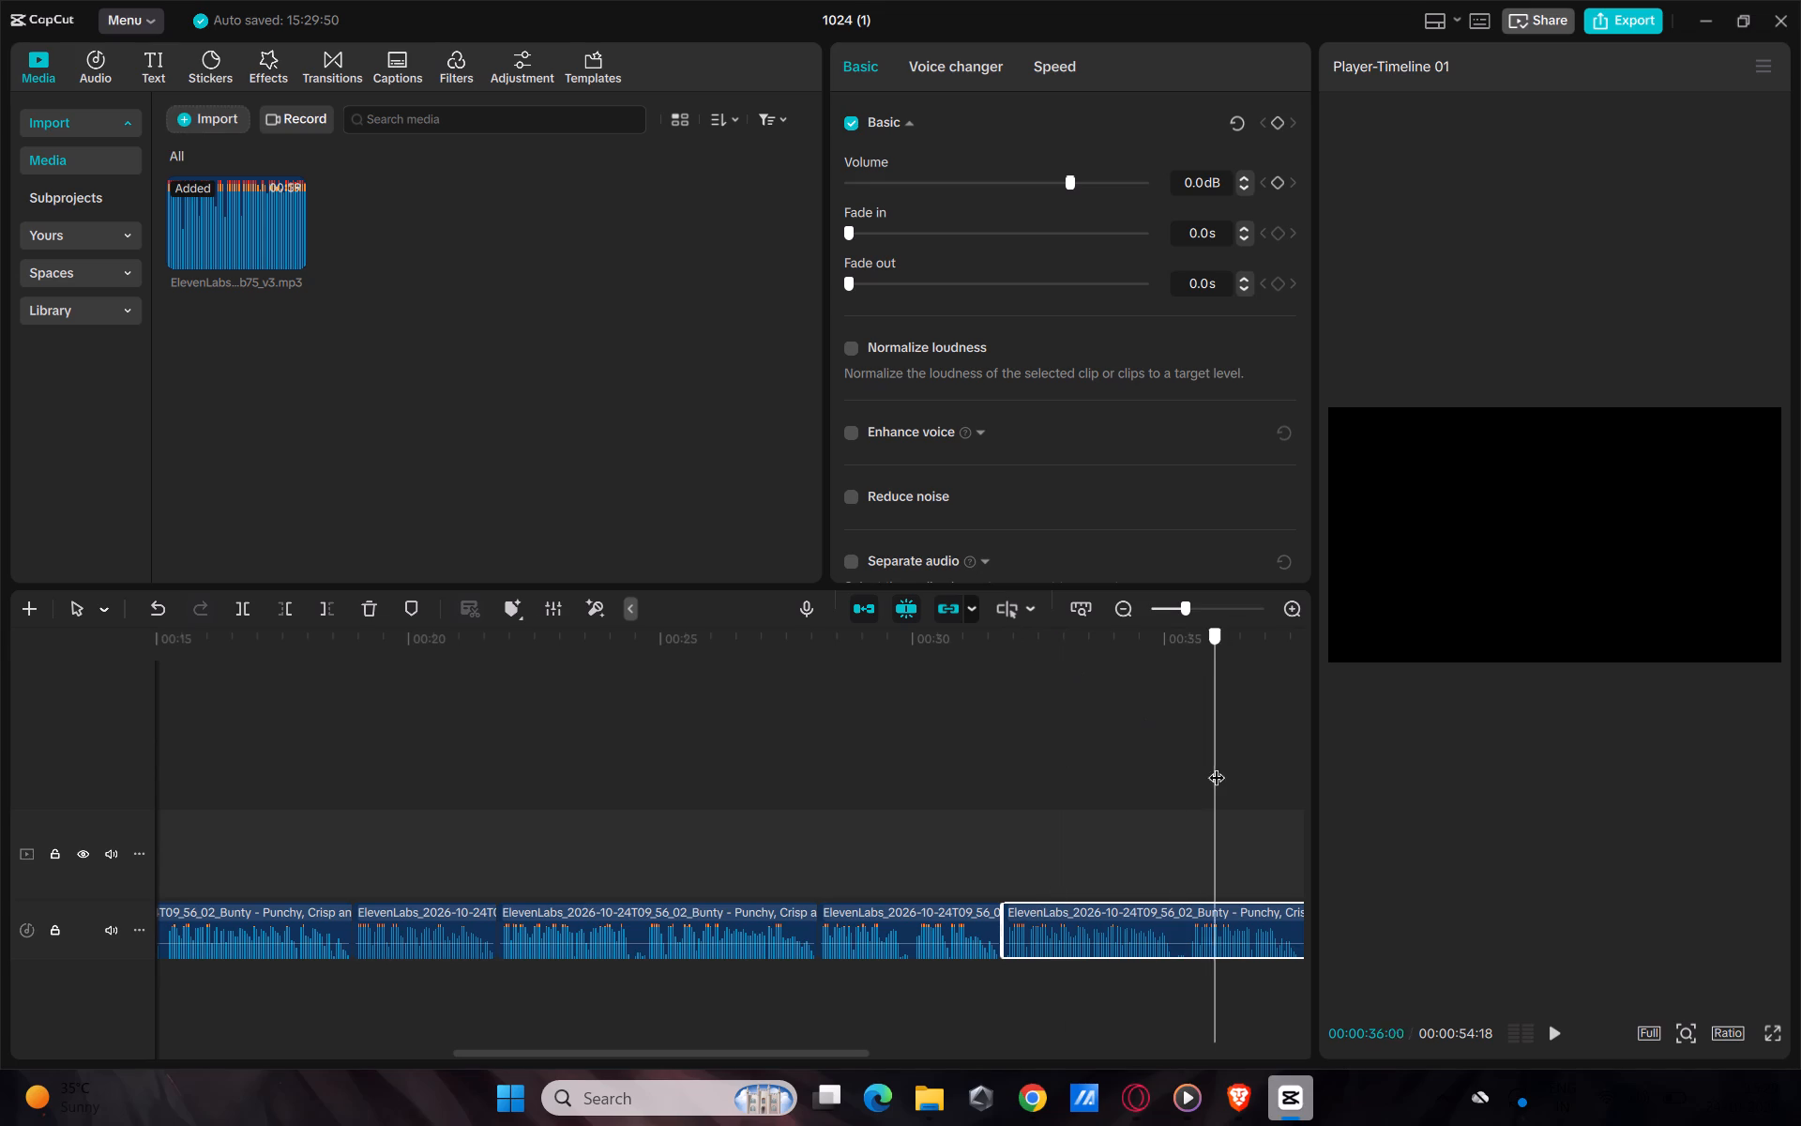
pyautogui.moveTo(1217, 766); pyautogui.dragTo(1173, 844)
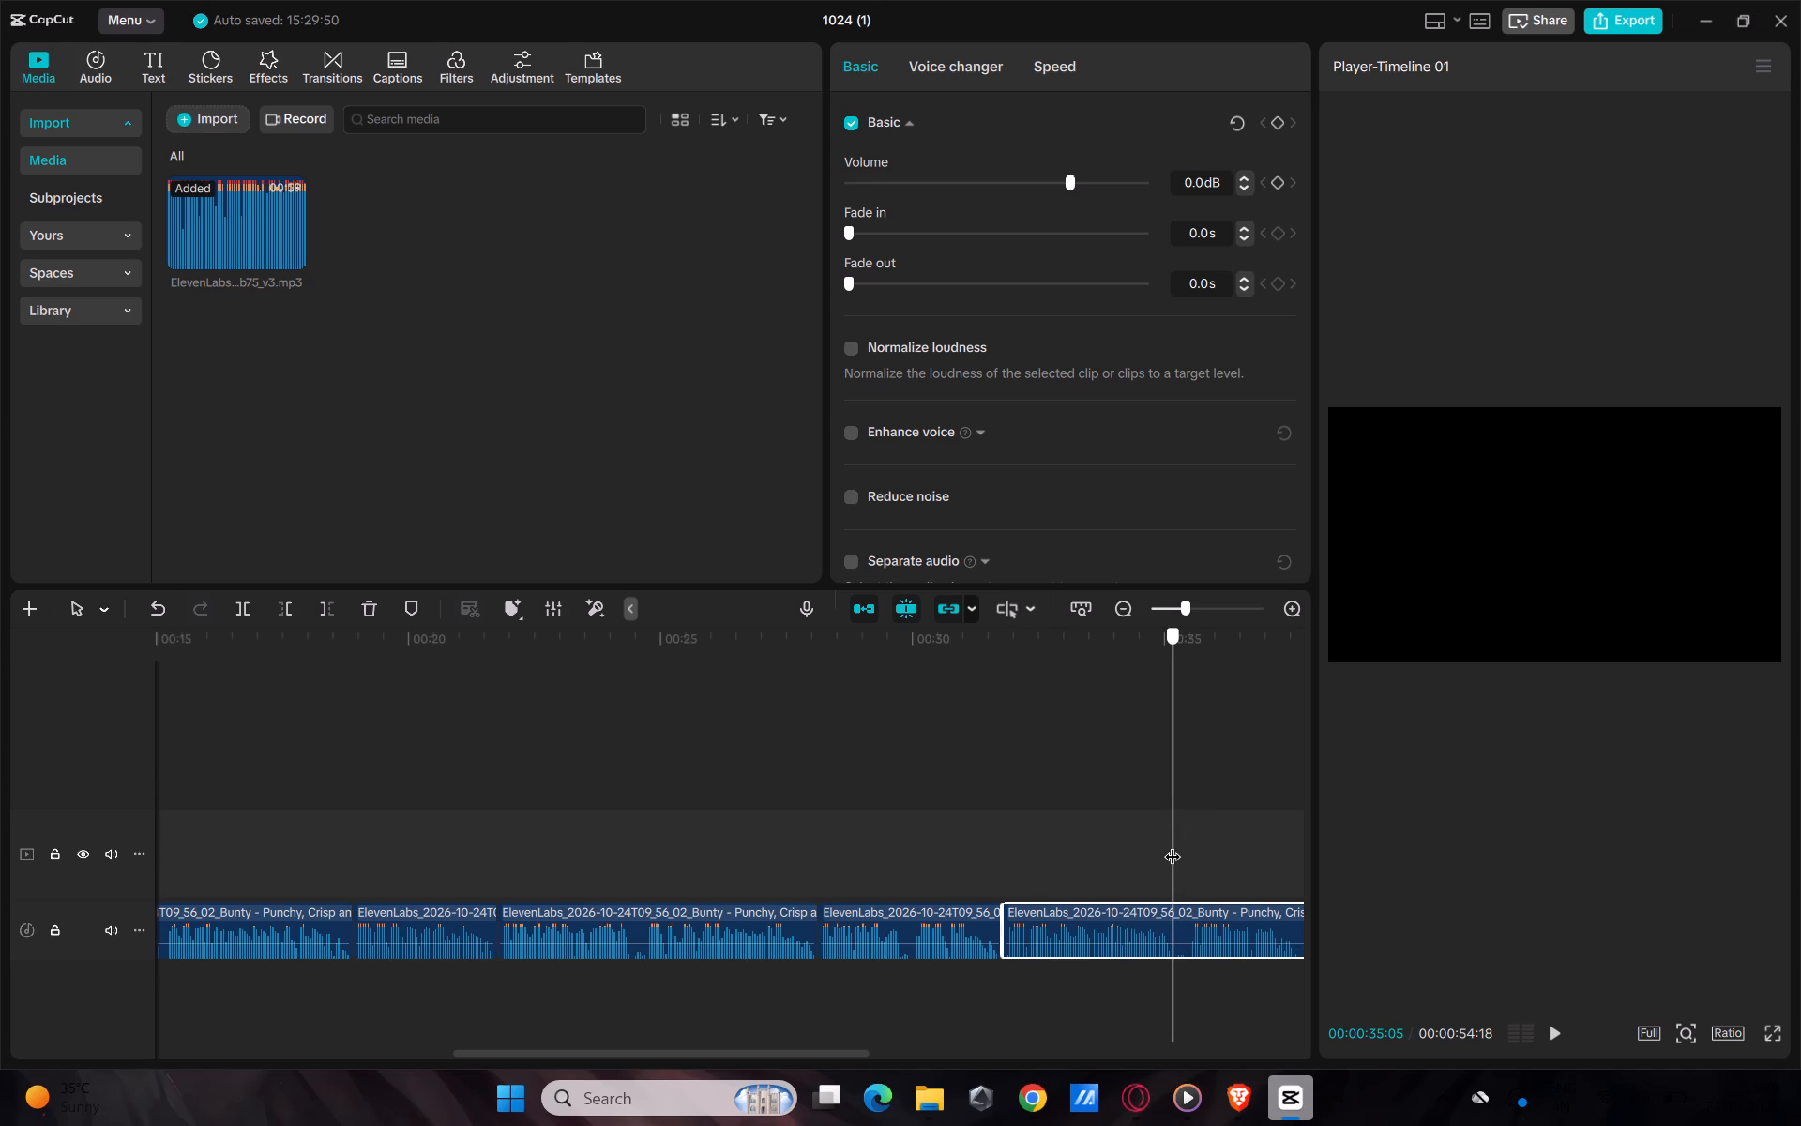
pyautogui.moveTo(1173, 844); pyautogui.dragTo(1176, 834)
pyautogui.hotkey('ctrl', 'b')
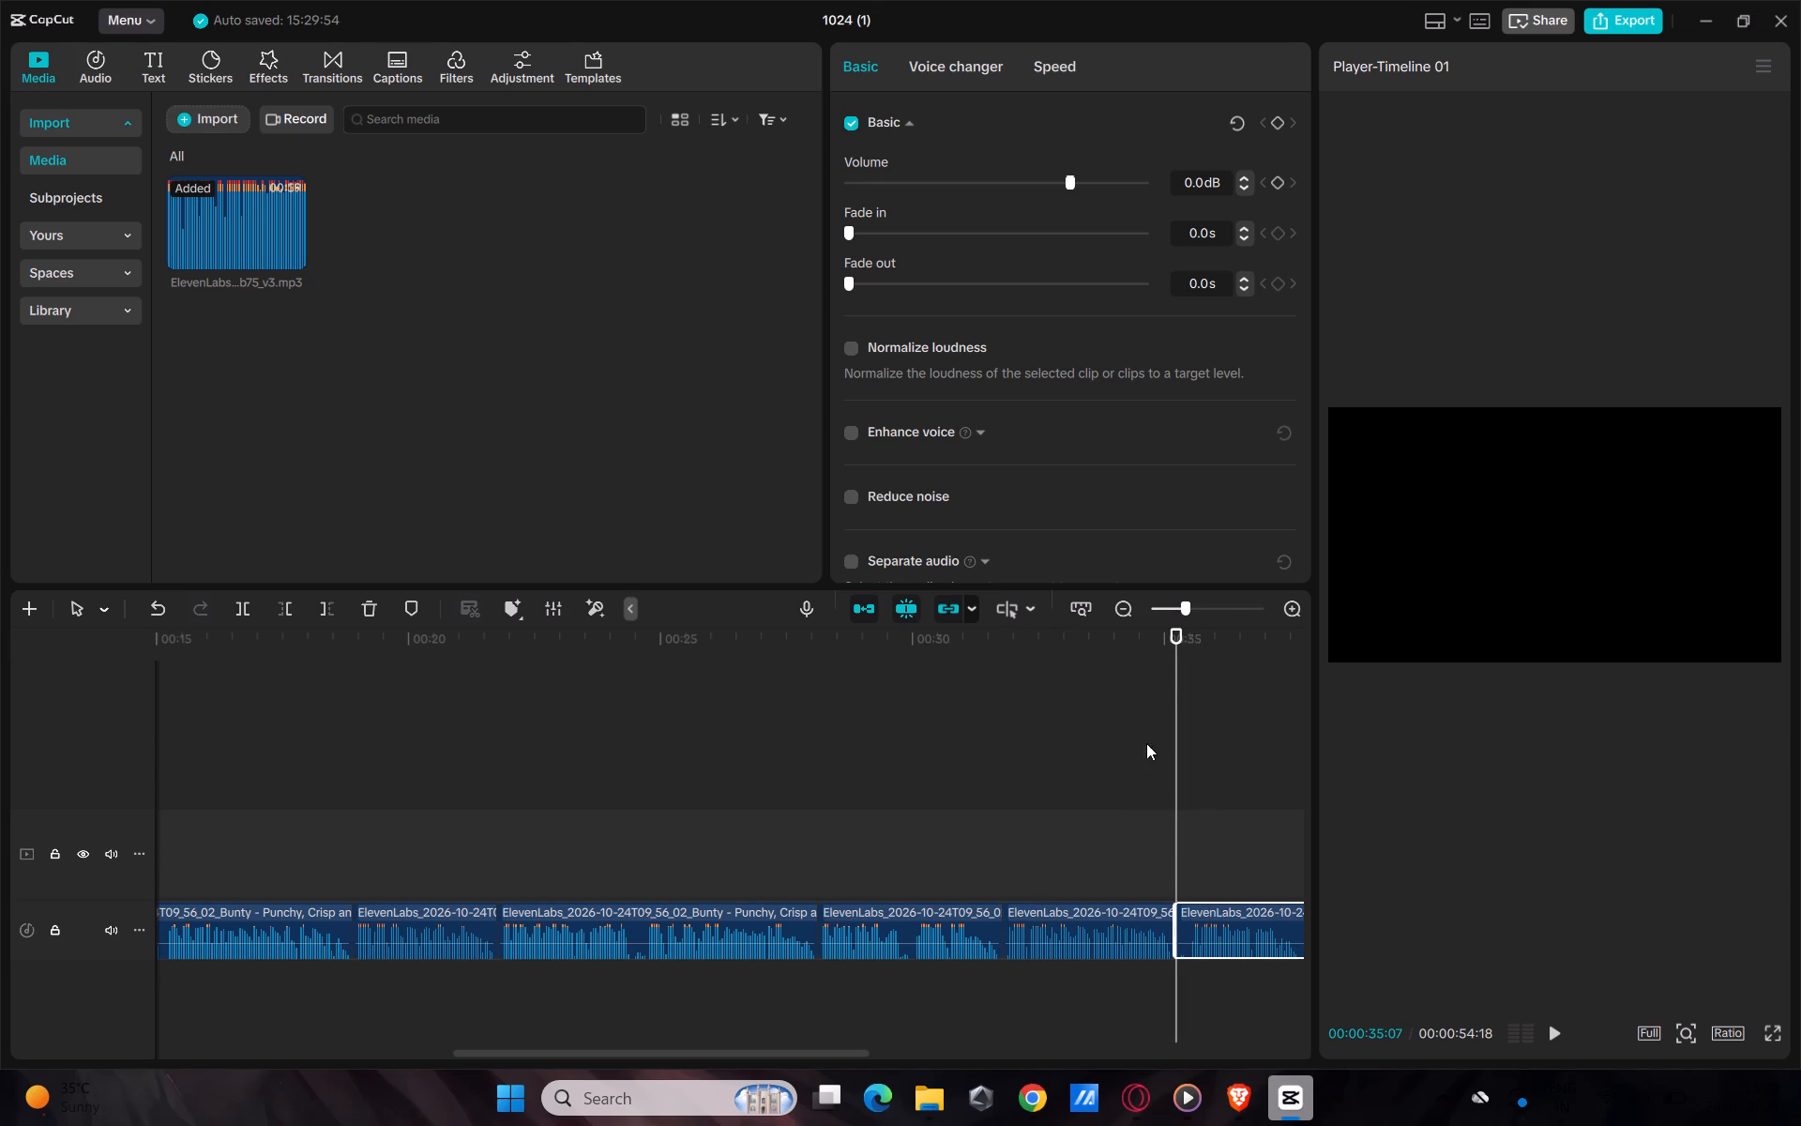
pyautogui.moveTo(1175, 631); pyautogui.dragTo(1187, 697)
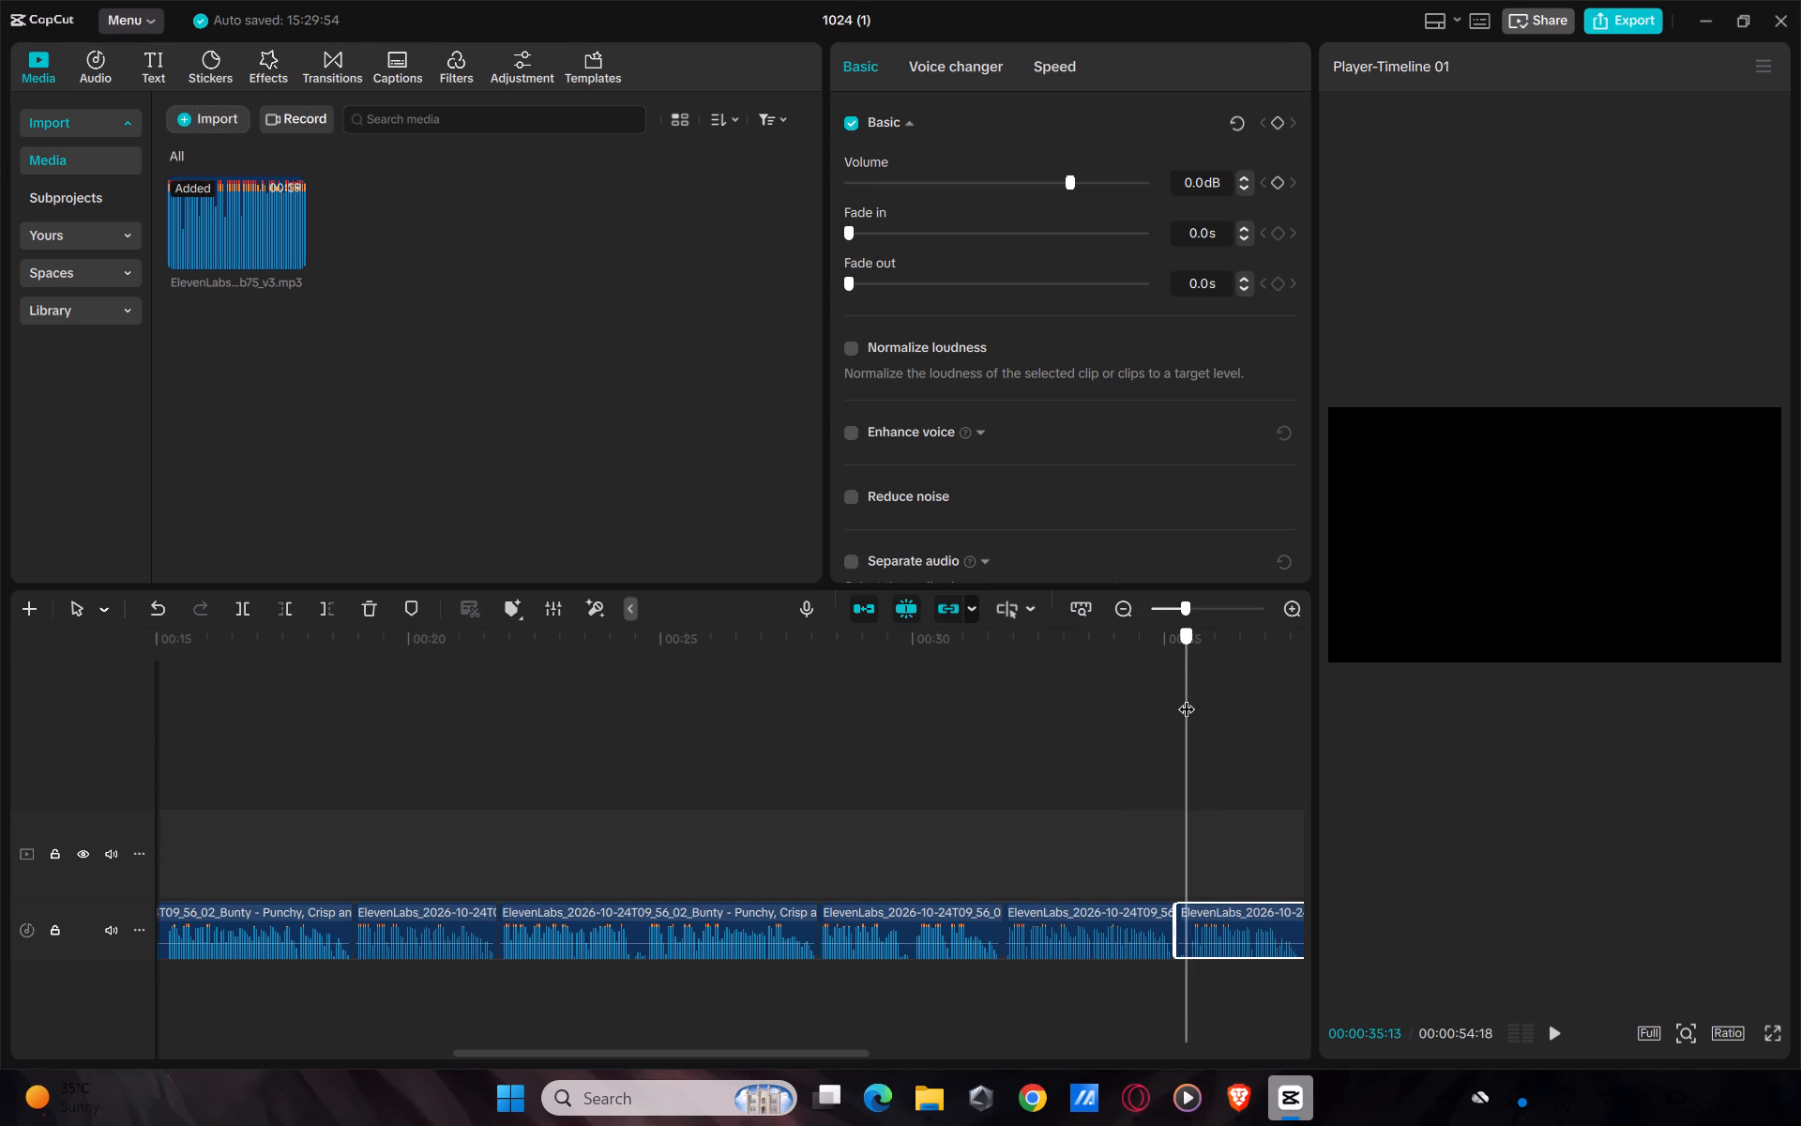
pyautogui.moveTo(1187, 697); pyautogui.dragTo(1192, 714)
pyautogui.hotkey('ctrl', 'b')
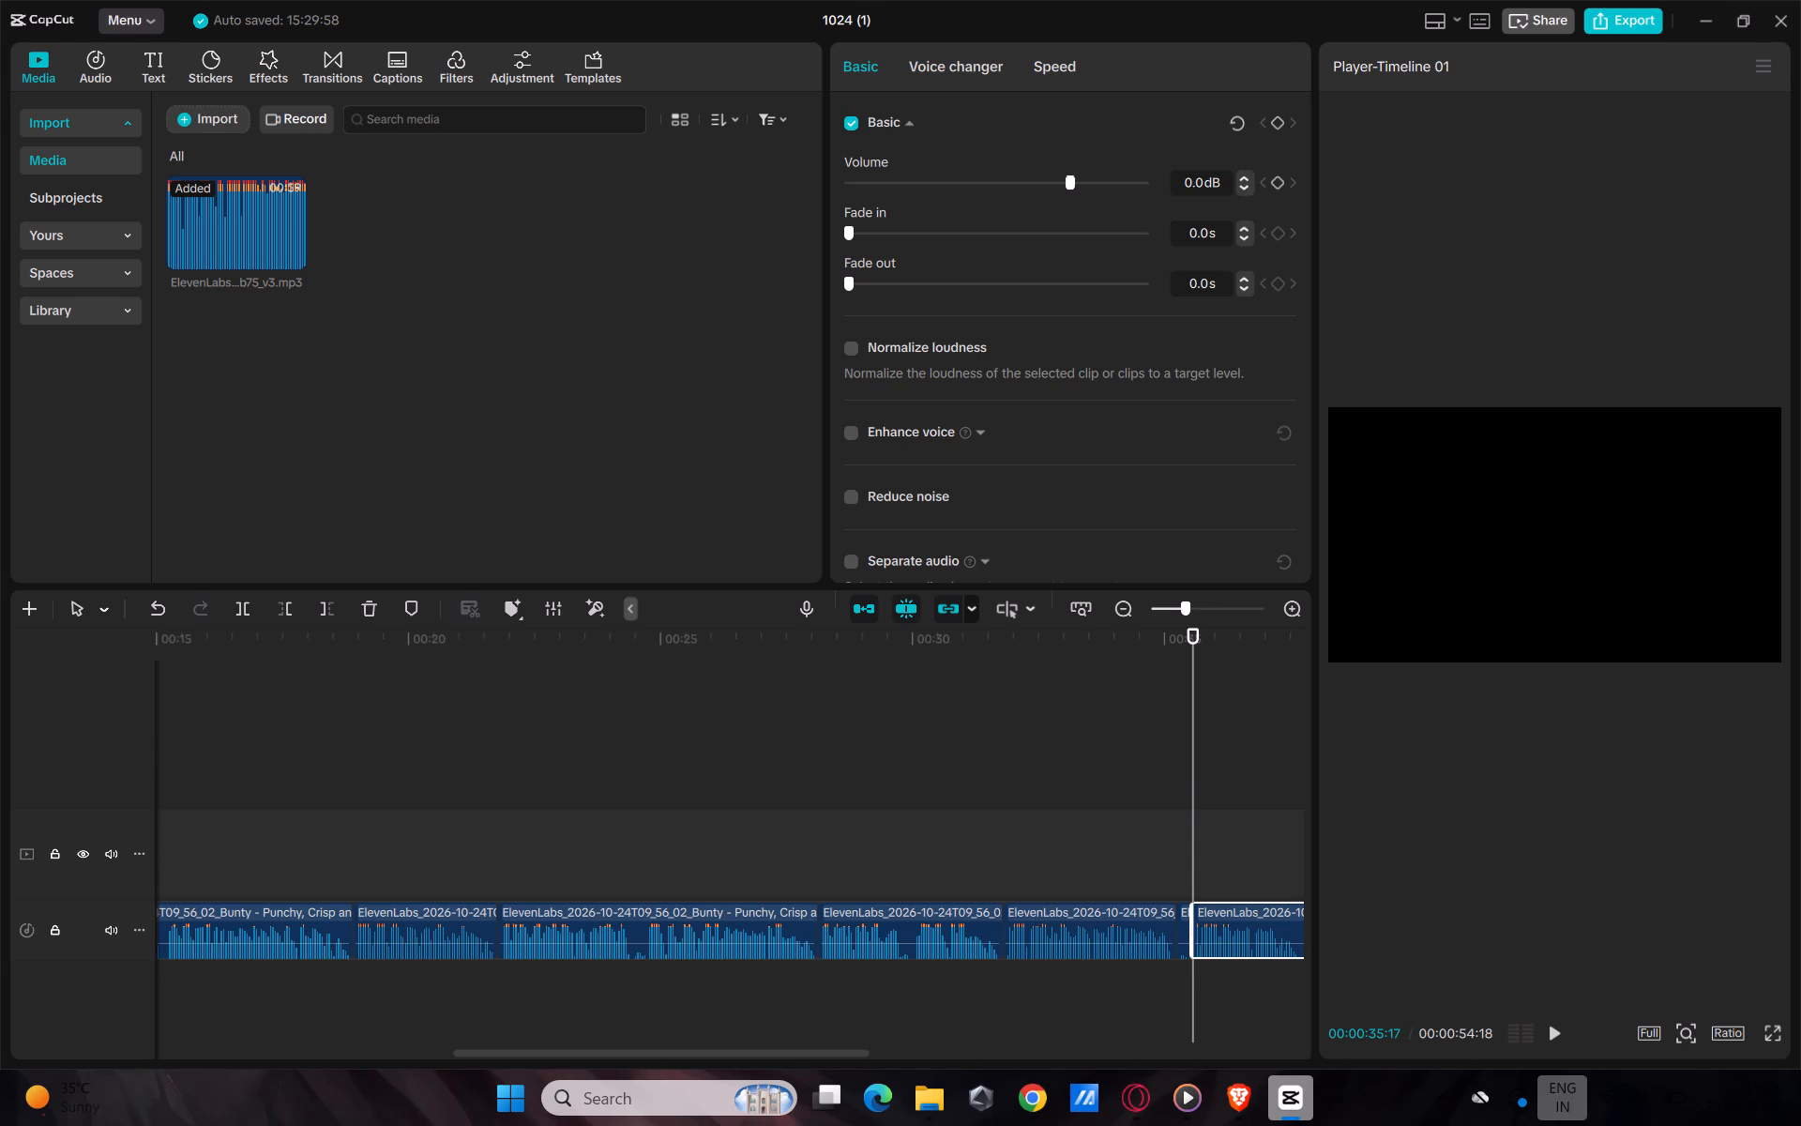
pyautogui.doubleClick(1188, 938)
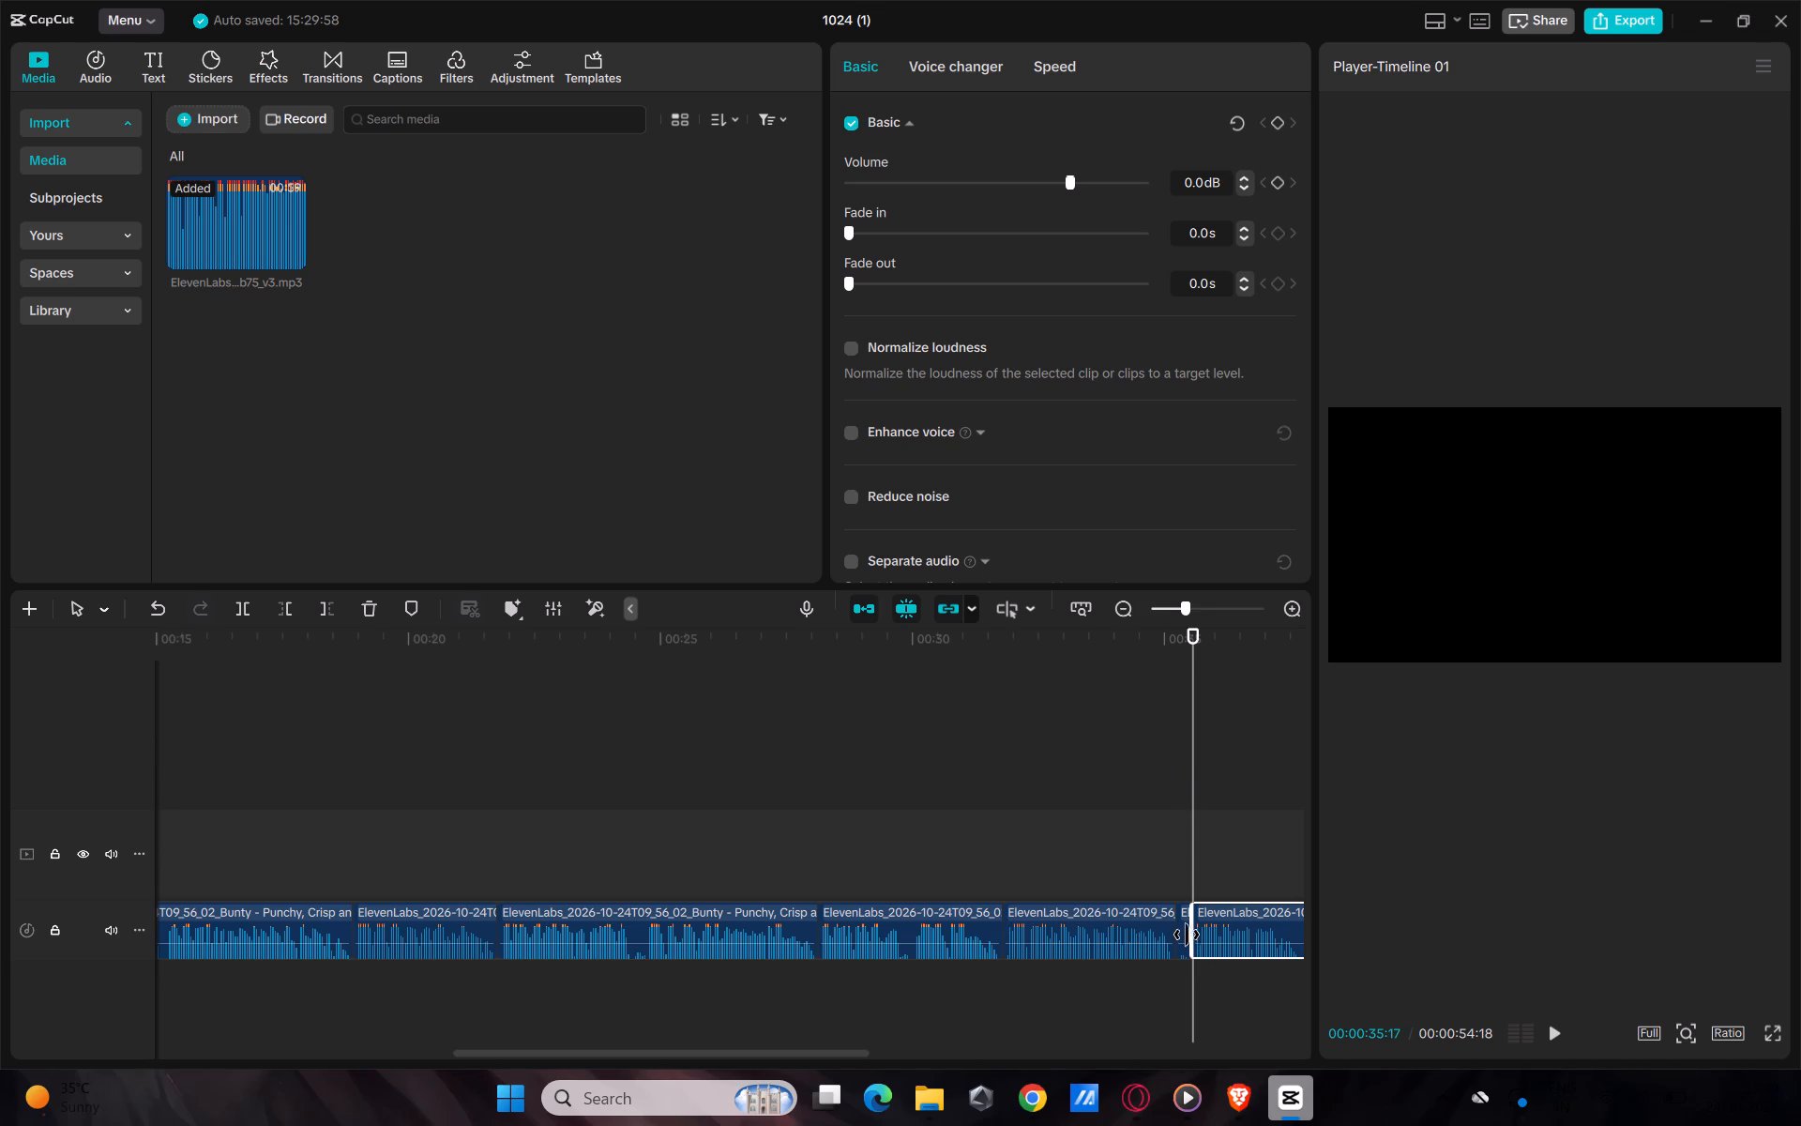
pyautogui.press('BackSpace')
pyautogui.moveTo(1232, 925); pyautogui.dragTo(1217, 921)
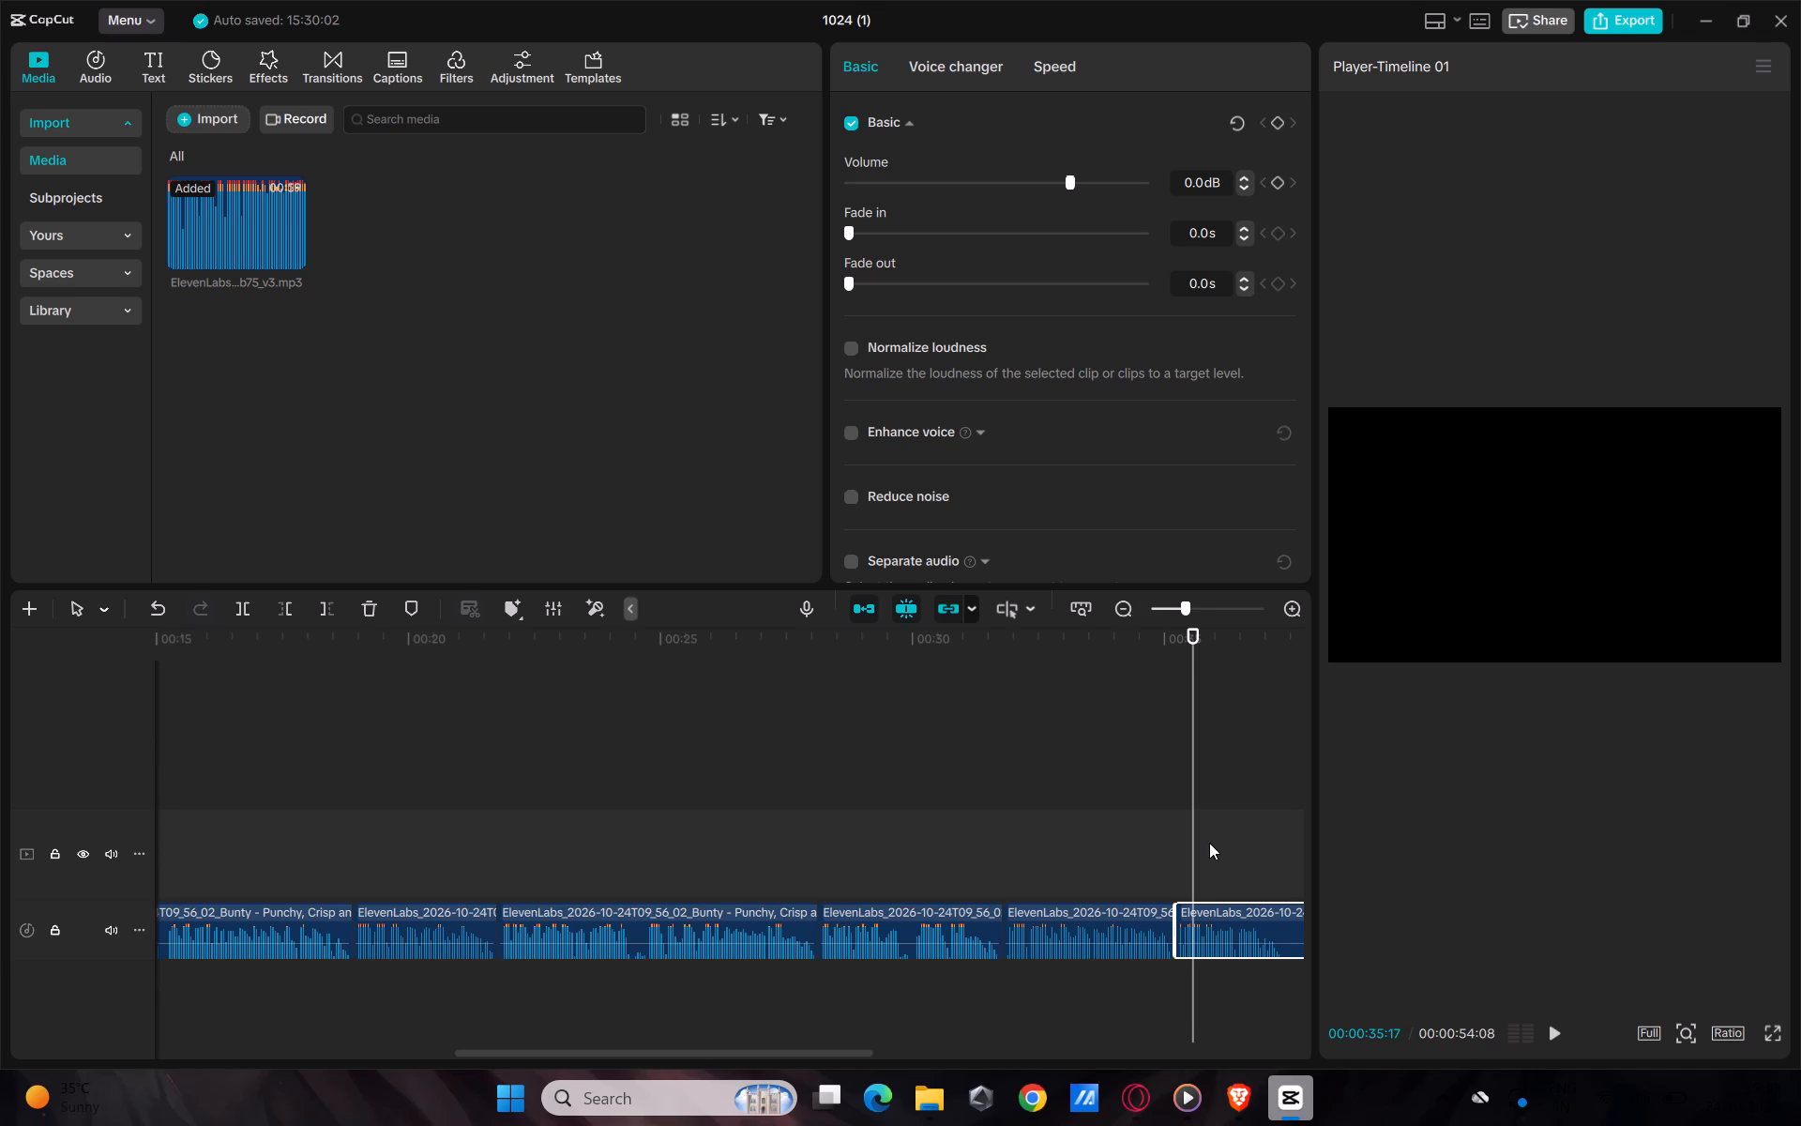
# Split the voiceover at 00:37:11 and 00:37:24, delete the silent piece between them, and close the gap with the following audio.
pyautogui.moveTo(836, 1050); pyautogui.dragTo(839, 1053)
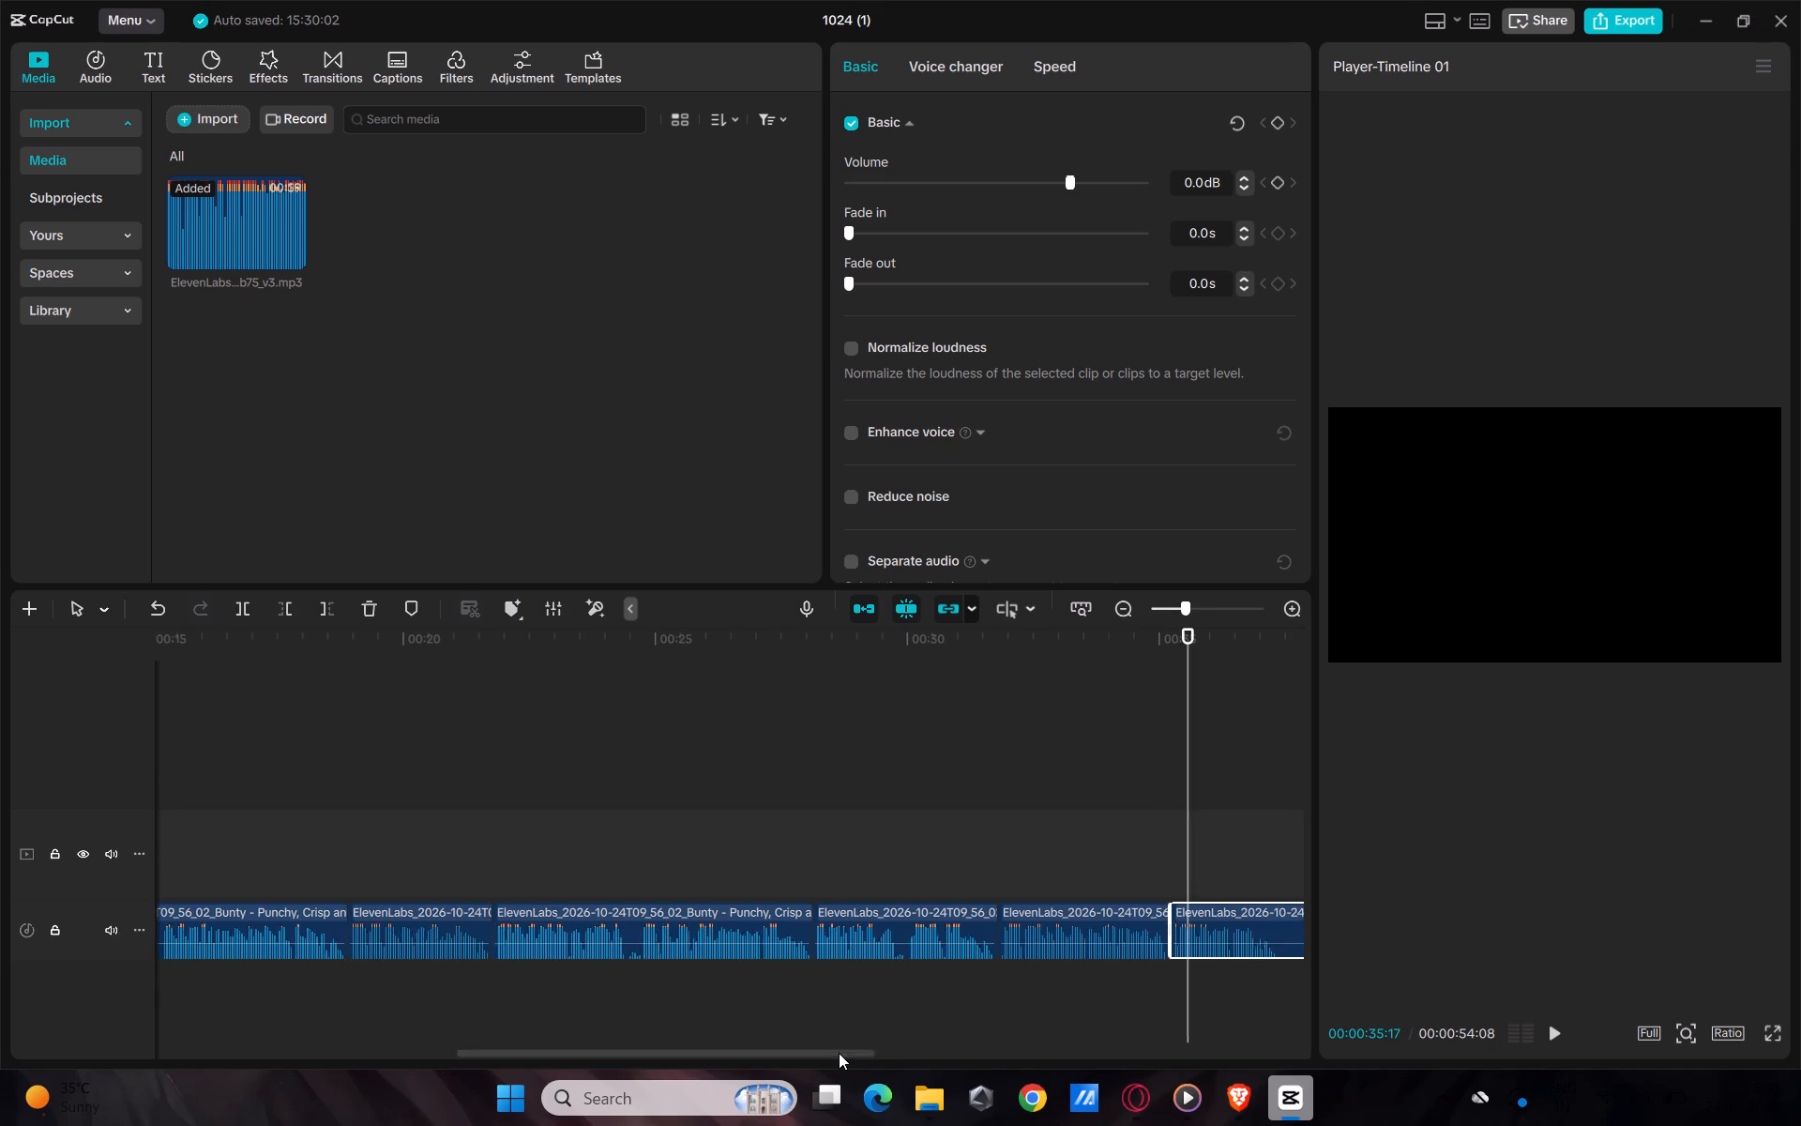
pyautogui.moveTo(839, 1053); pyautogui.dragTo(1100, 1054)
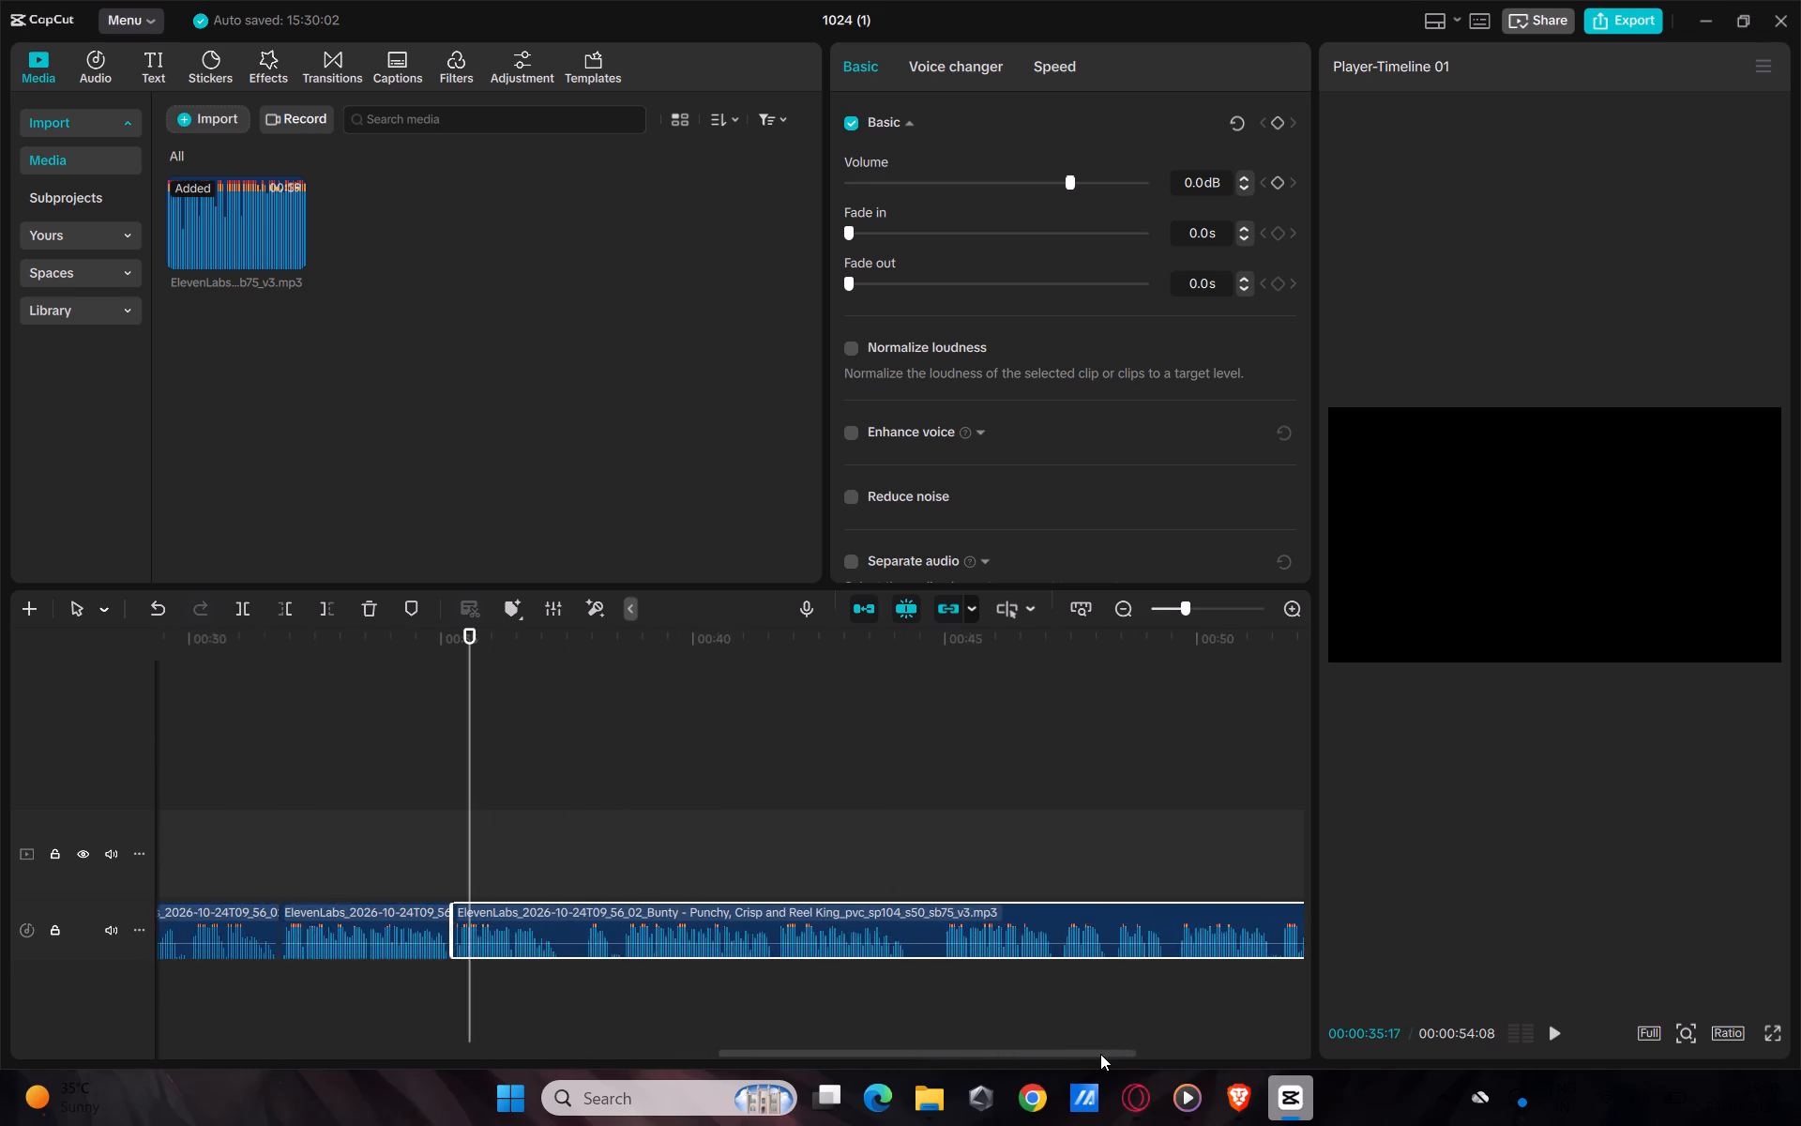
pyautogui.moveTo(1100, 1054); pyautogui.dragTo(1127, 1052)
pyautogui.moveTo(431, 633); pyautogui.dragTo(475, 672)
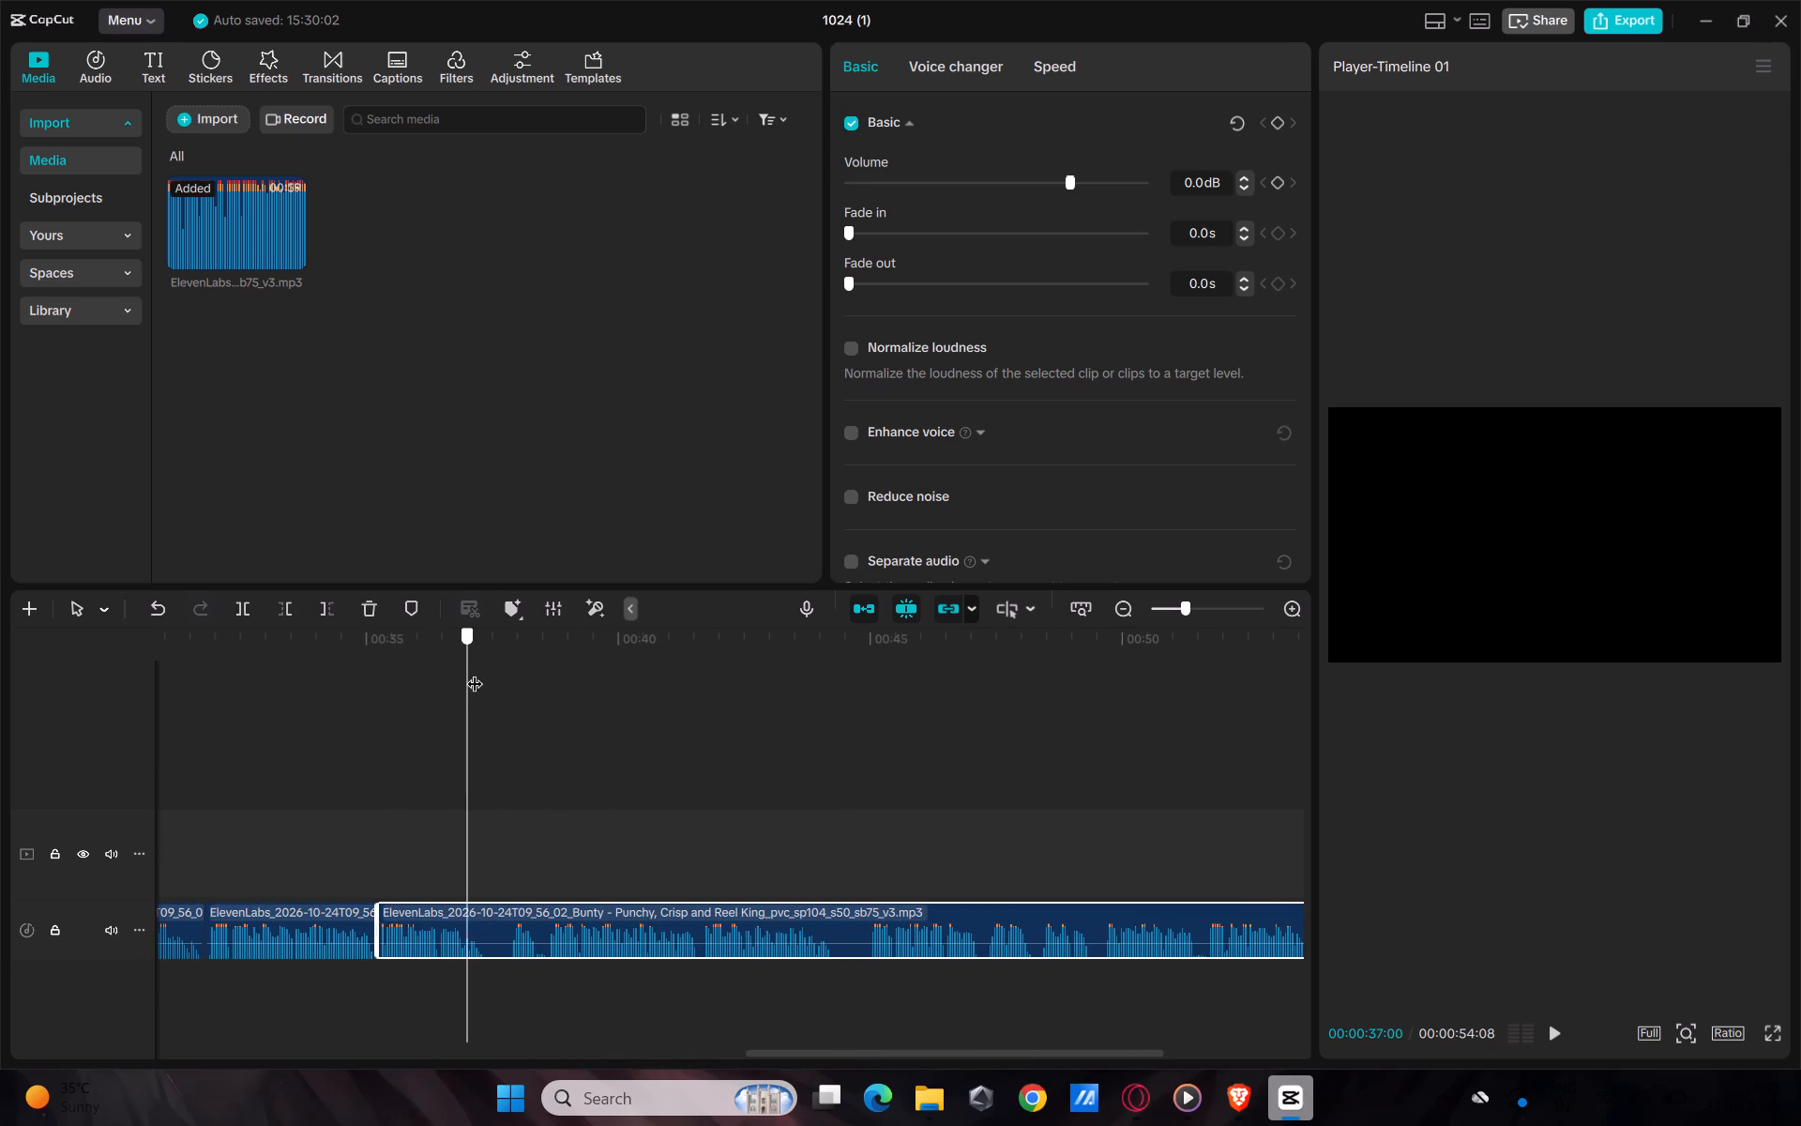
pyautogui.moveTo(475, 672); pyautogui.dragTo(485, 690)
pyautogui.hotkey('ctrl', 'b')
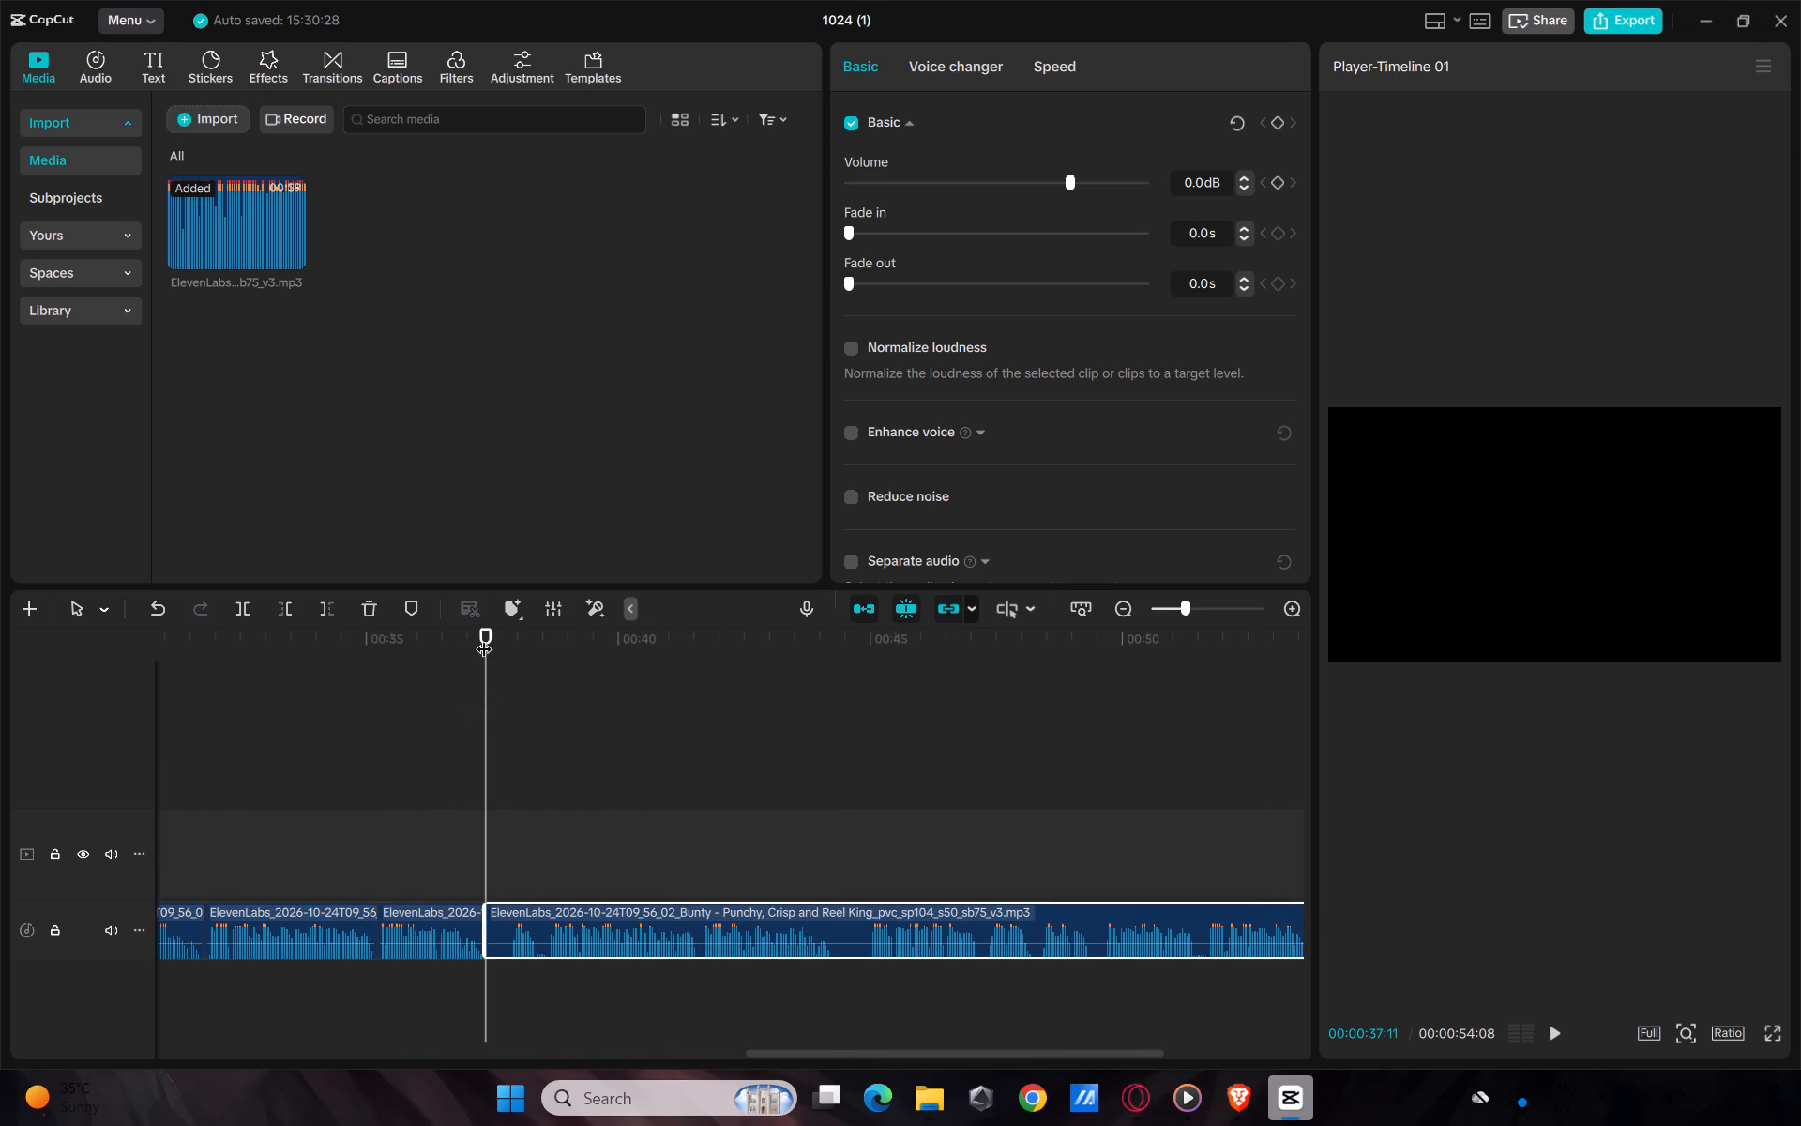
pyautogui.moveTo(484, 637); pyautogui.dragTo(507, 659)
pyautogui.hotkey('ctrl', 'b')
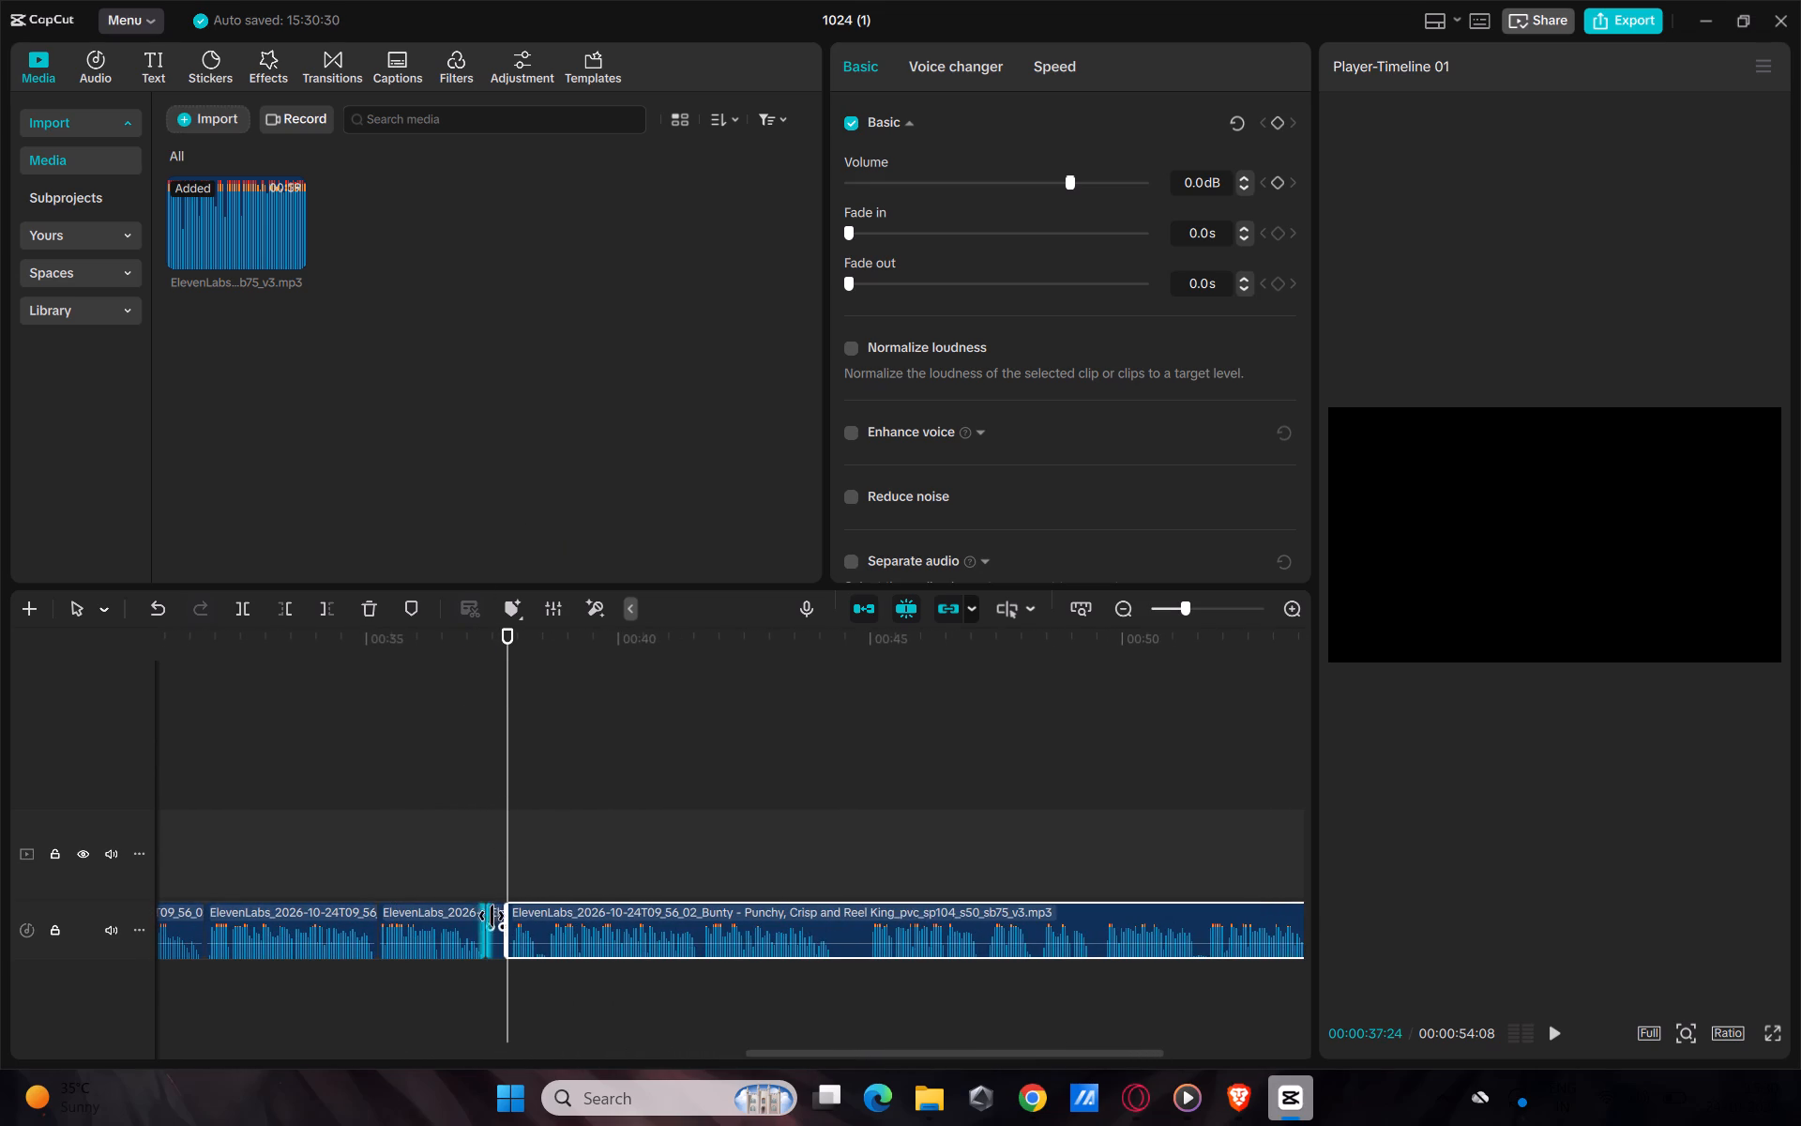
pyautogui.click(492, 917)
pyautogui.press('BackSpace')
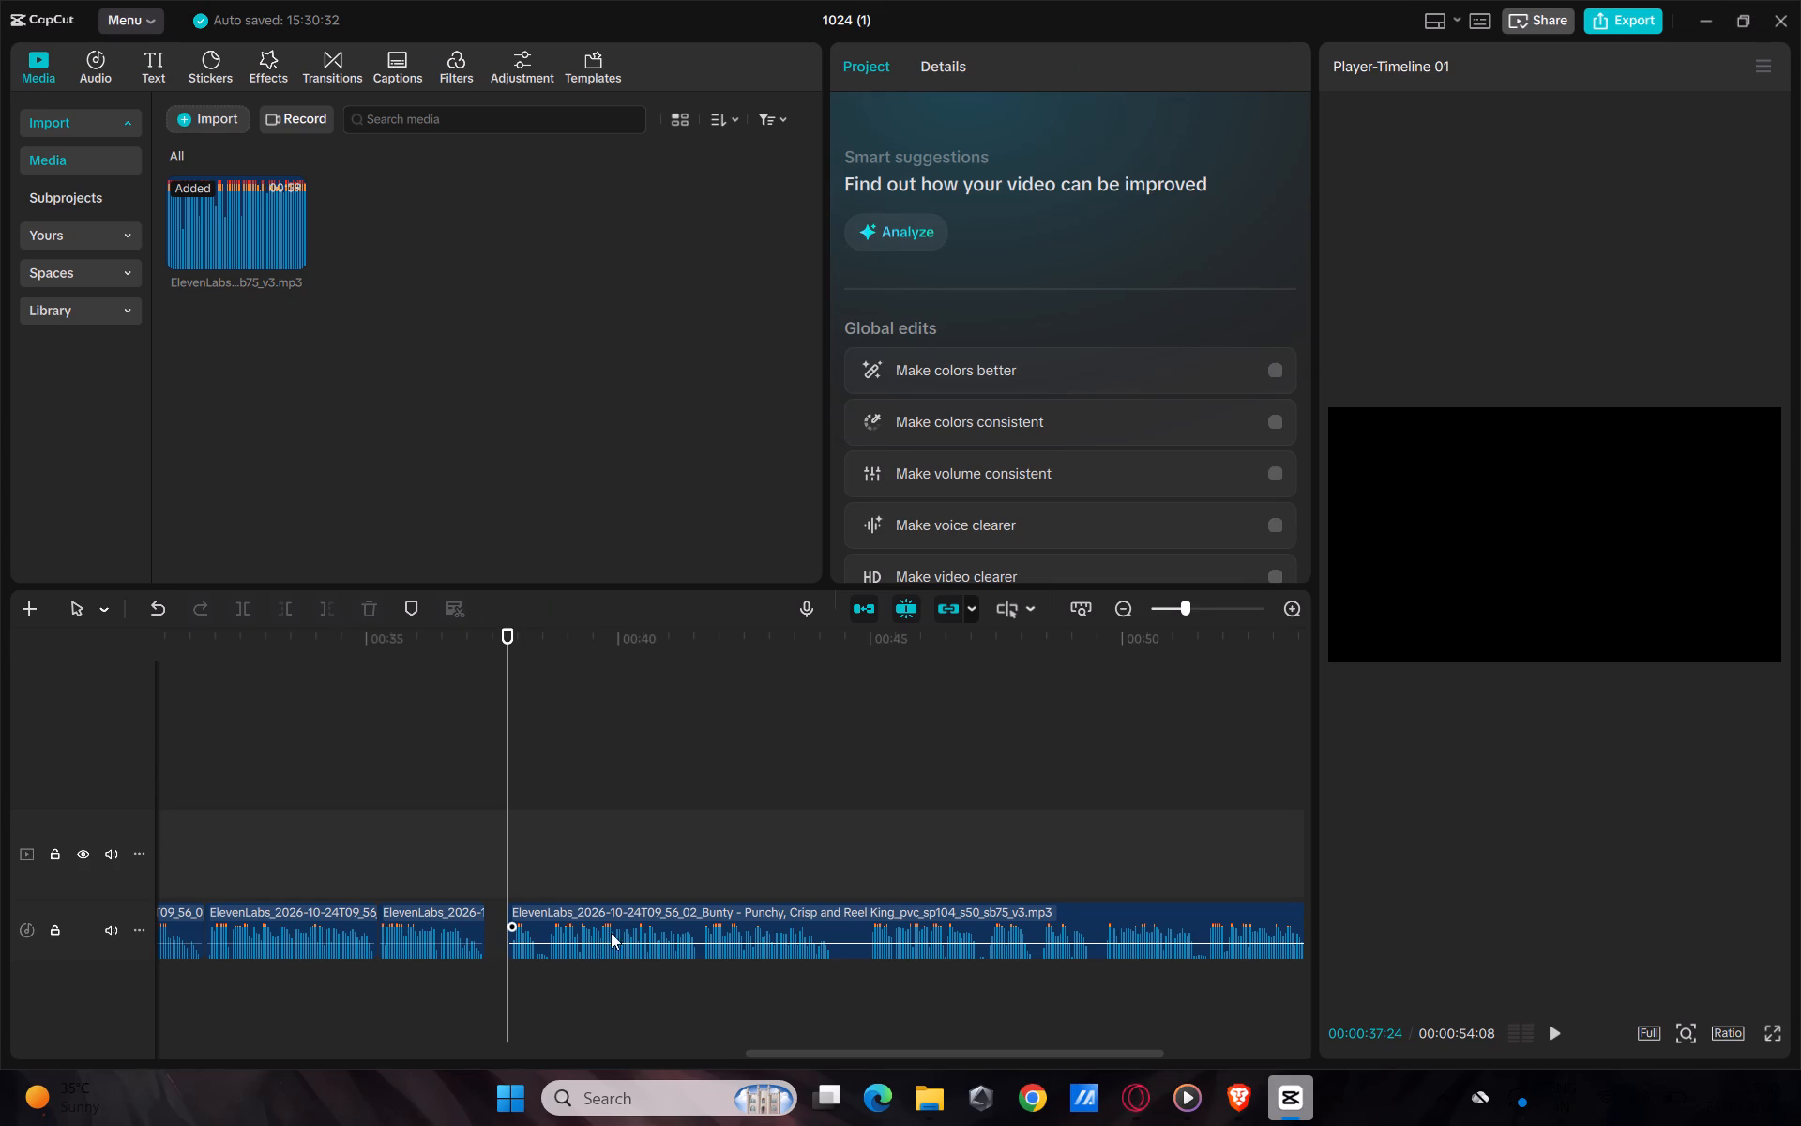
pyautogui.moveTo(630, 922); pyautogui.dragTo(613, 922)
# Cut out the silent voiceover section from 00:43:26 to 00:44:14 and move the remaining audio against the preceding clip.
pyautogui.moveTo(500, 672); pyautogui.dragTo(582, 723)
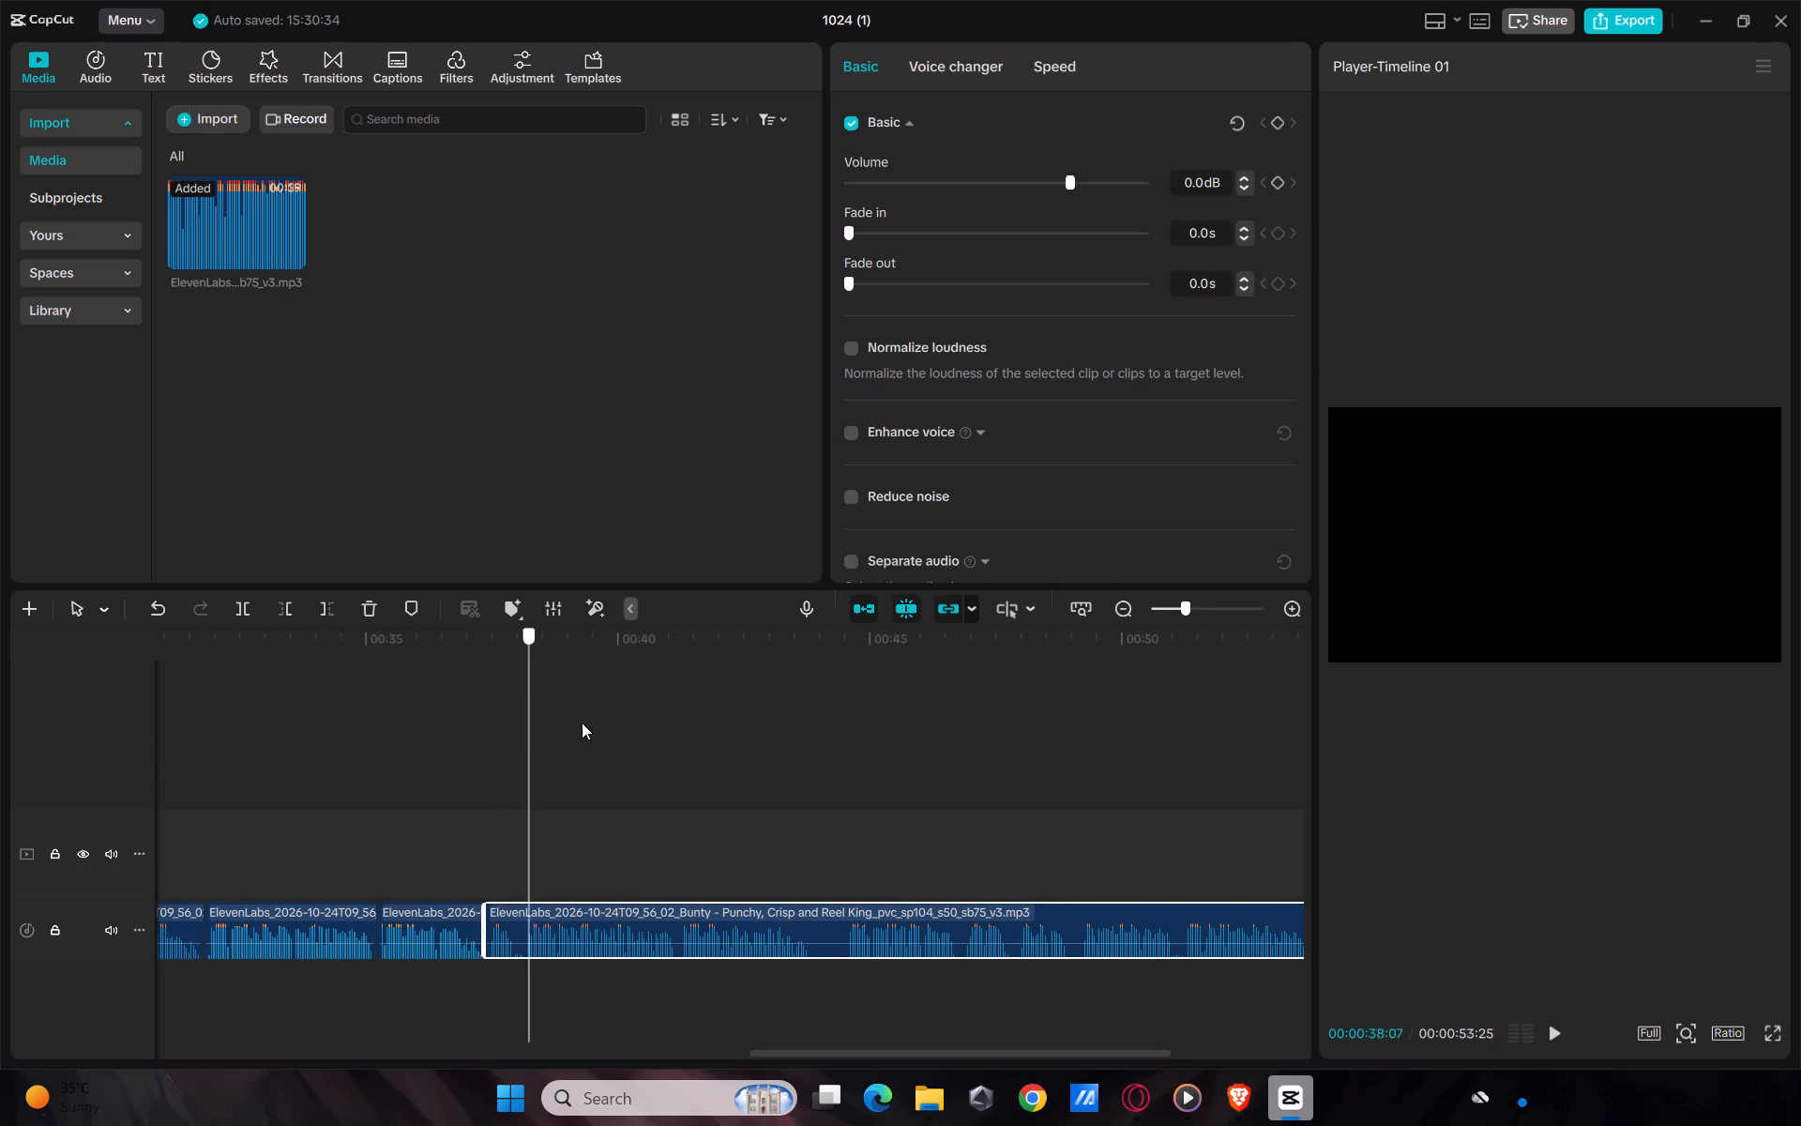
pyautogui.moveTo(582, 723); pyautogui.dragTo(813, 805)
pyautogui.hotkey('ctrl', 'b')
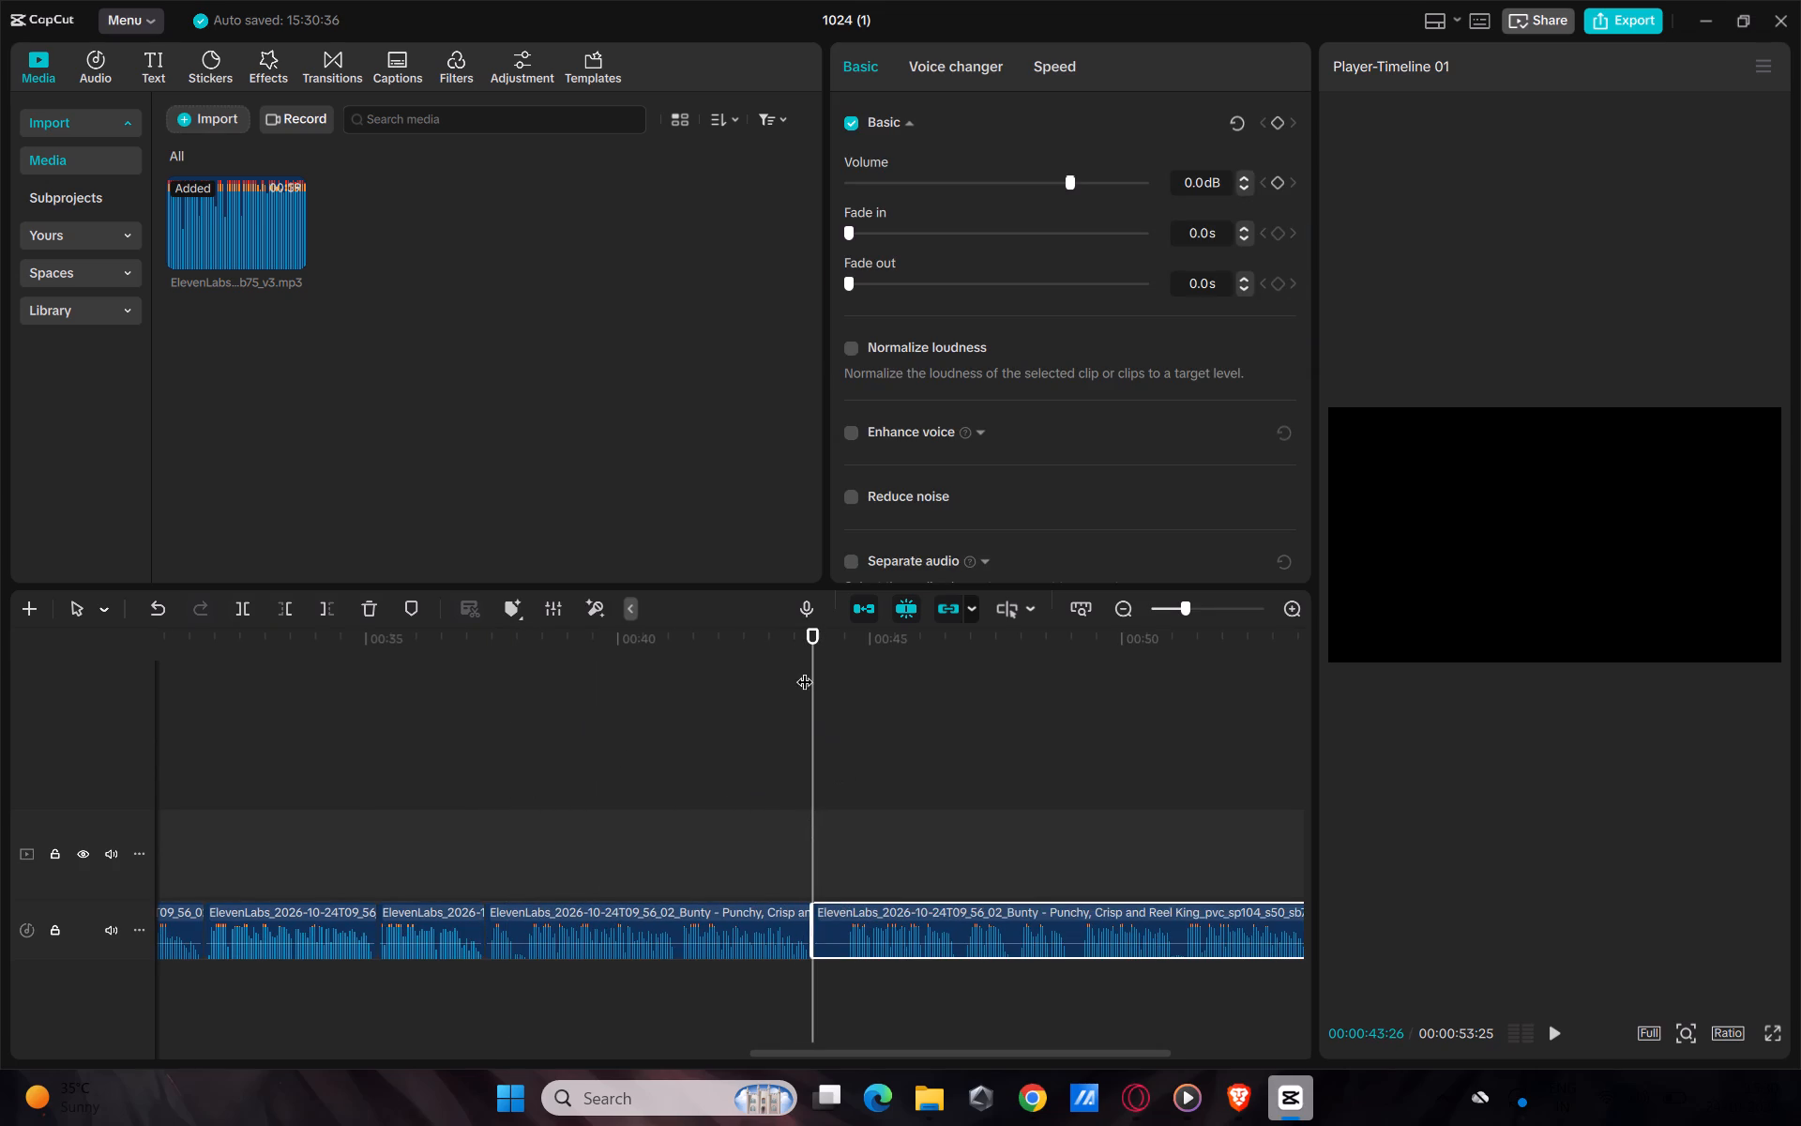
pyautogui.moveTo(812, 639); pyautogui.dragTo(846, 682)
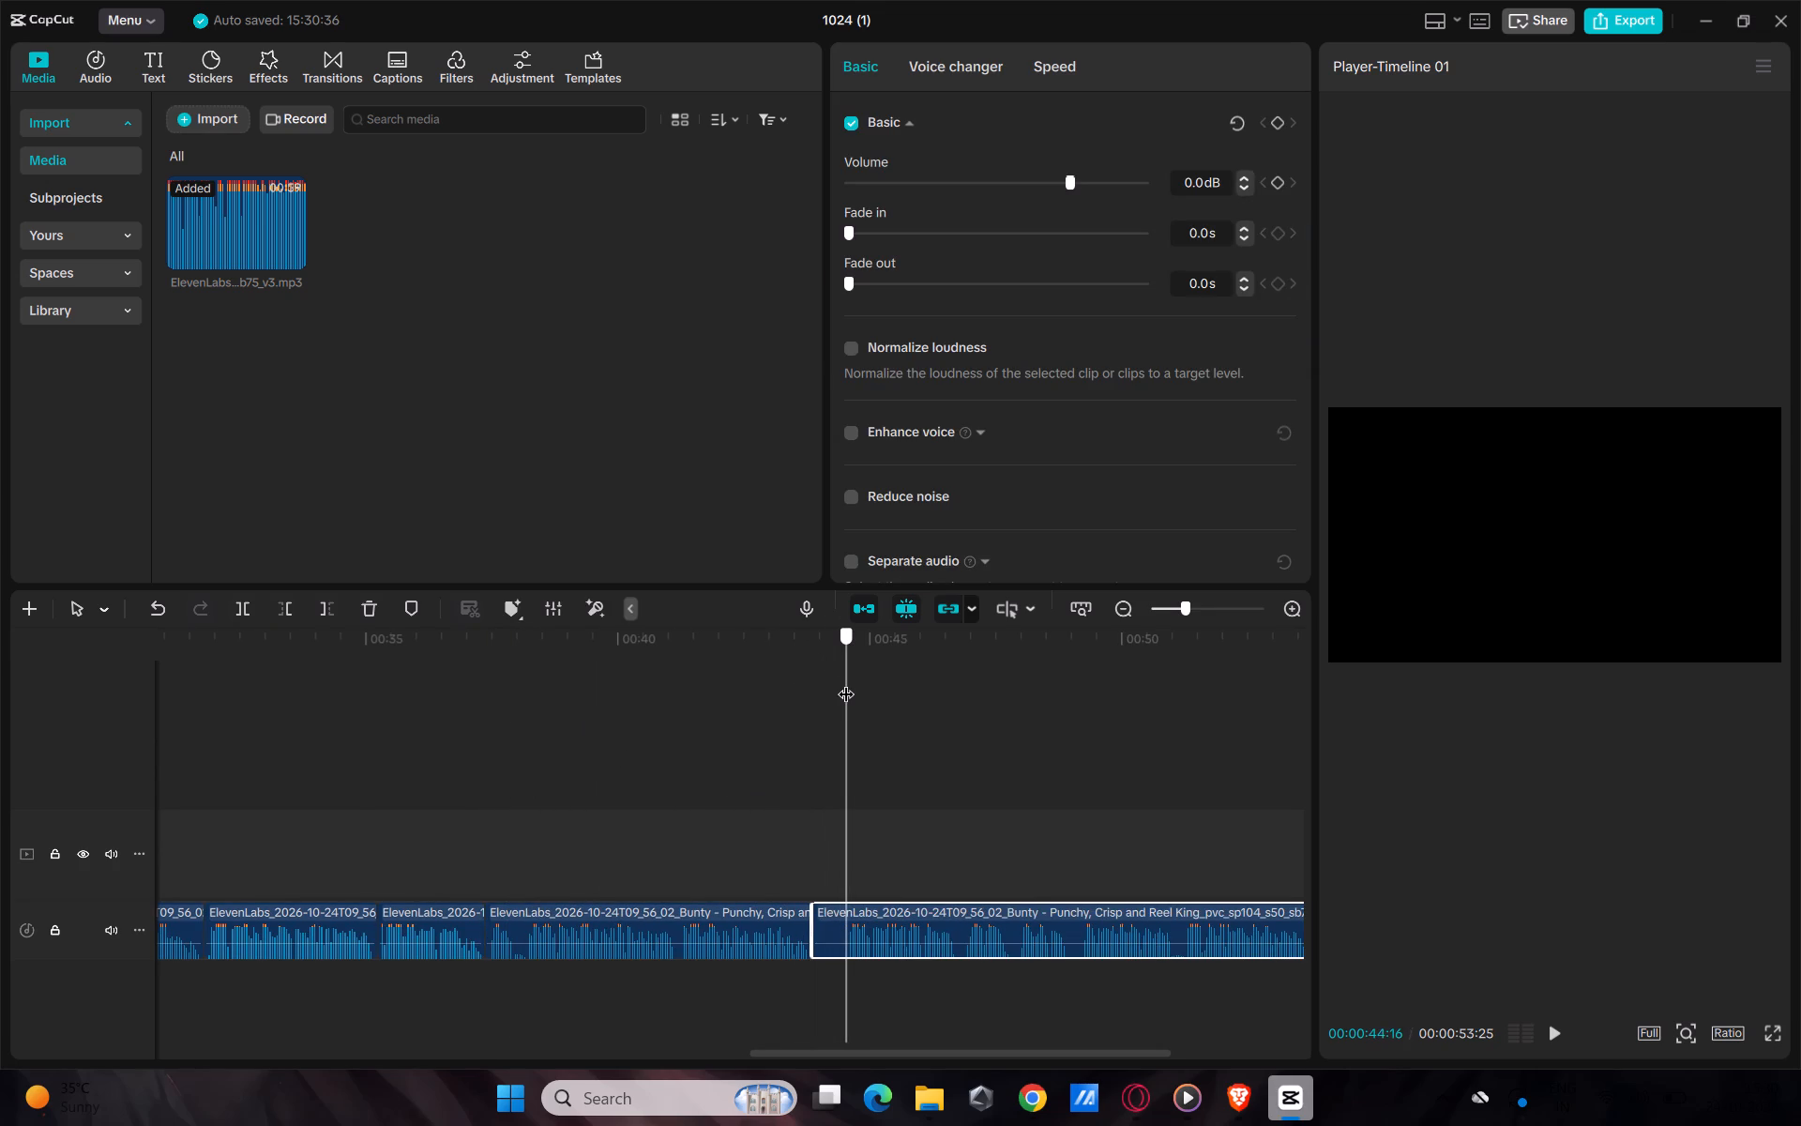
pyautogui.moveTo(846, 682); pyautogui.dragTo(842, 689)
pyautogui.hotkey('ctrl', 'b')
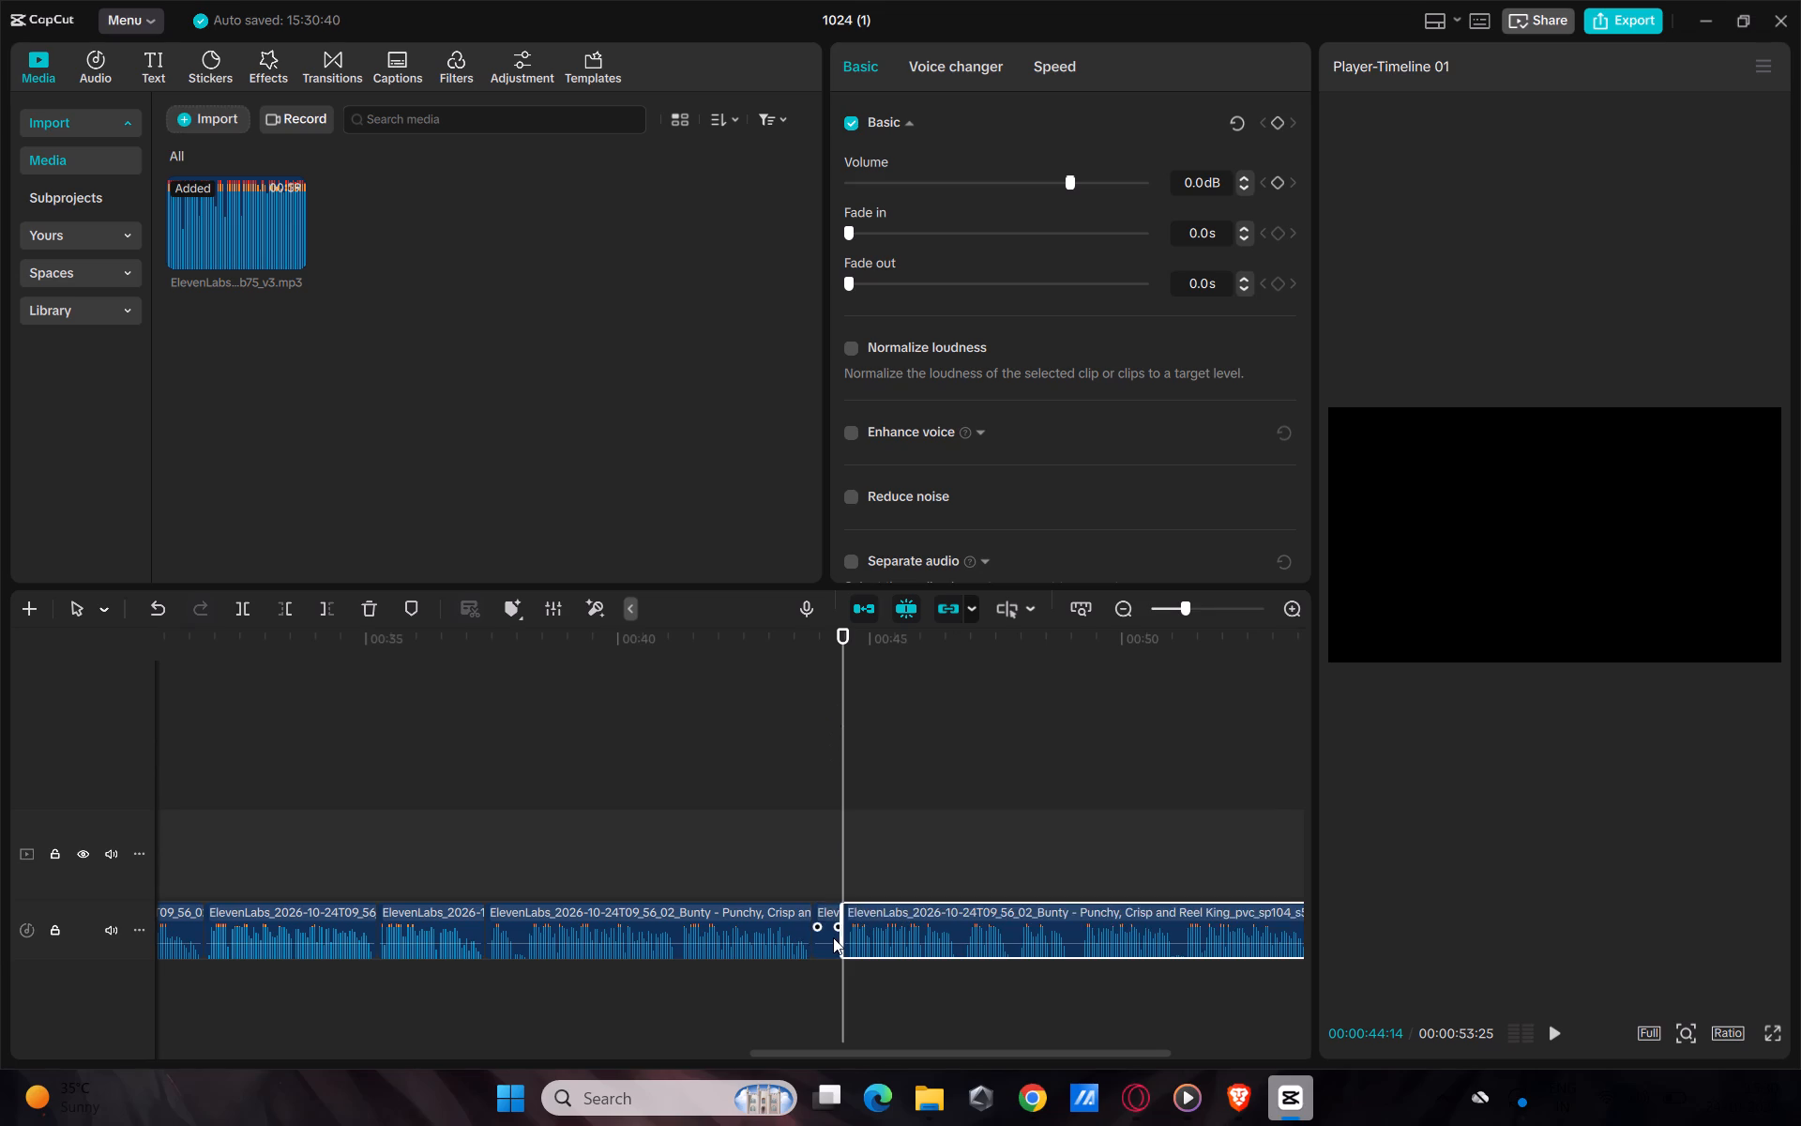
pyautogui.click(833, 937)
pyautogui.press('BackSpace')
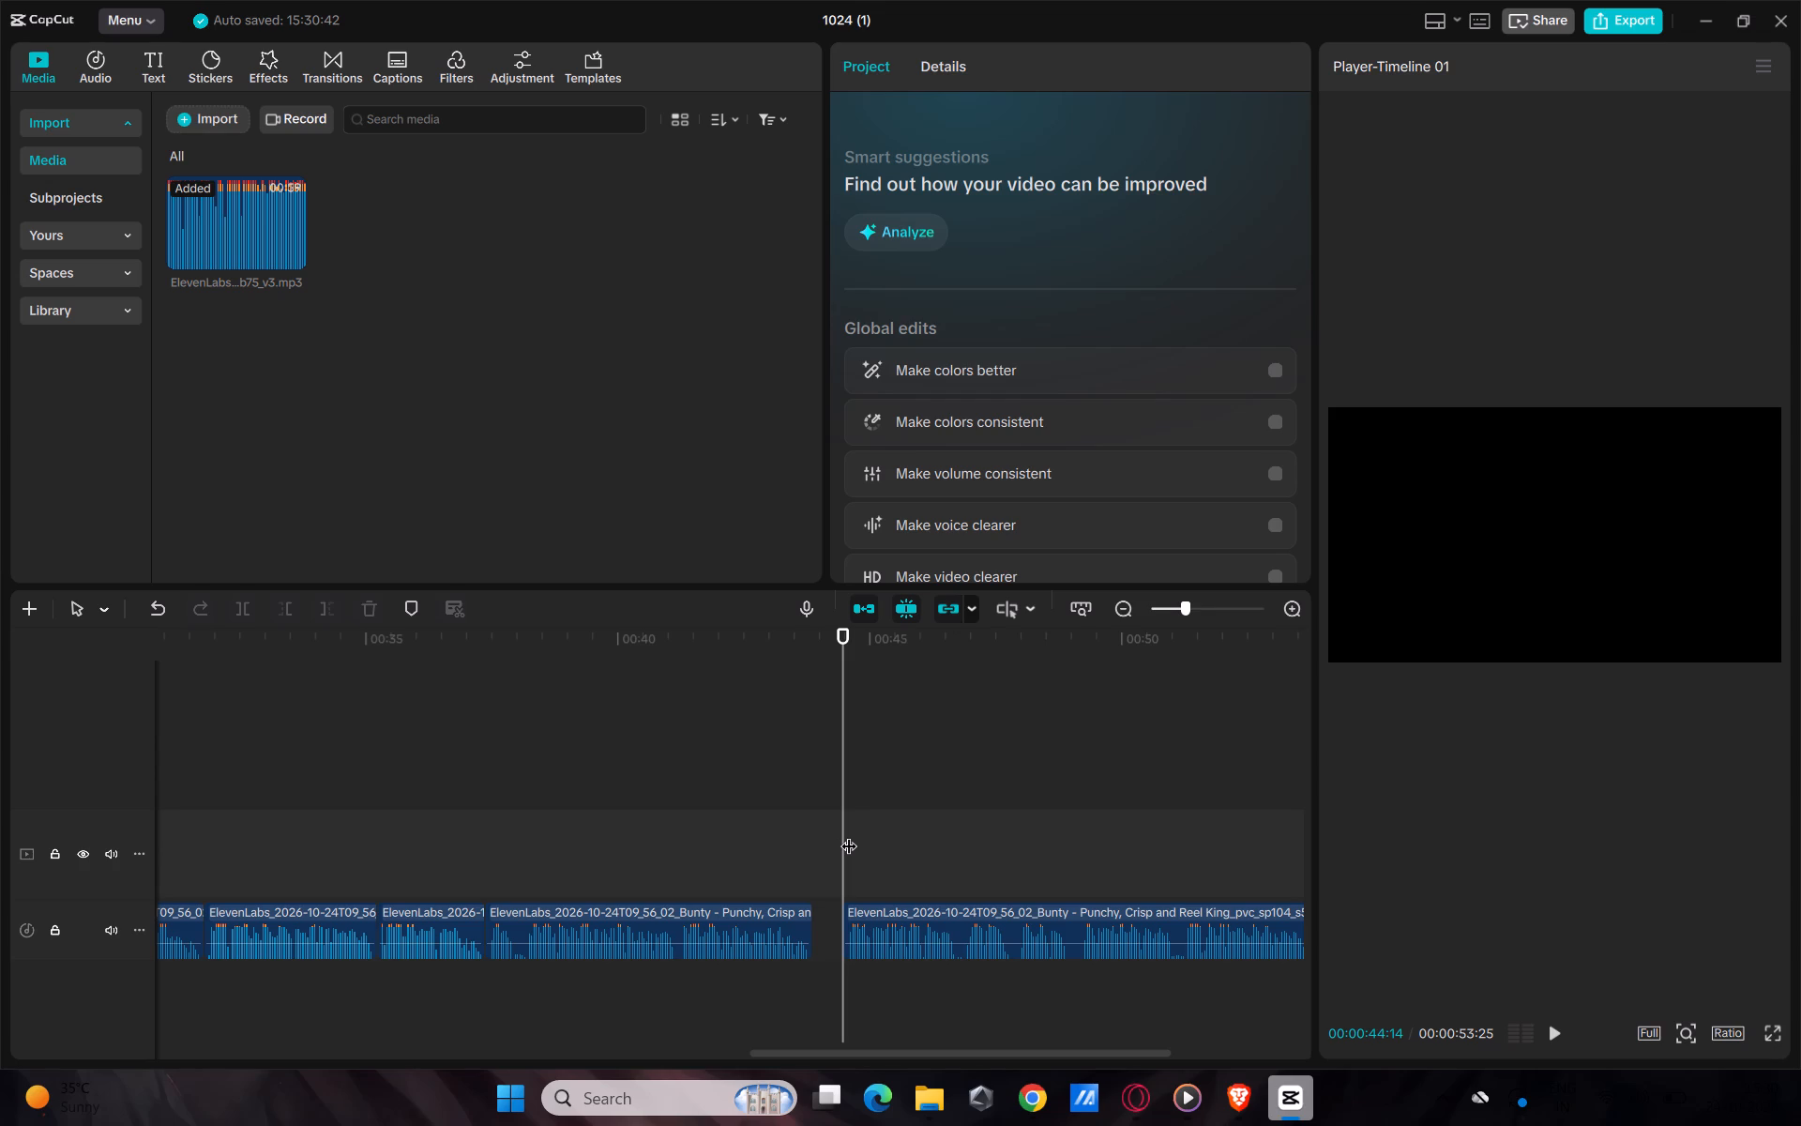
pyautogui.moveTo(929, 920); pyautogui.dragTo(894, 925)
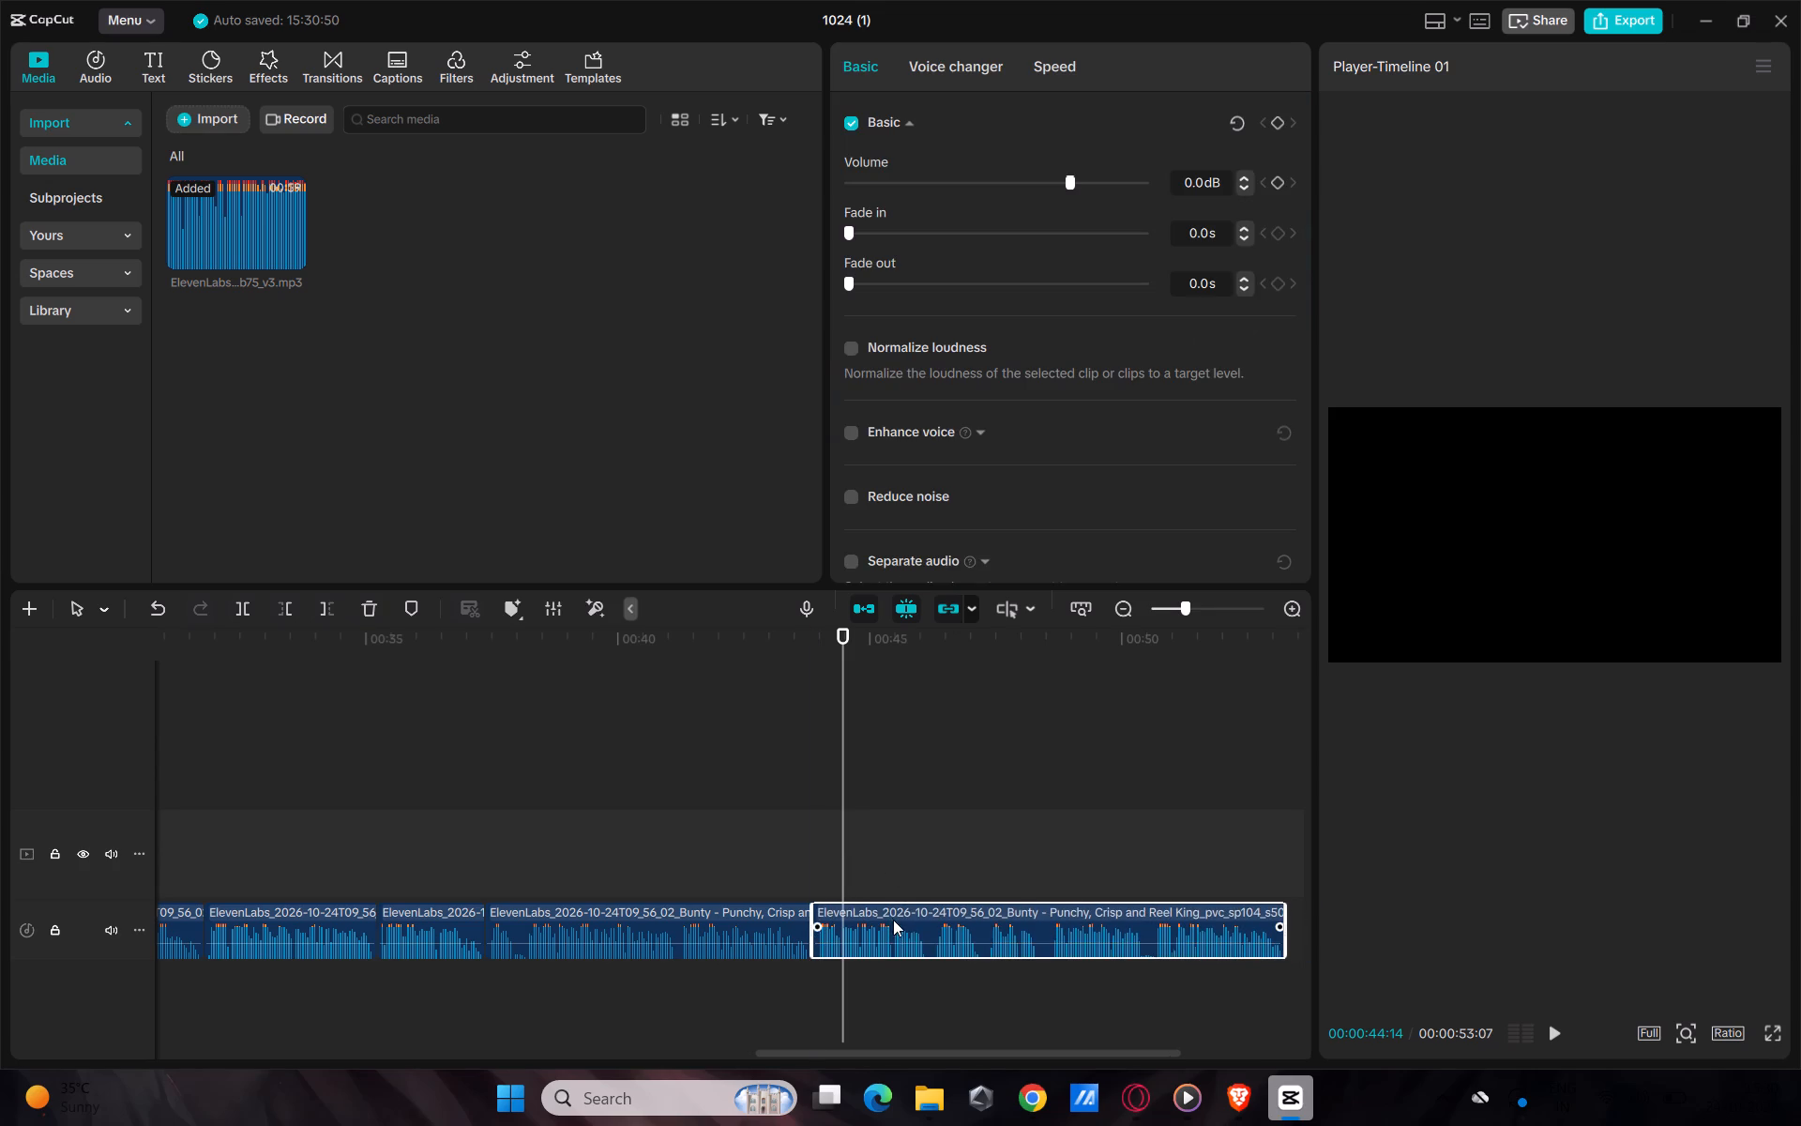
# Cut out the very short voiceover pause starting at 00:47:06 and pull the following audio back to close the gap.
pyautogui.moveTo(846, 644); pyautogui.dragTo(894, 719)
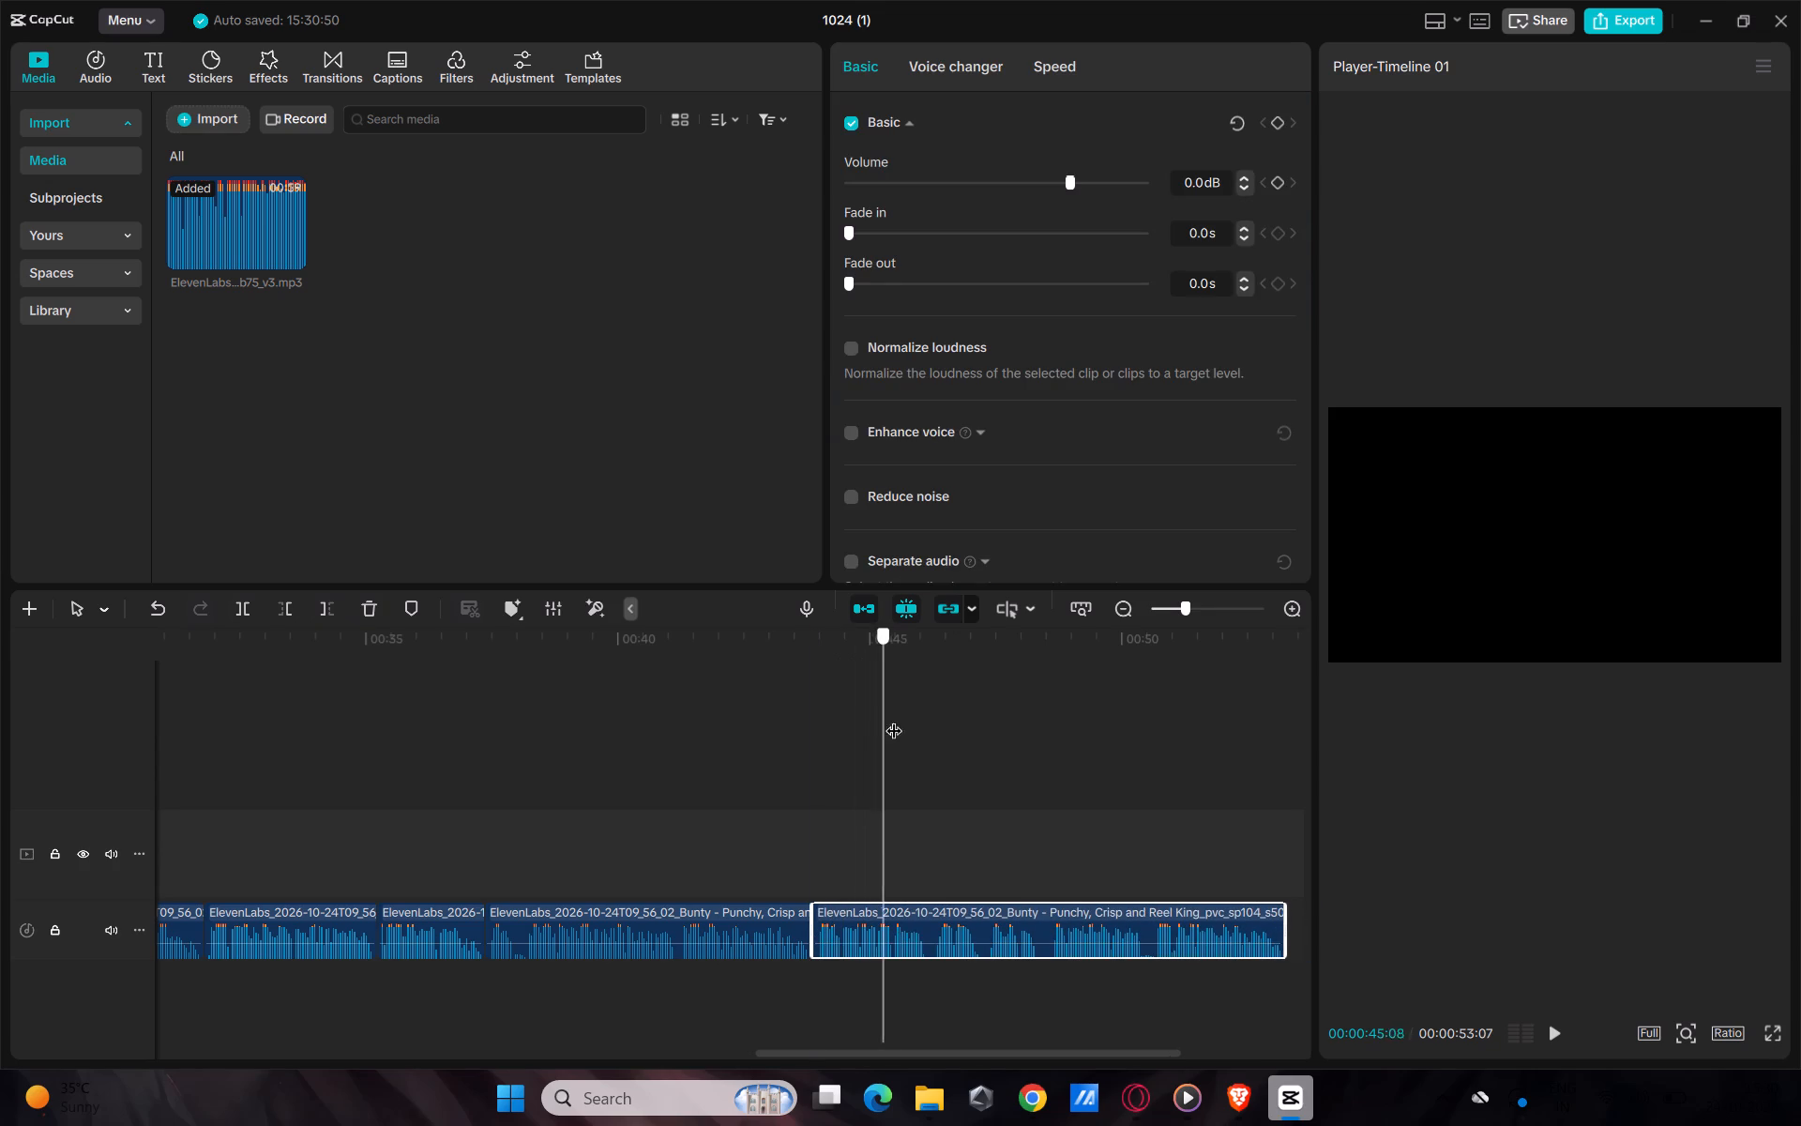
pyautogui.moveTo(894, 719); pyautogui.dragTo(981, 866)
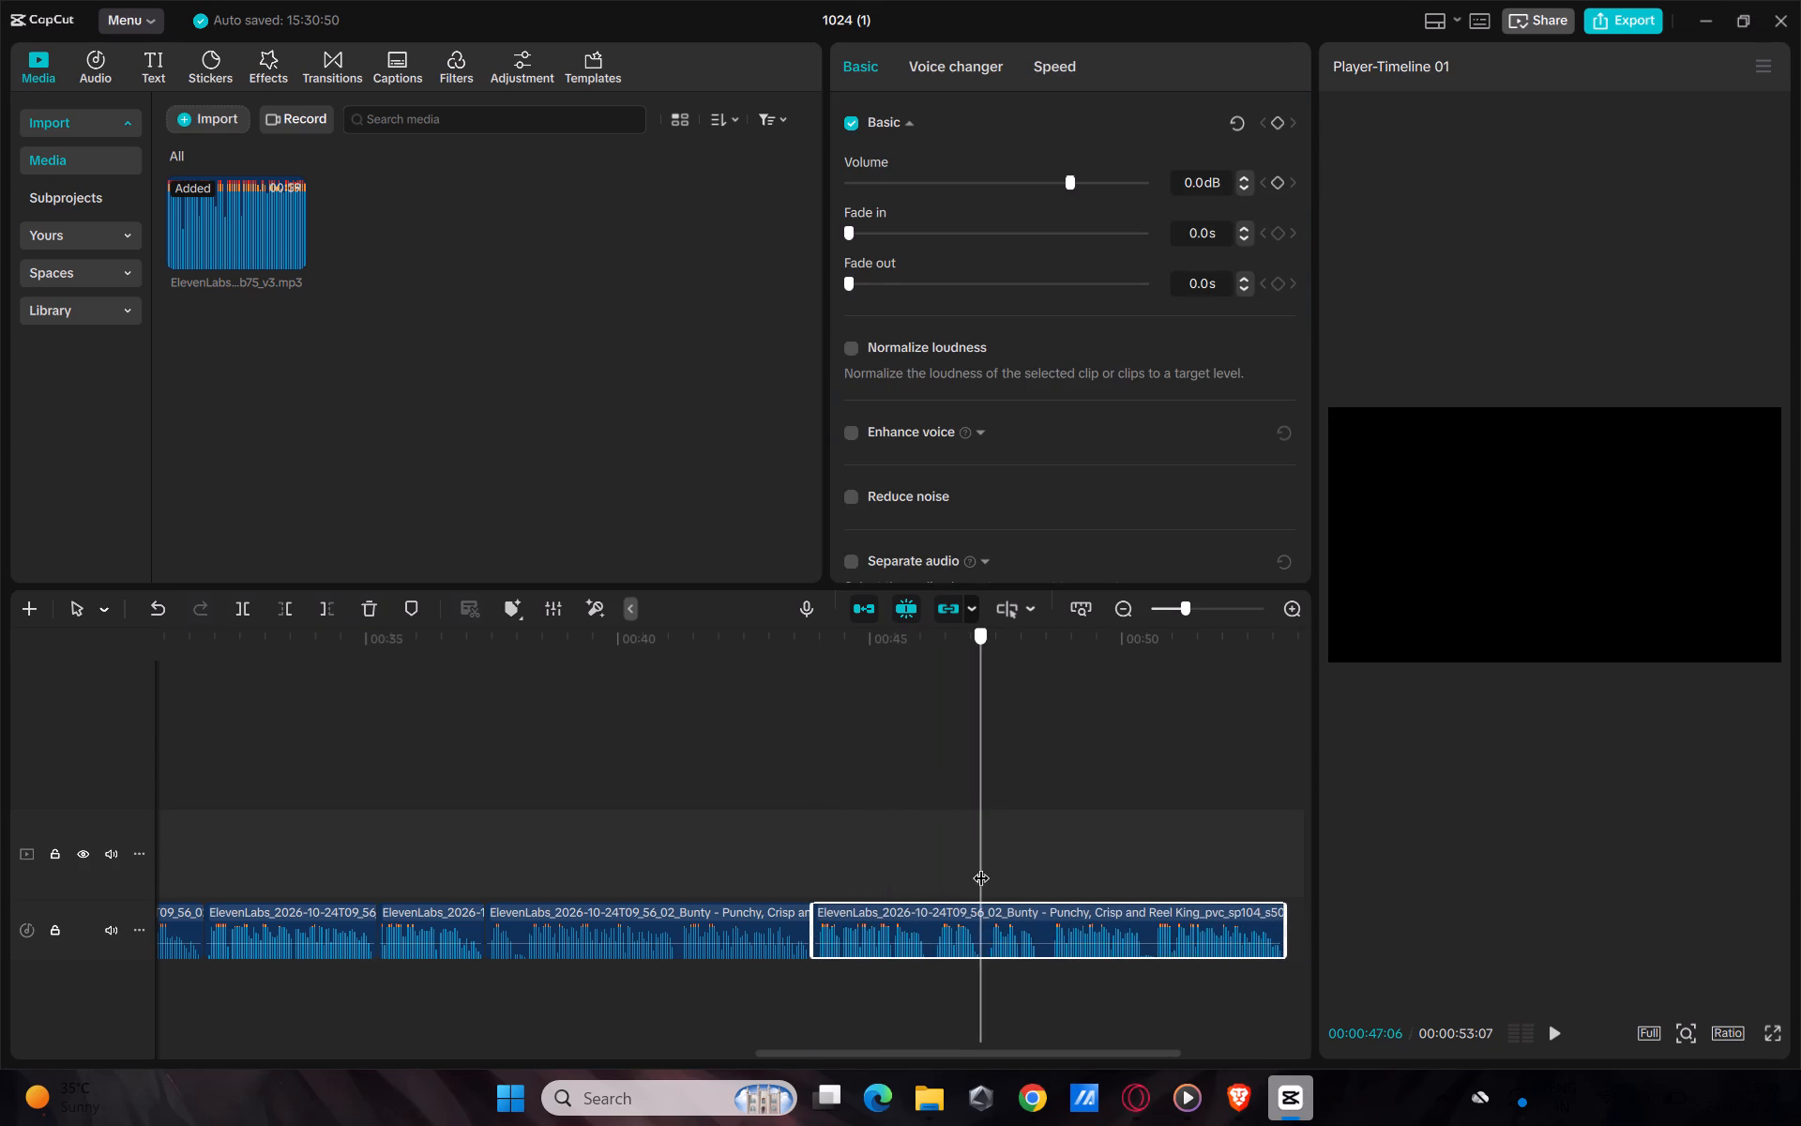
pyautogui.moveTo(981, 866); pyautogui.dragTo(981, 867)
pyautogui.hotkey('ctrl', 'b')
pyautogui.moveTo(980, 641); pyautogui.dragTo(986, 658)
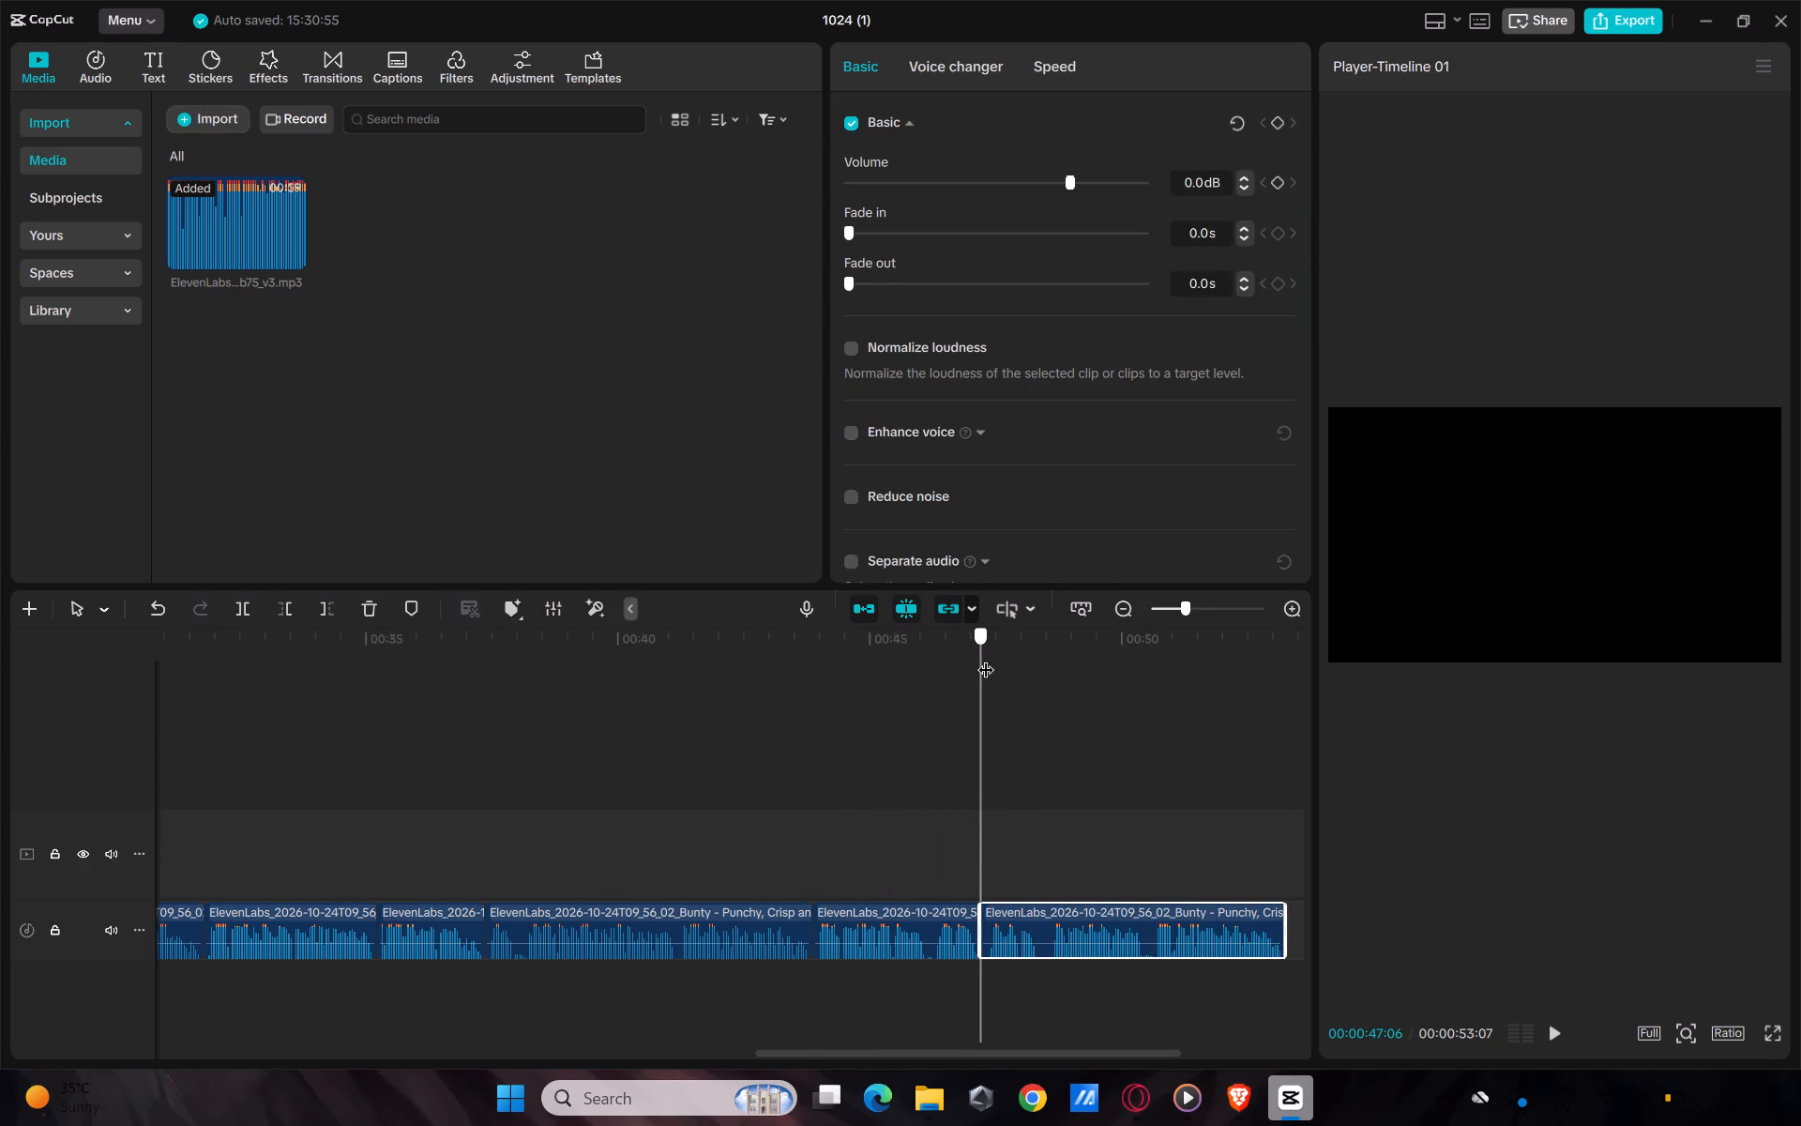
pyautogui.moveTo(986, 658); pyautogui.dragTo(990, 677)
pyautogui.press('Left')
pyautogui.press('Left')
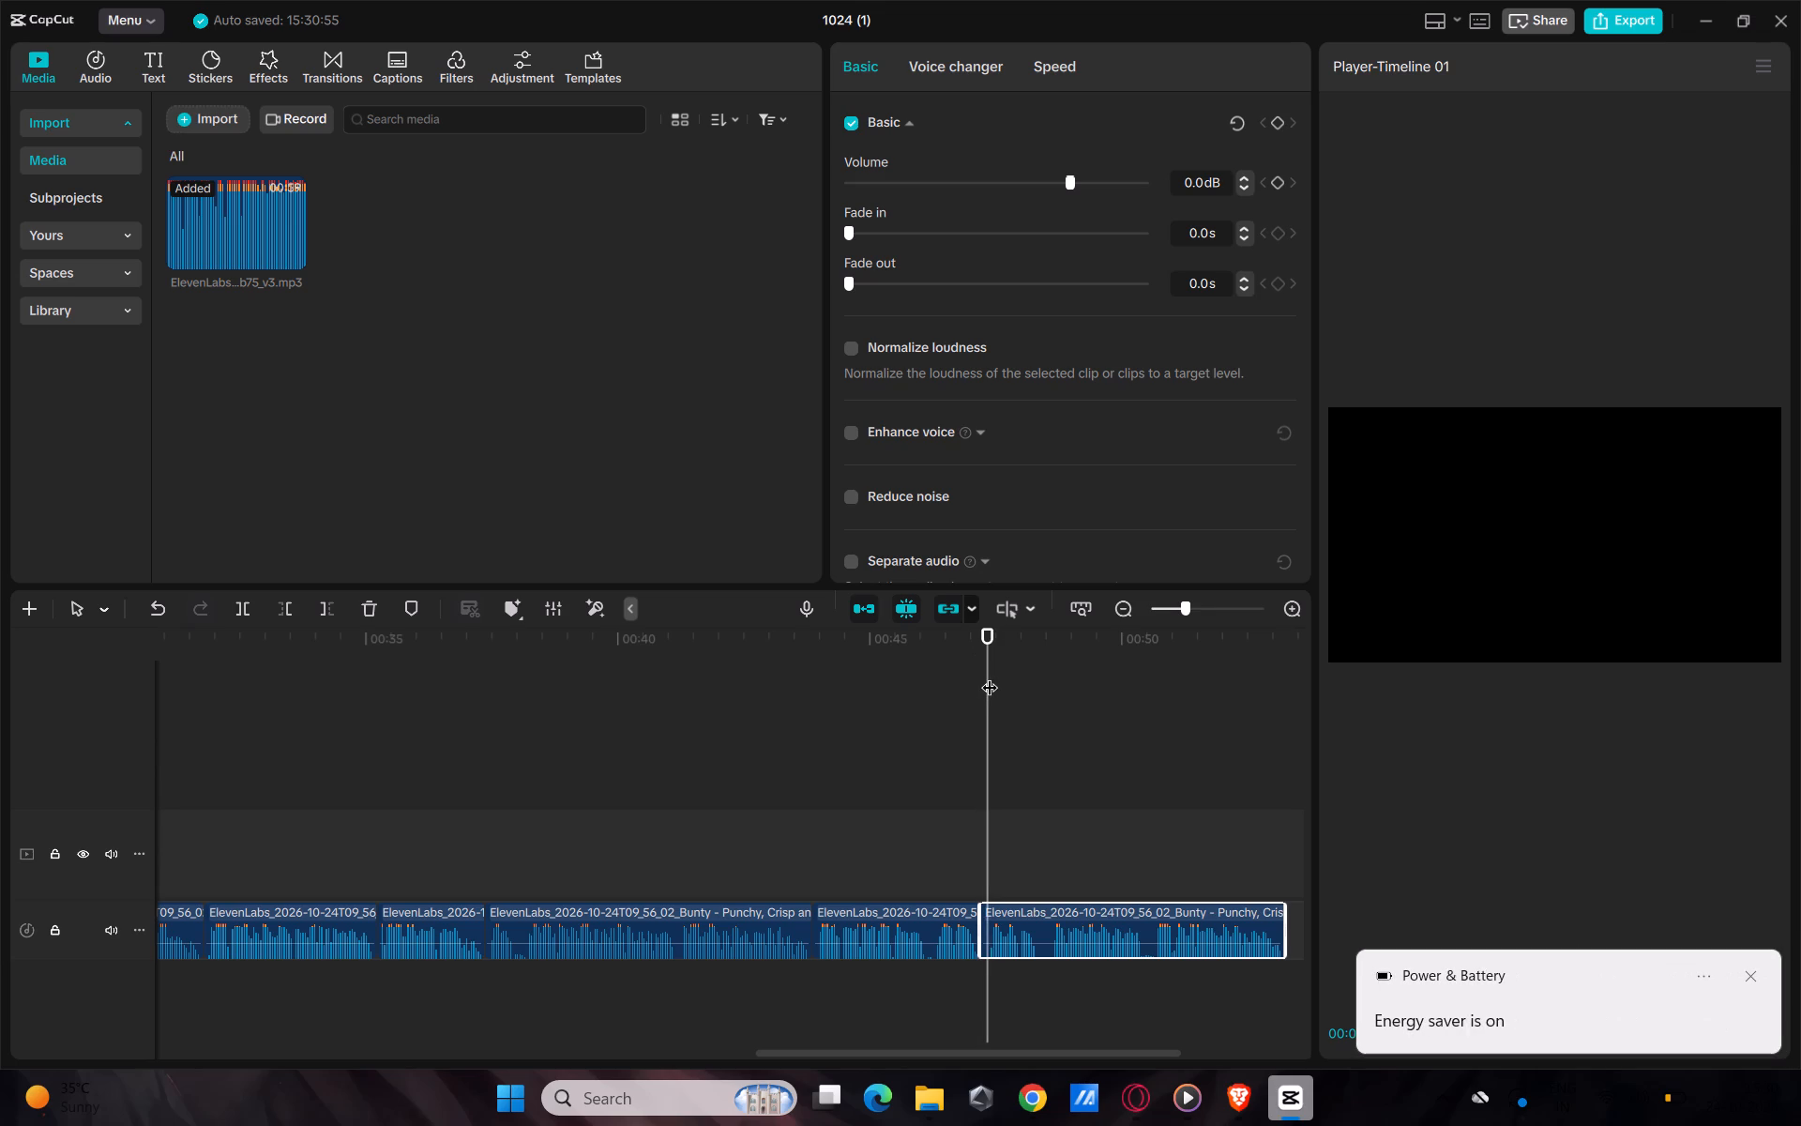
pyautogui.press('Right')
pyautogui.hotkey('ctrl', 'b')
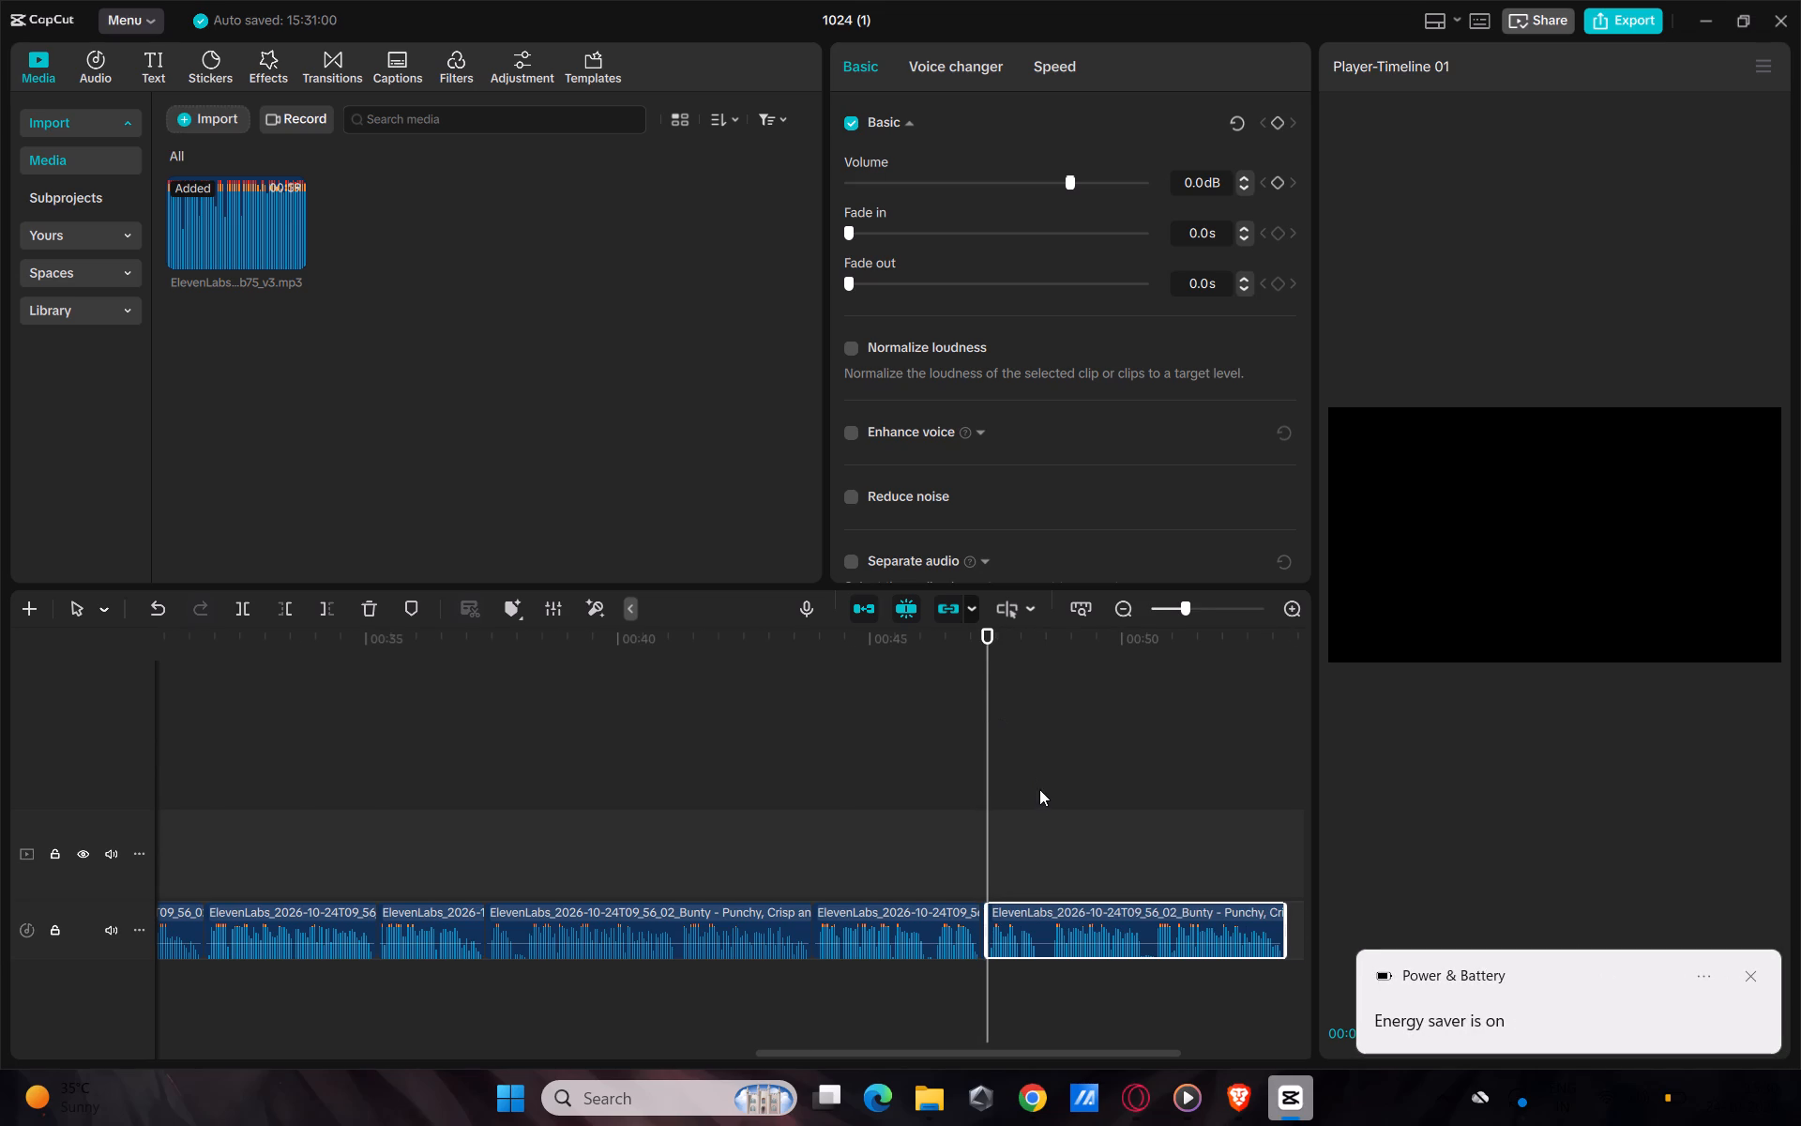
pyautogui.keyDown('ctrl'); pyautogui.scroll(11, 1041, 791); pyautogui.keyUp('ctrl')
pyautogui.click(979, 925)
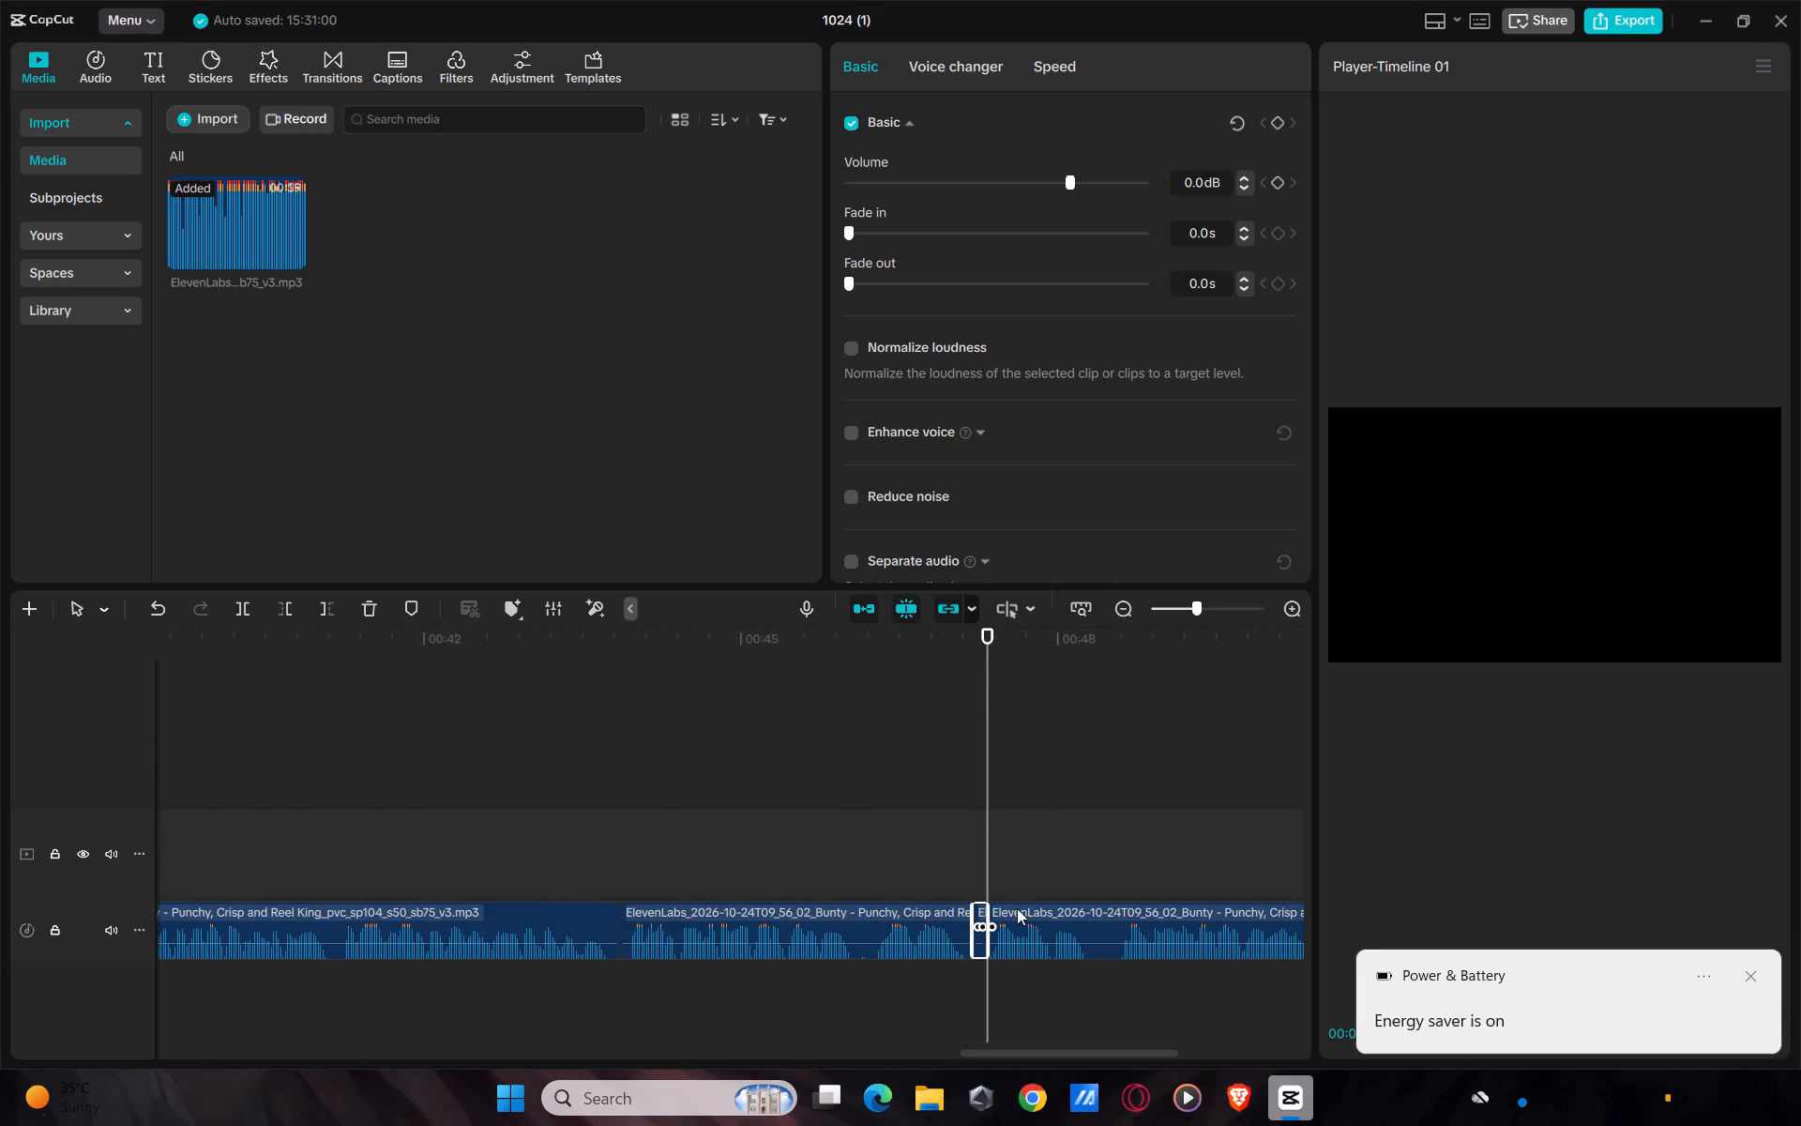
pyautogui.press('BackSpace')
pyautogui.moveTo(1081, 910); pyautogui.dragTo(1076, 911)
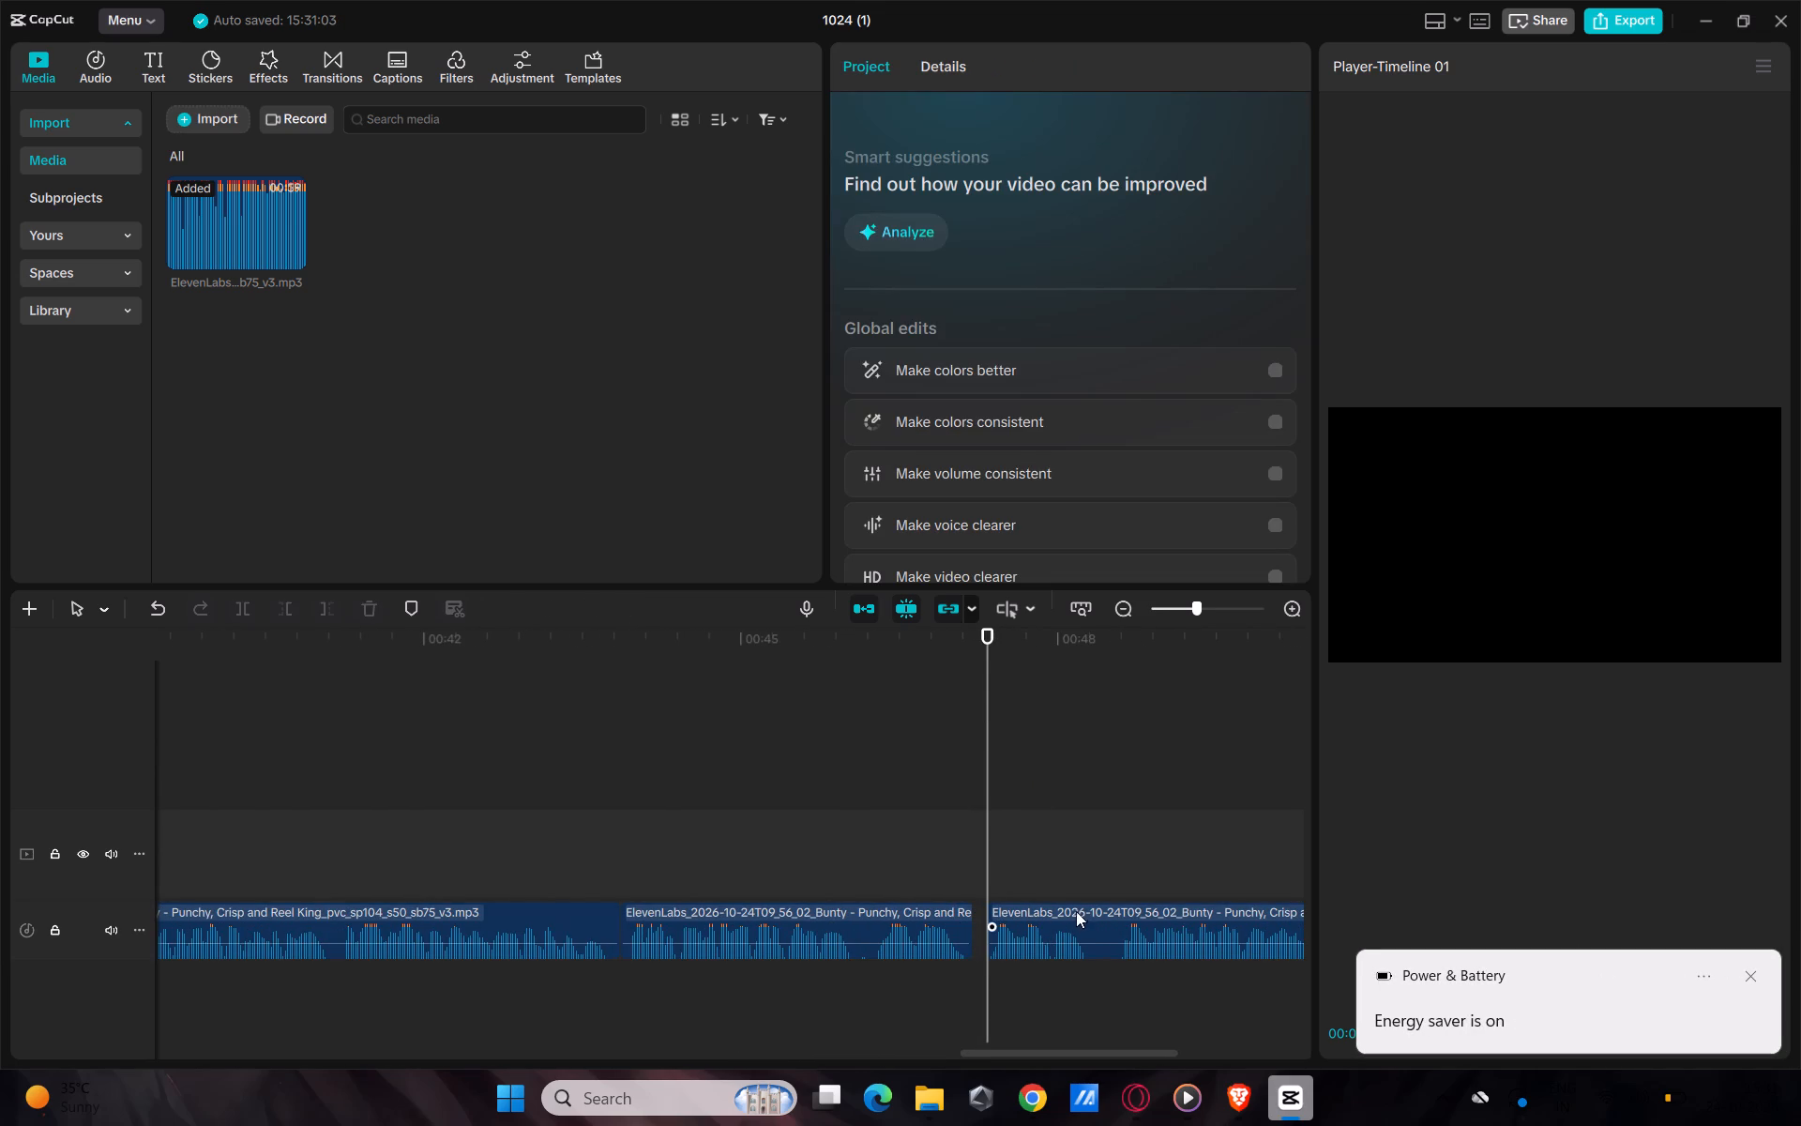
pyautogui.moveTo(1076, 911); pyautogui.dragTo(1064, 908)
# Remove the short silent voiceover section just after 00:48 and join the remaining audio to the preceding clip.
pyautogui.moveTo(987, 631); pyautogui.dragTo(1113, 703)
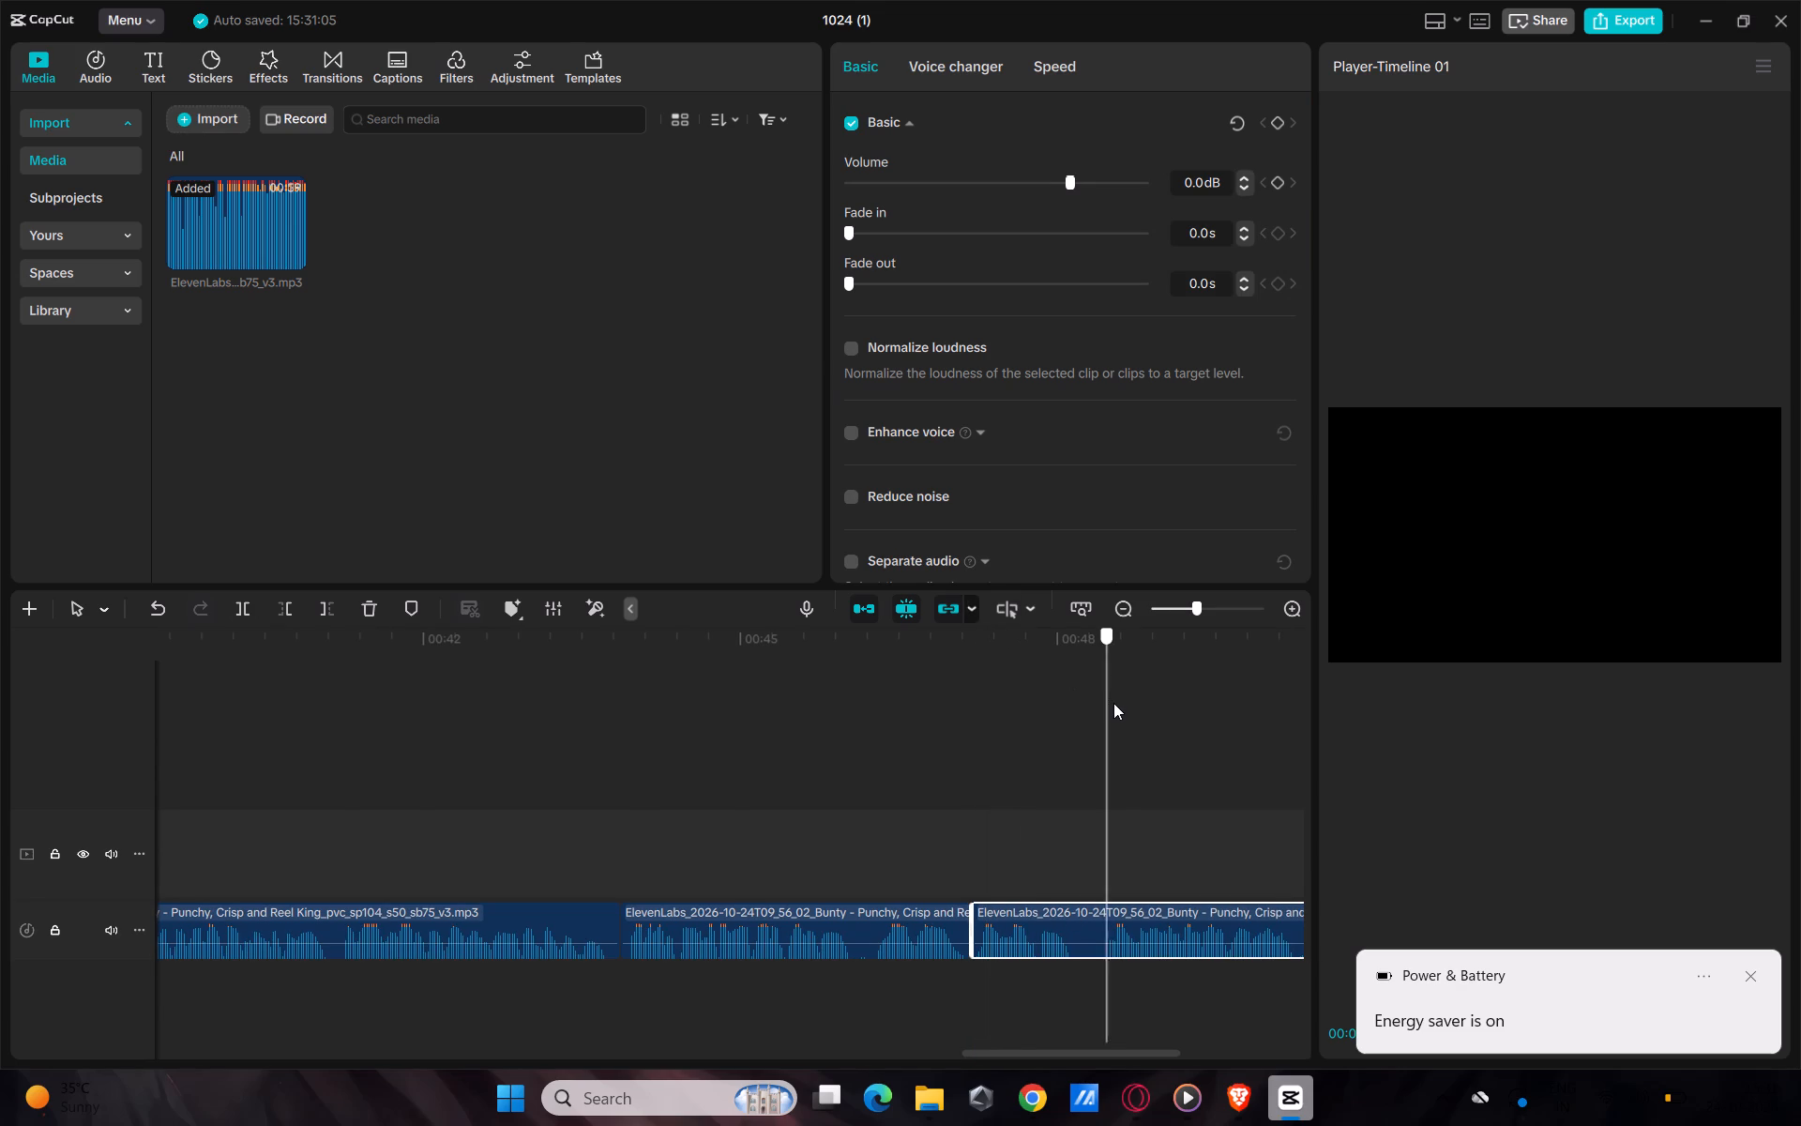
pyautogui.moveTo(1113, 703); pyautogui.dragTo(1078, 768)
pyautogui.hotkey('ctrl', 'b')
pyautogui.moveTo(1081, 640); pyautogui.dragTo(1098, 699)
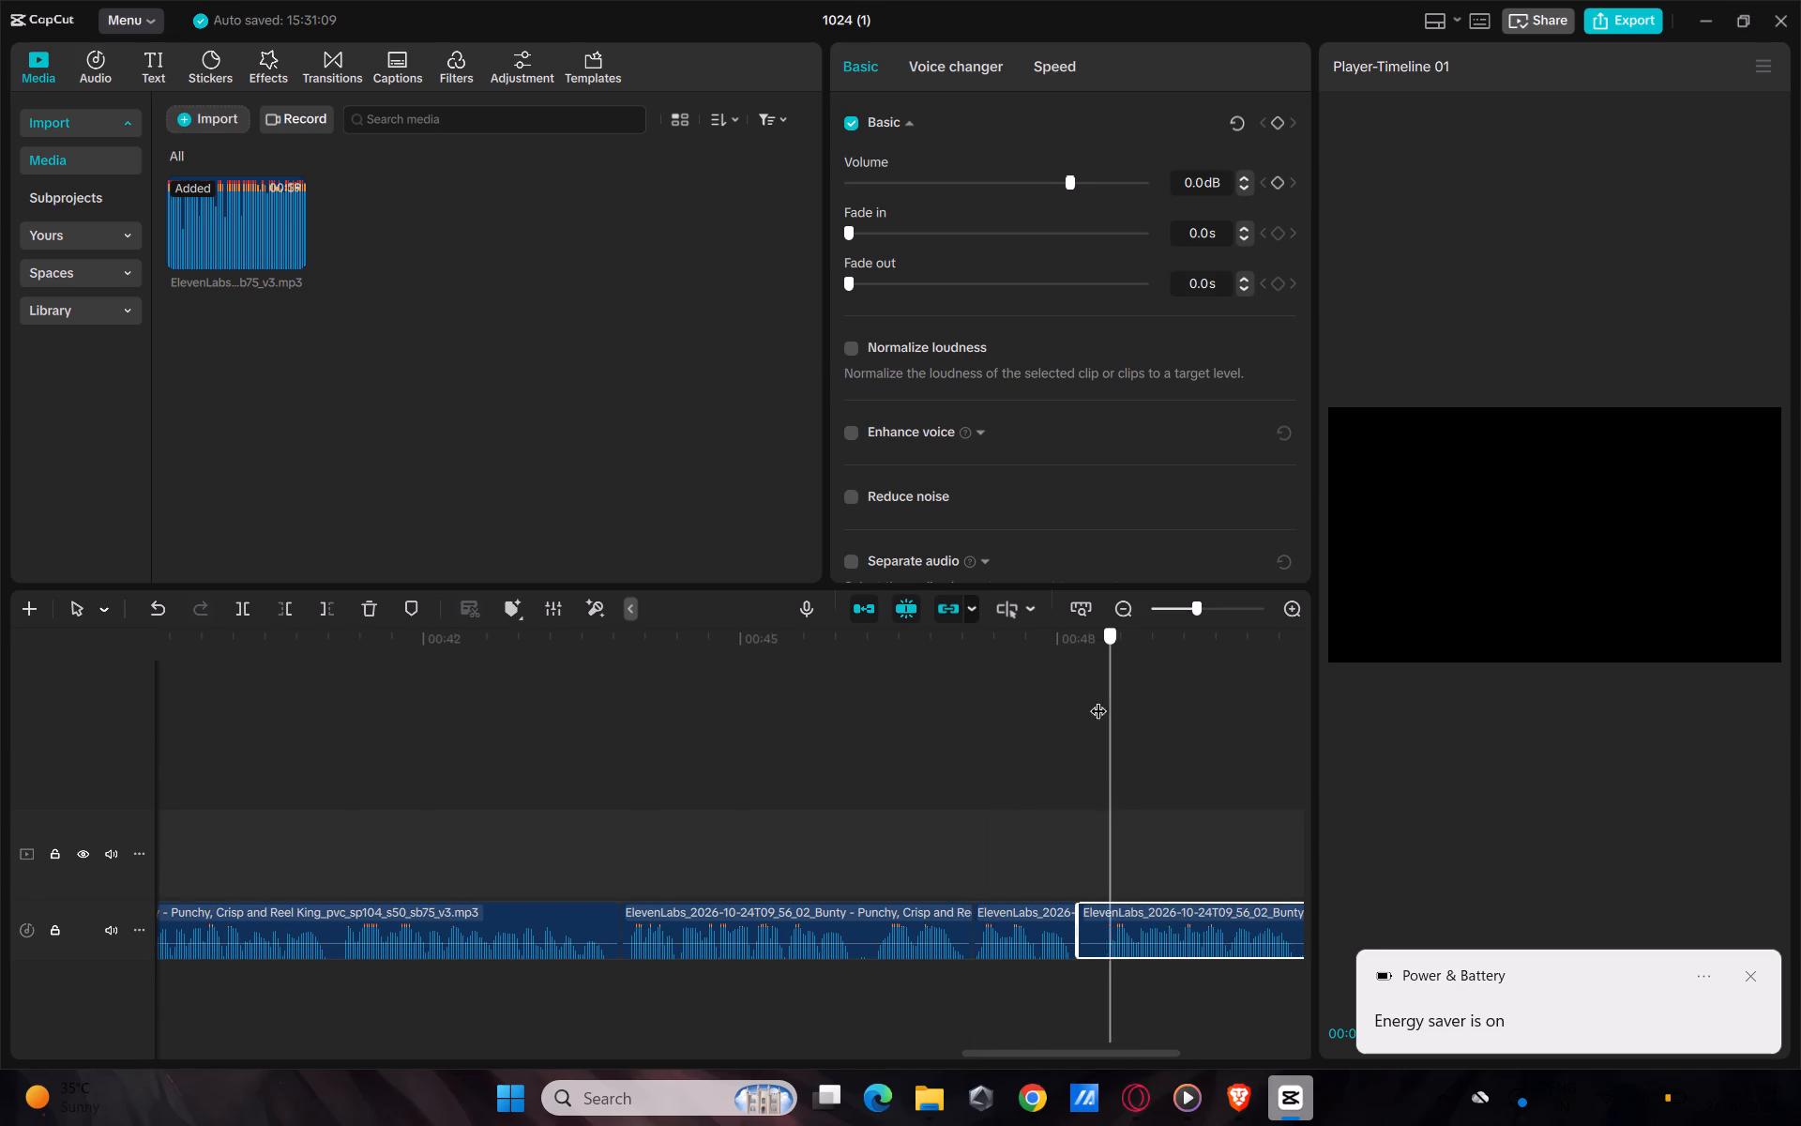
pyautogui.moveTo(1098, 699); pyautogui.dragTo(1104, 718)
pyautogui.hotkey('ctrl', 'b')
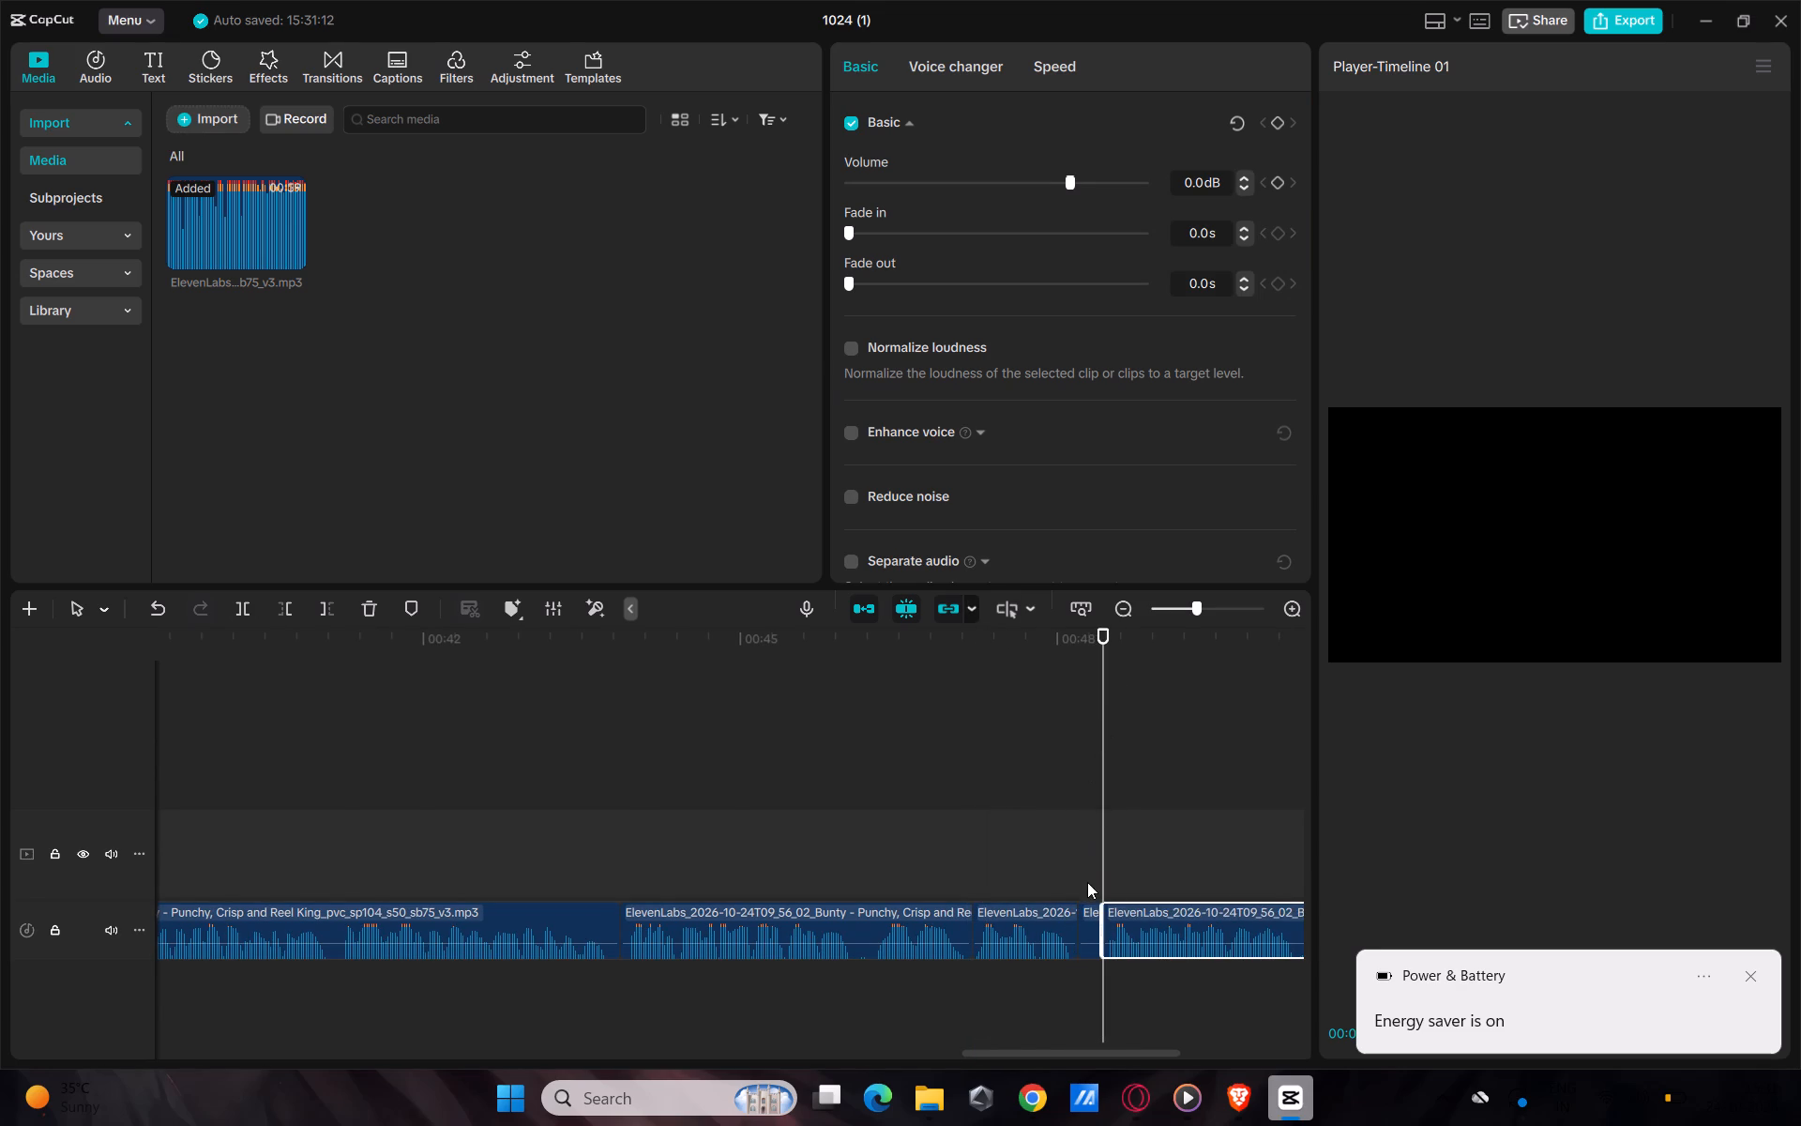
pyautogui.click(1096, 911)
pyautogui.press('BackSpace')
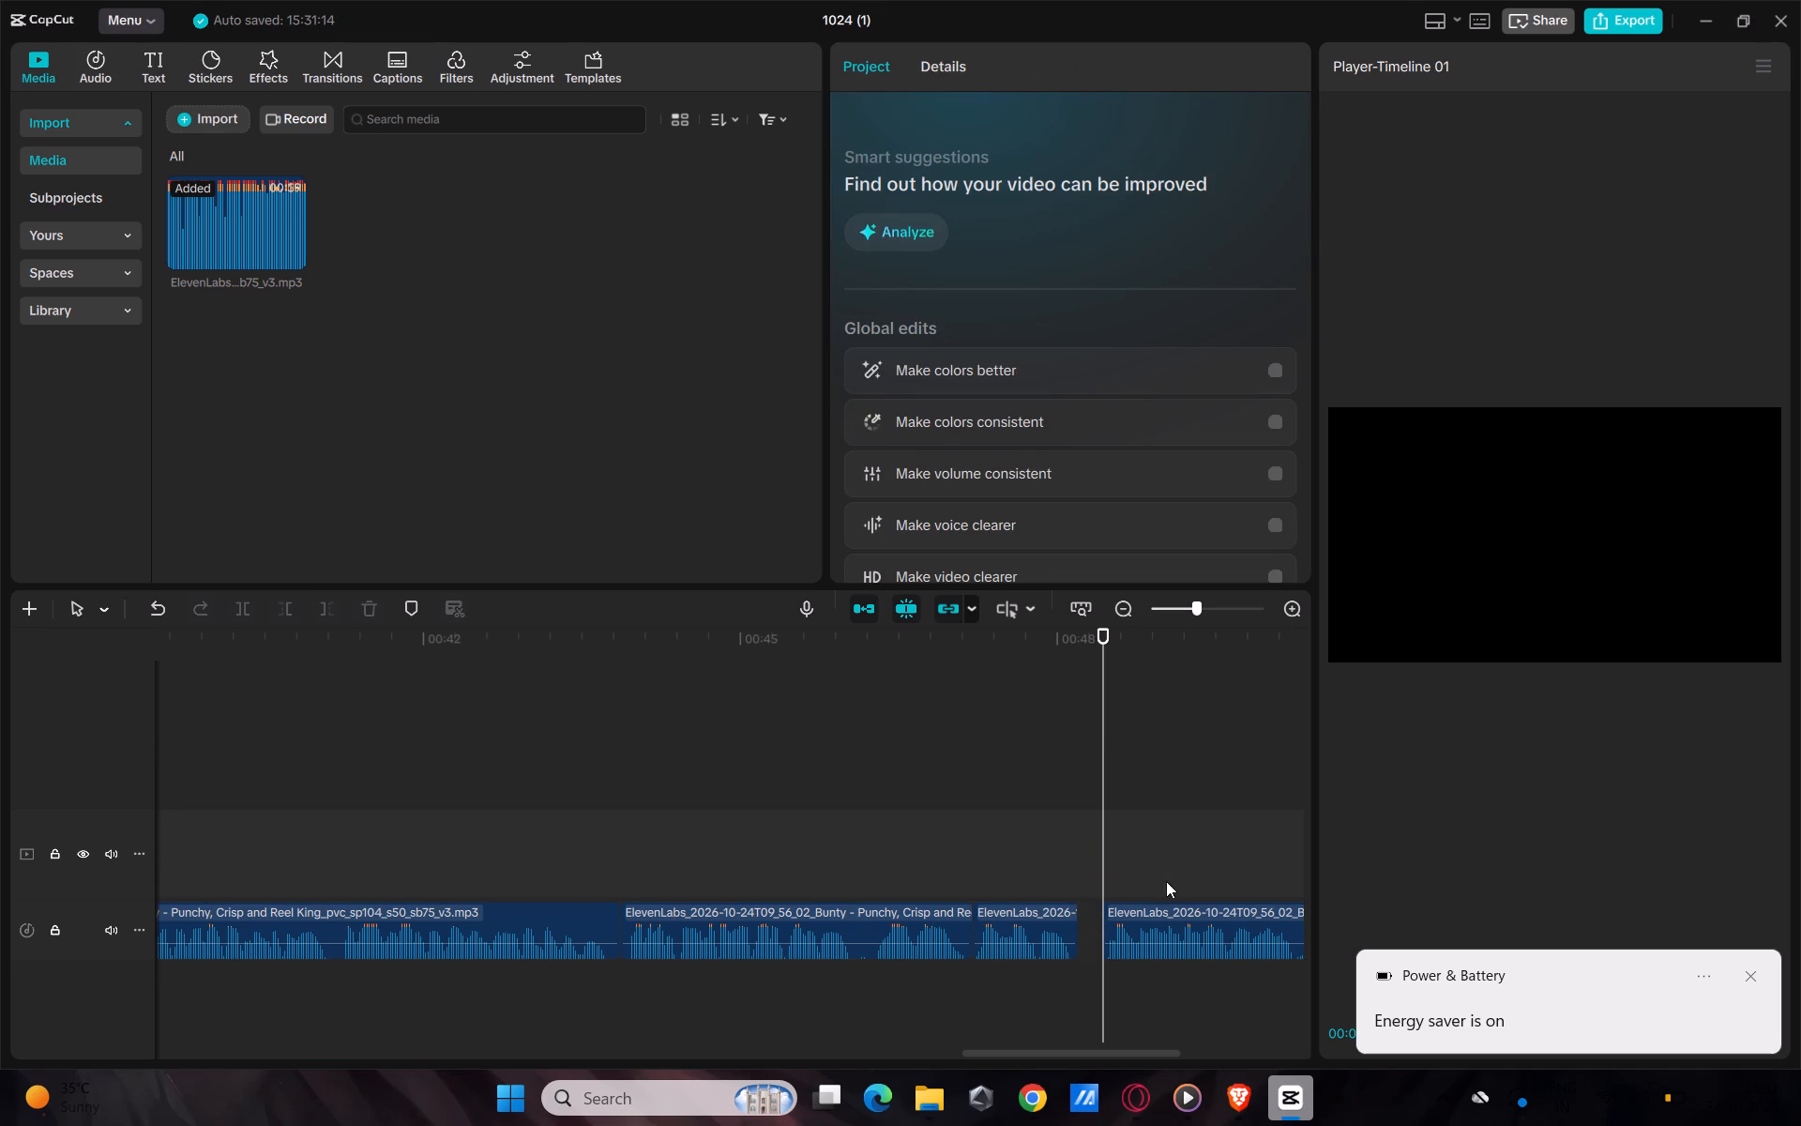
pyautogui.moveTo(1177, 912); pyautogui.dragTo(1157, 921)
# Delete the silent voiceover section from about 00:50:01 to 00:50:08 and move the last clip back to close the gap.
pyautogui.moveTo(1101, 678); pyautogui.dragTo(1405, 866)
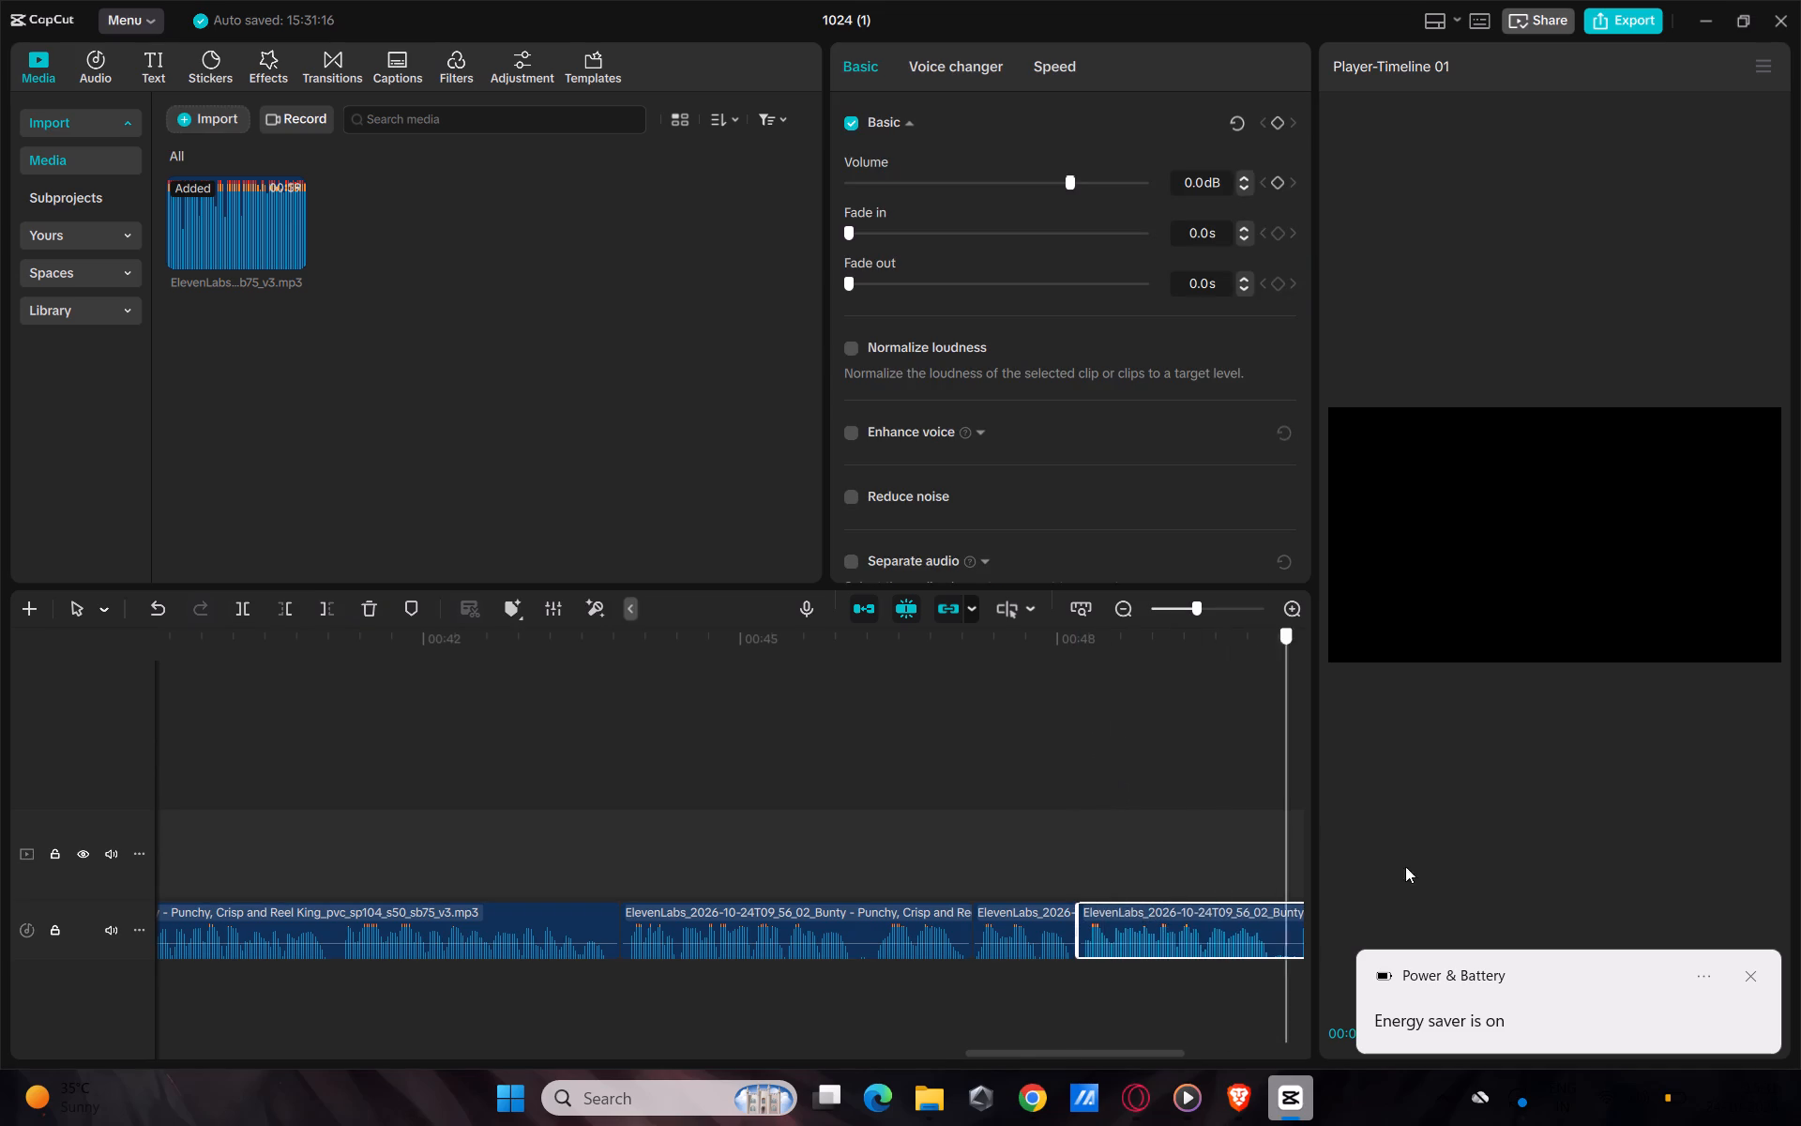
pyautogui.moveTo(1405, 866); pyautogui.dragTo(772, 983)
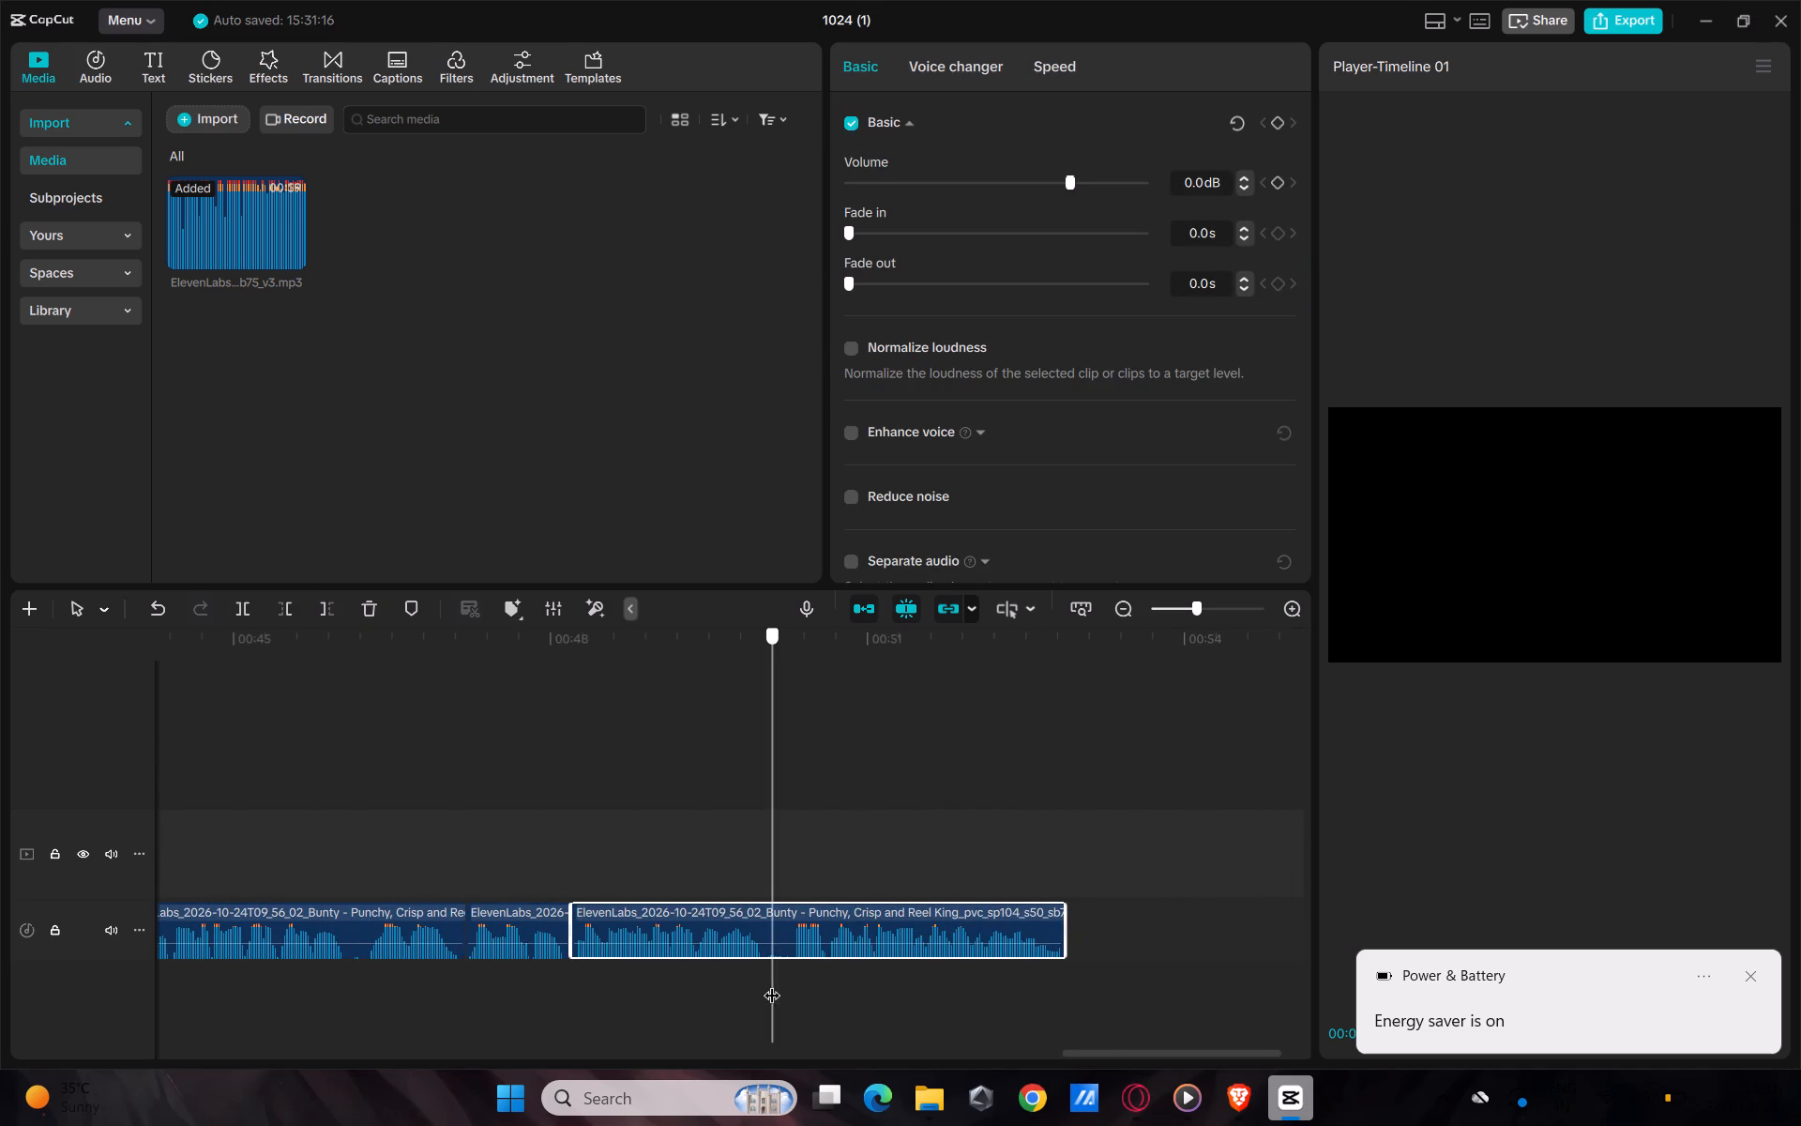
pyautogui.moveTo(772, 983); pyautogui.dragTo(765, 997)
pyautogui.hotkey('ctrl', 'b')
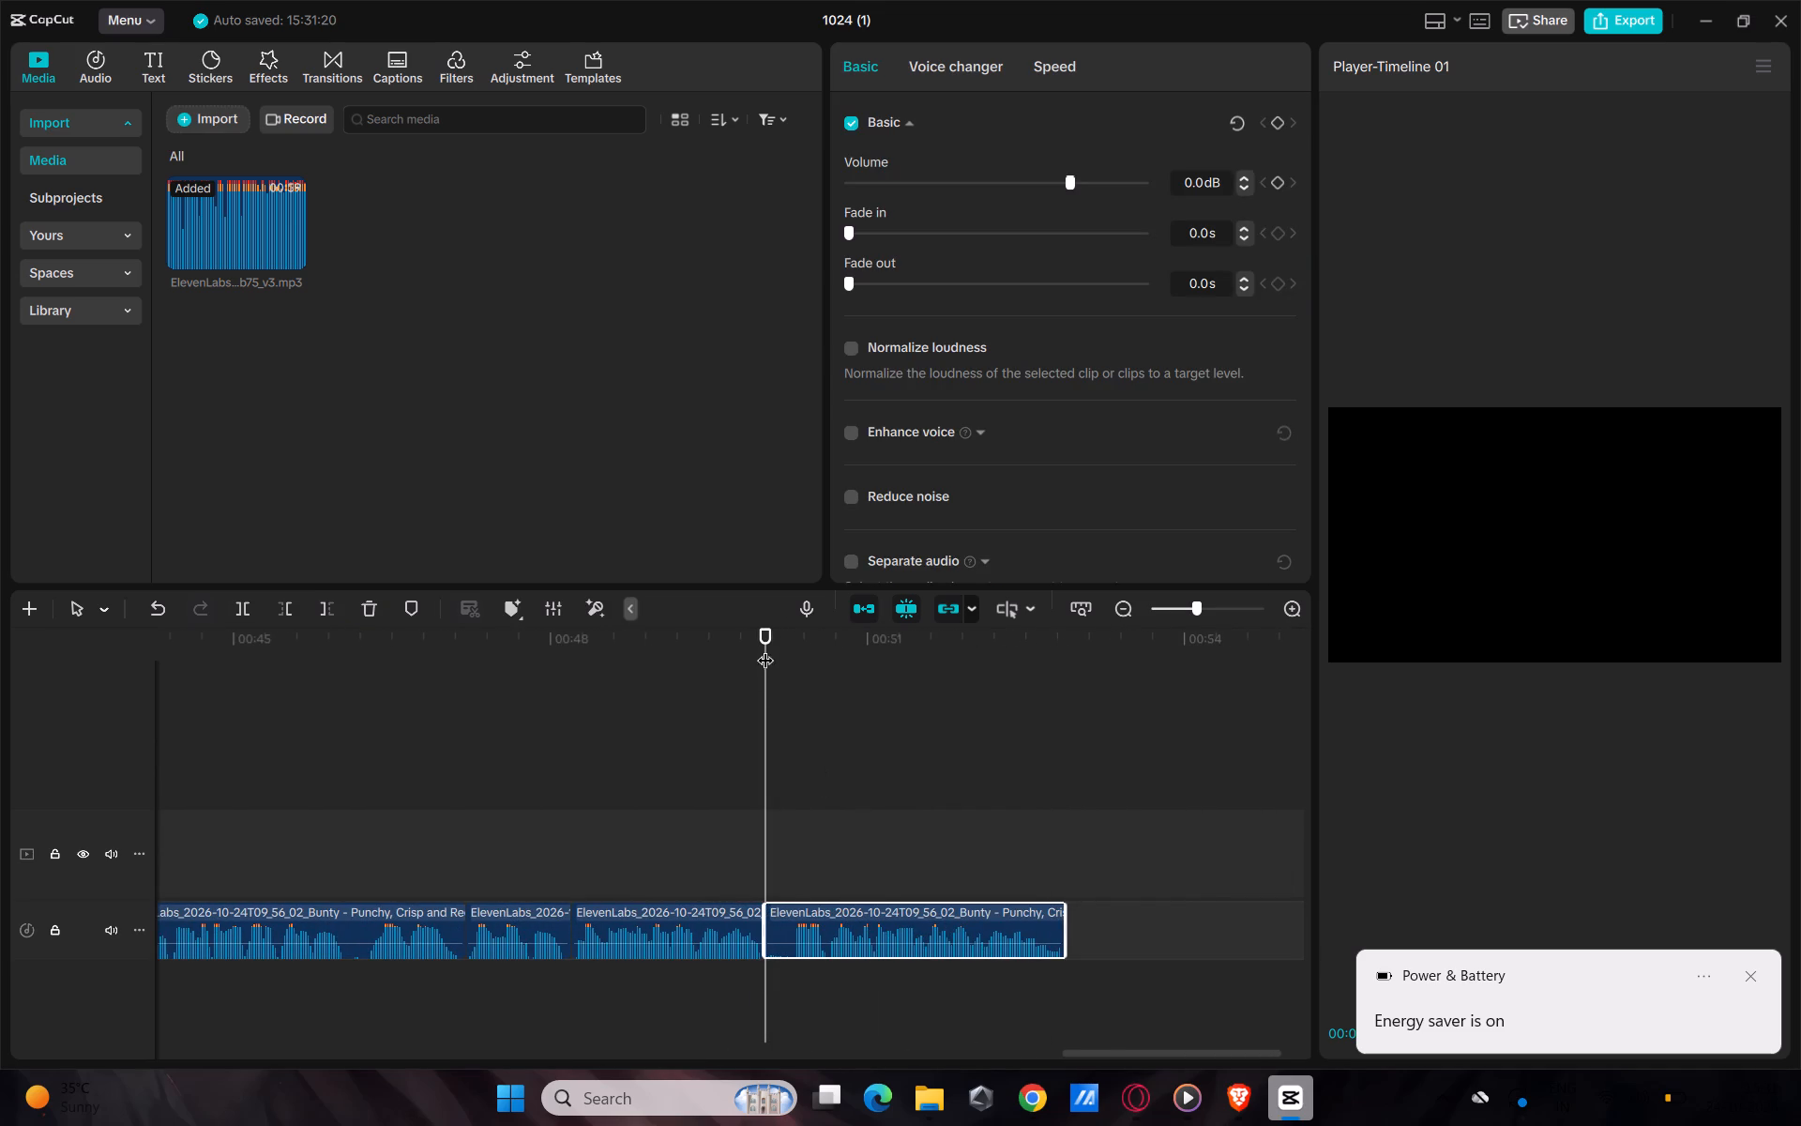
pyautogui.moveTo(765, 647); pyautogui.dragTo(790, 723)
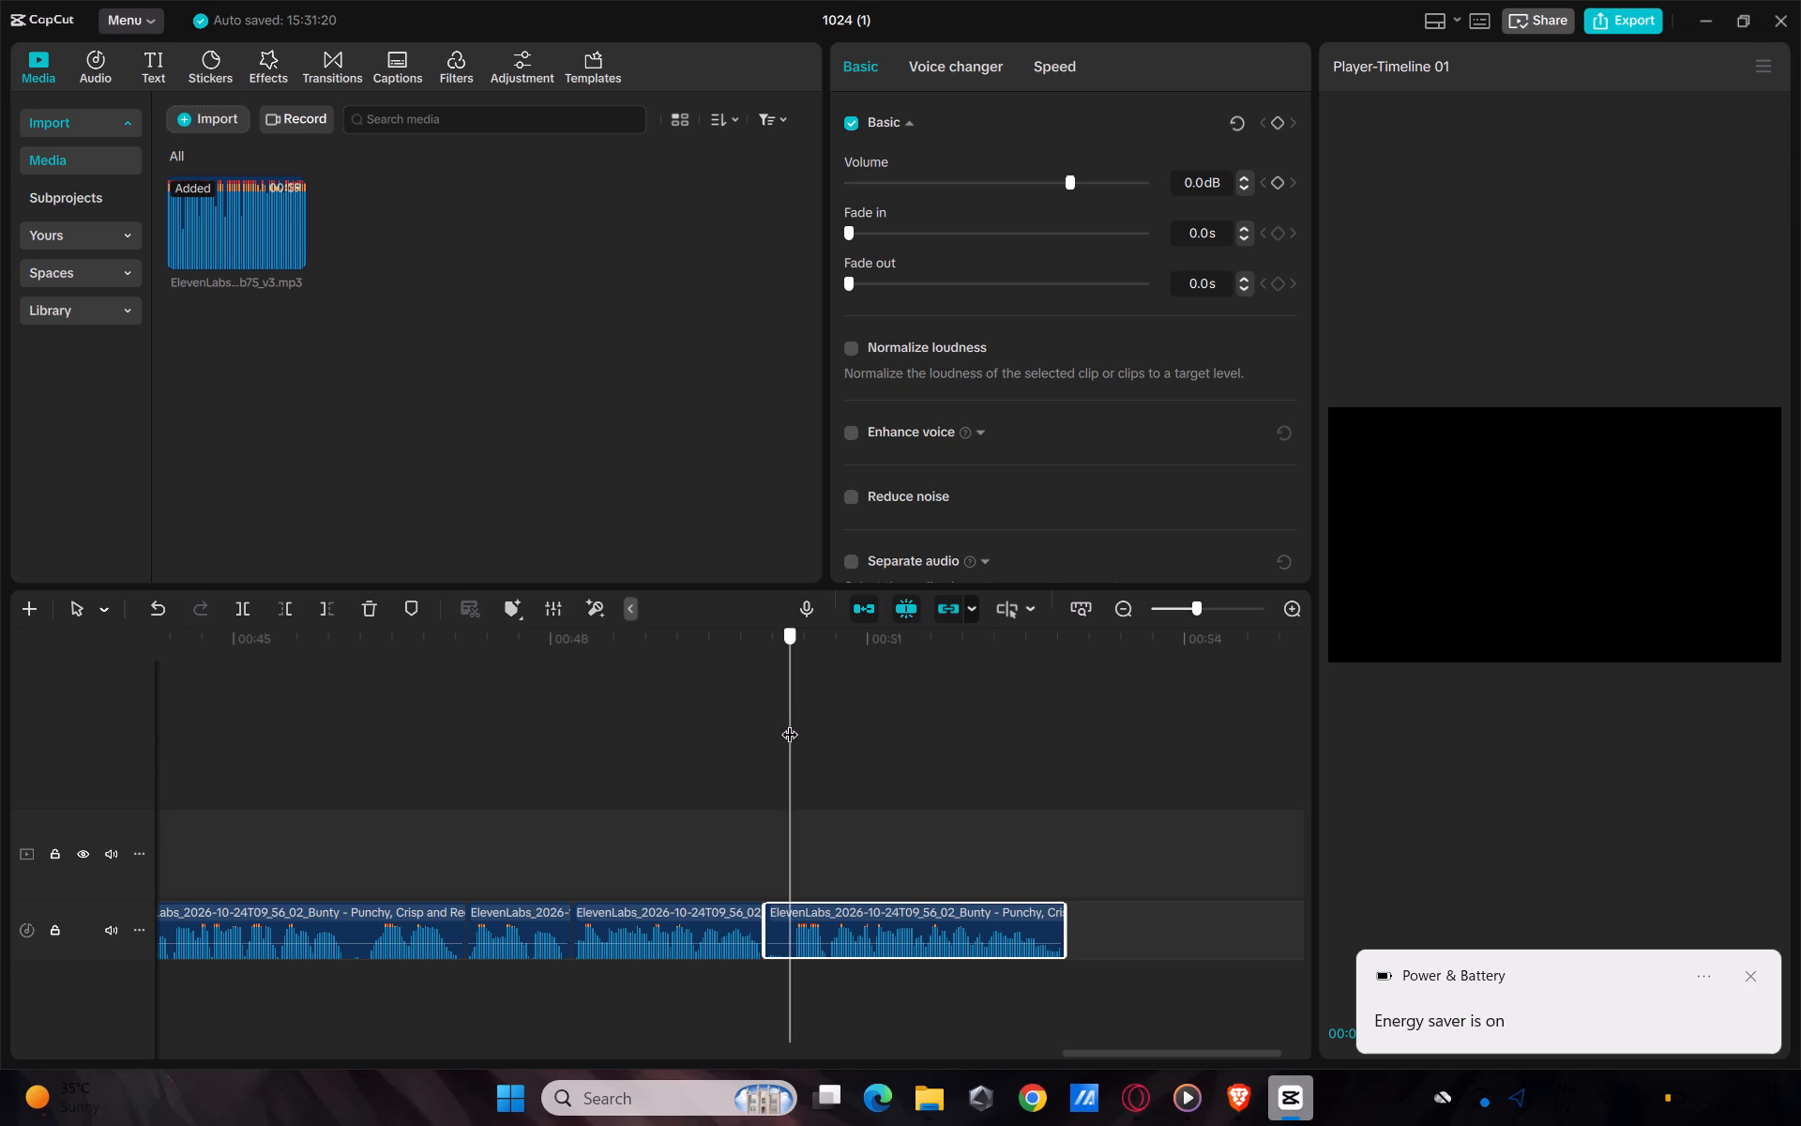
pyautogui.moveTo(790, 723); pyautogui.dragTo(790, 723)
pyautogui.hotkey('ctrl', 'b')
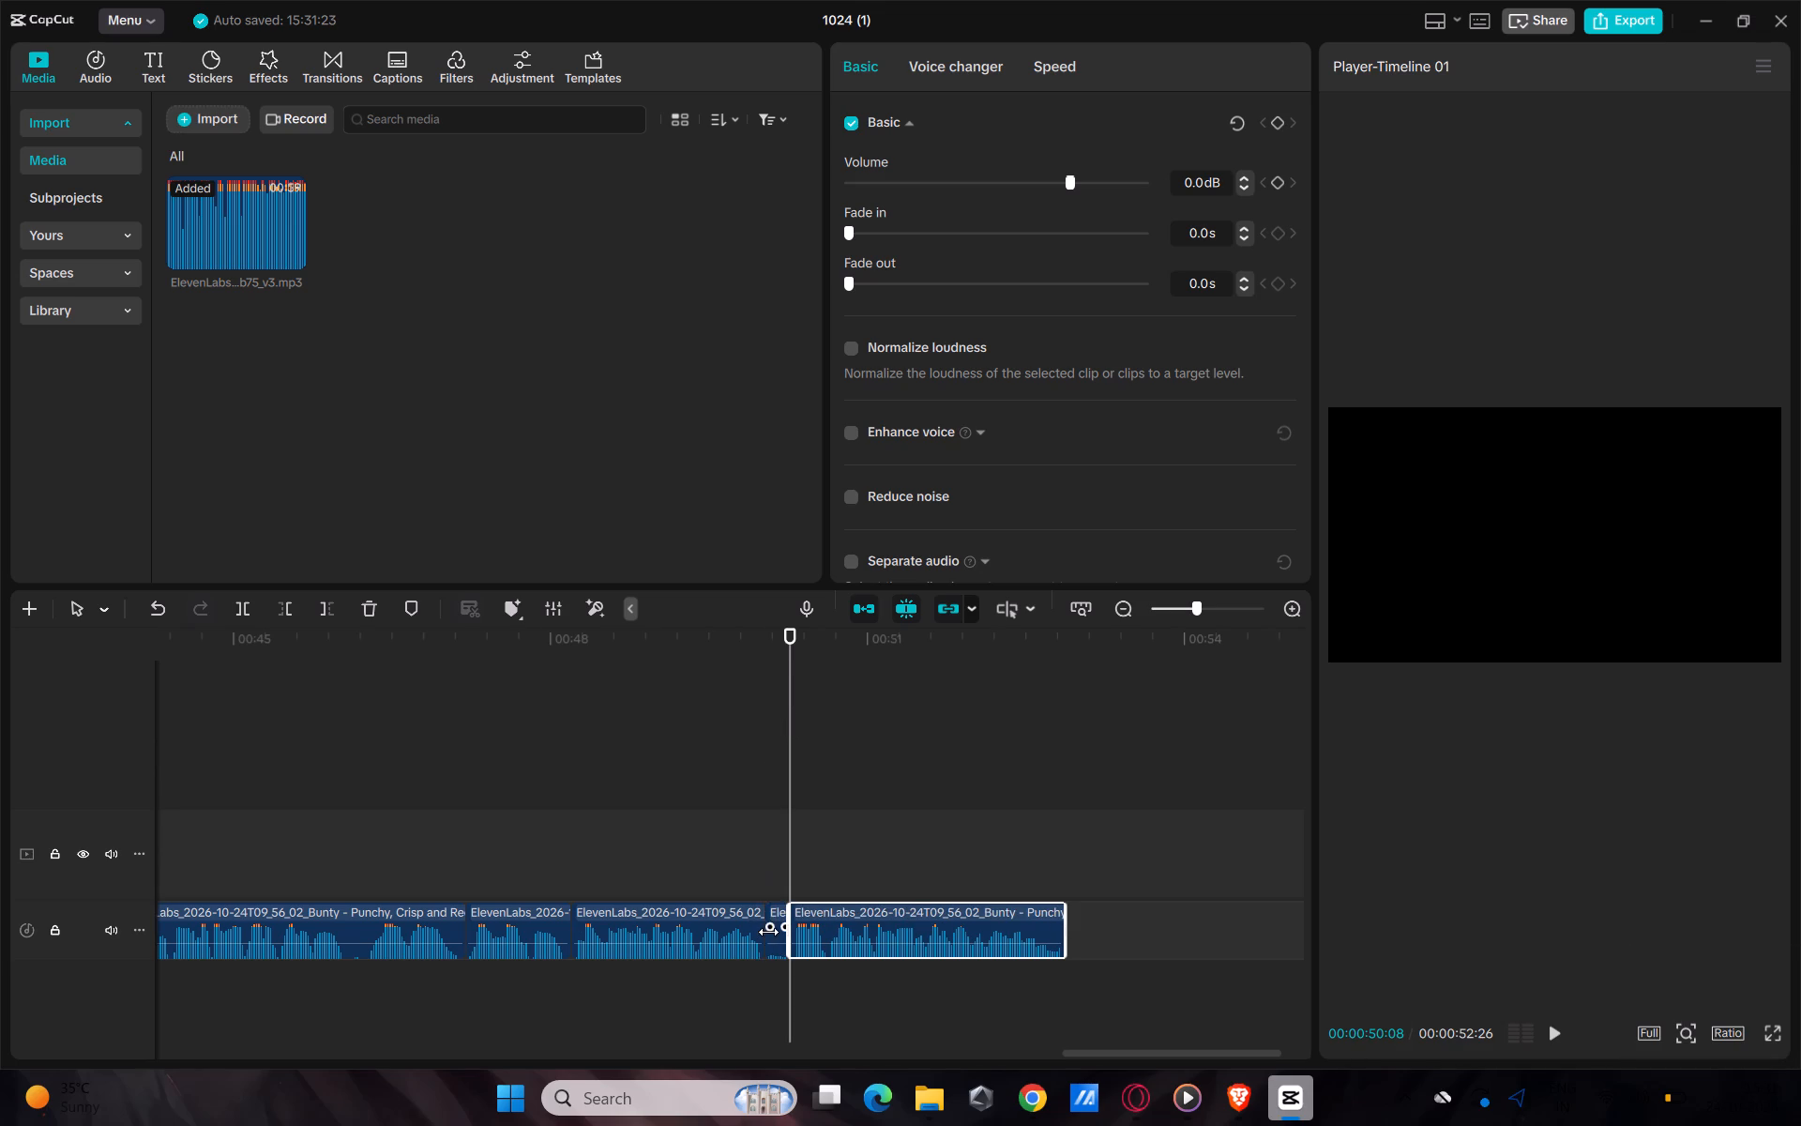
pyautogui.click(772, 930)
pyautogui.press('BackSpace')
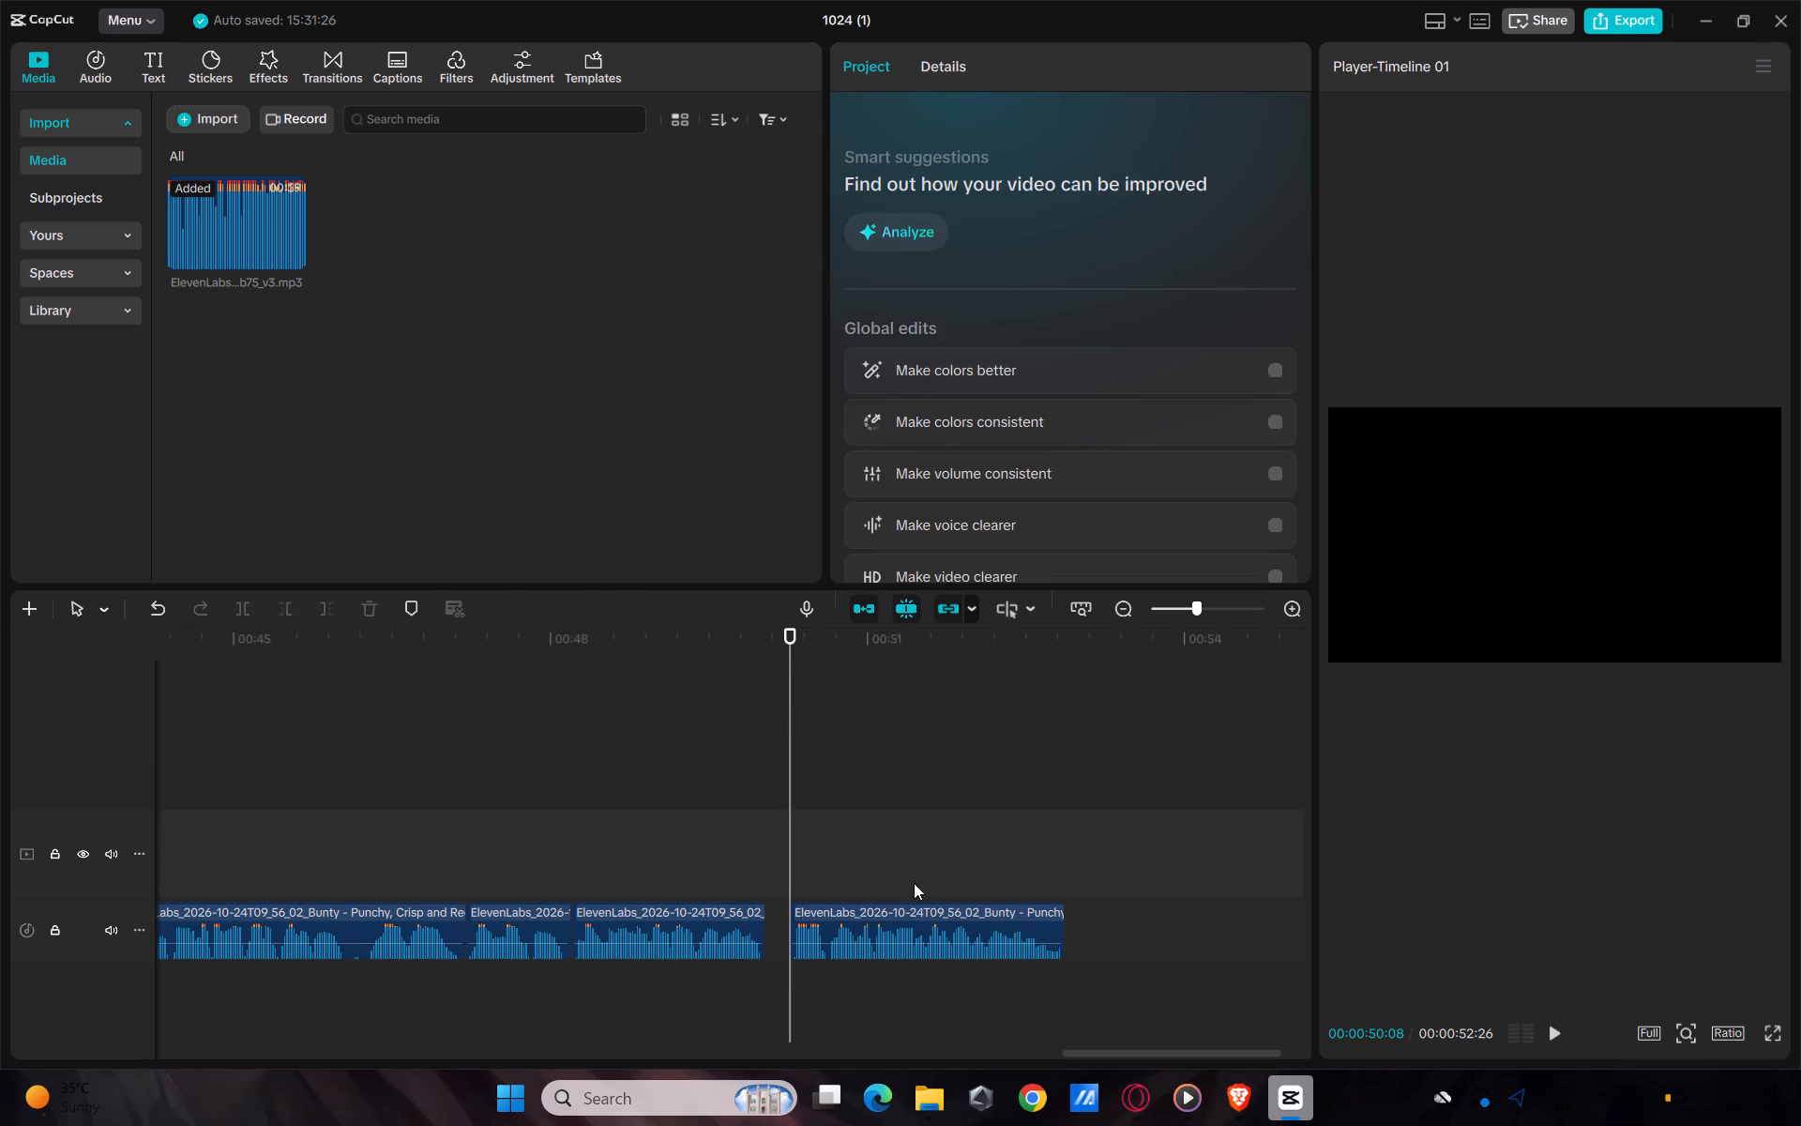
pyautogui.moveTo(933, 913); pyautogui.dragTo(906, 912)
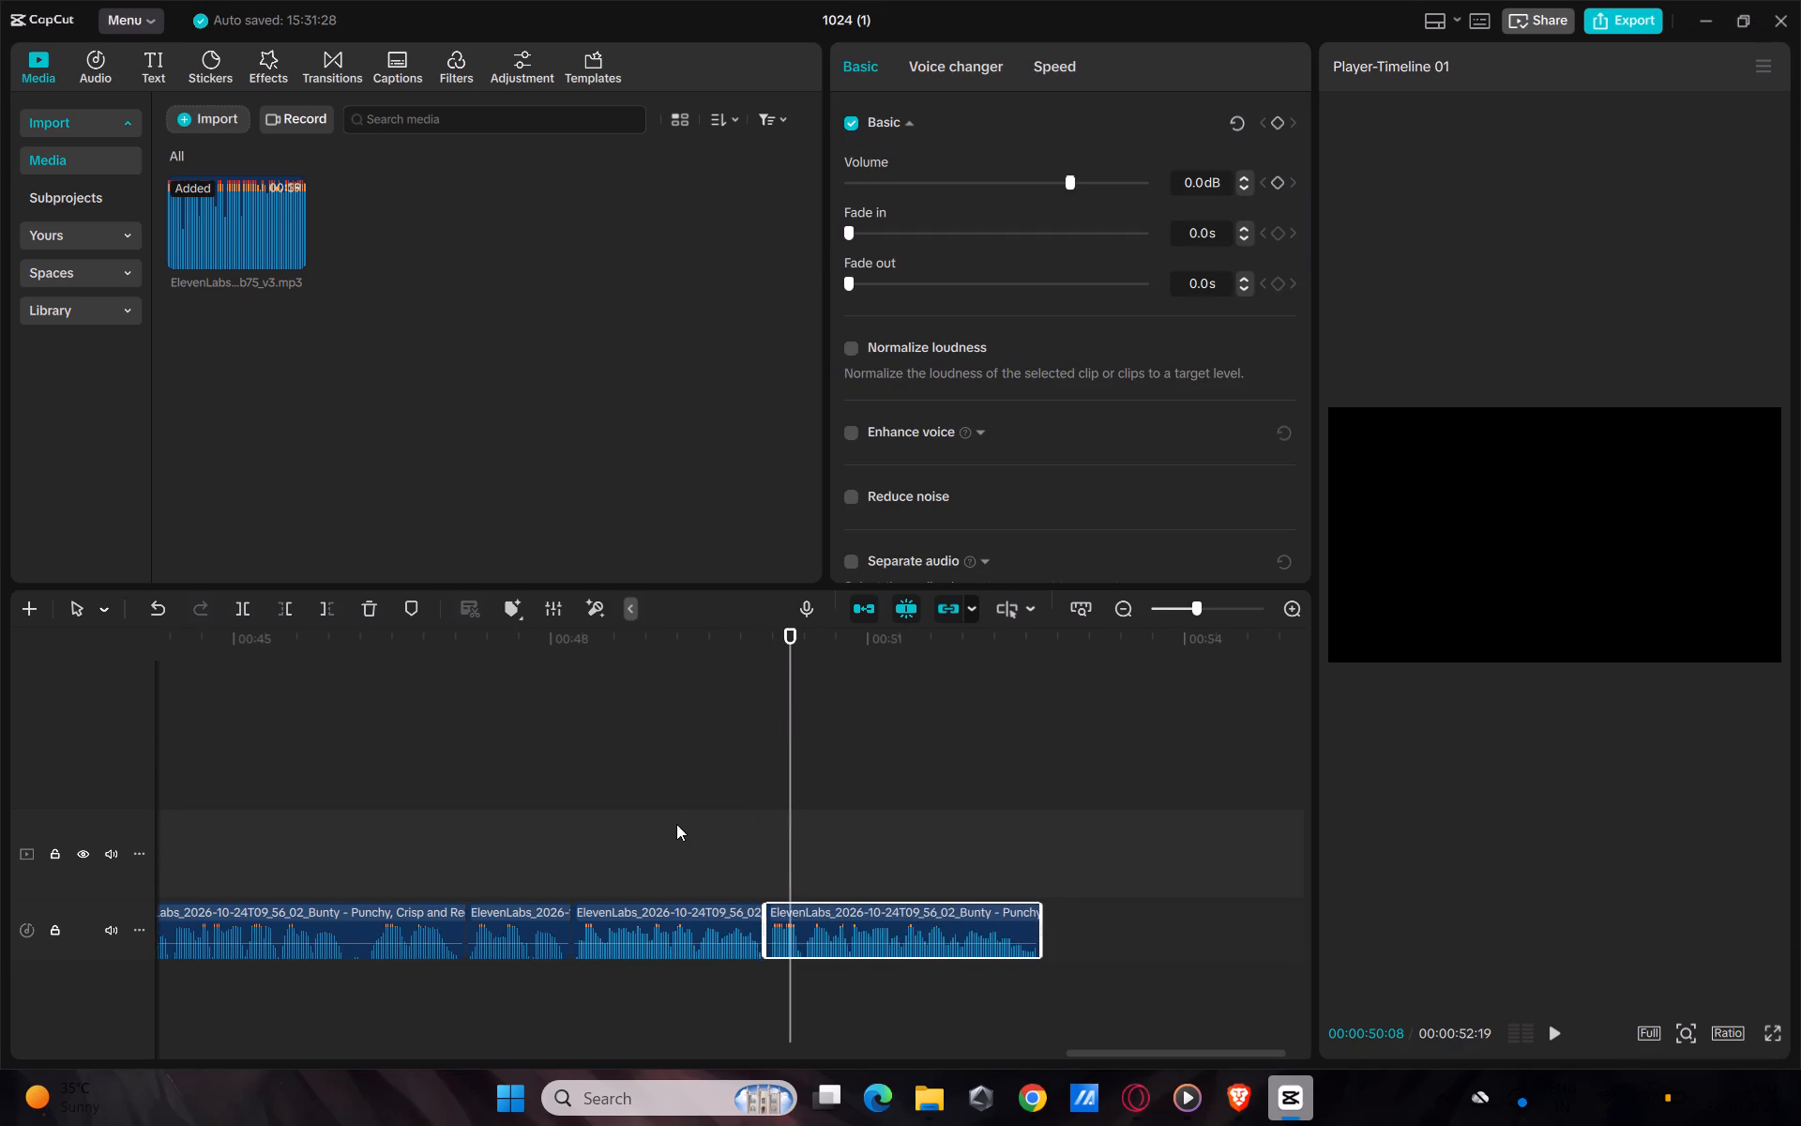
# Return the playhead to the start of the timeline.
pyautogui.keyDown('ctrl'); pyautogui.scroll(-13, 677, 837); pyautogui.keyUp('ctrl')
pyautogui.moveTo(884, 638); pyautogui.dragTo(384, 751)
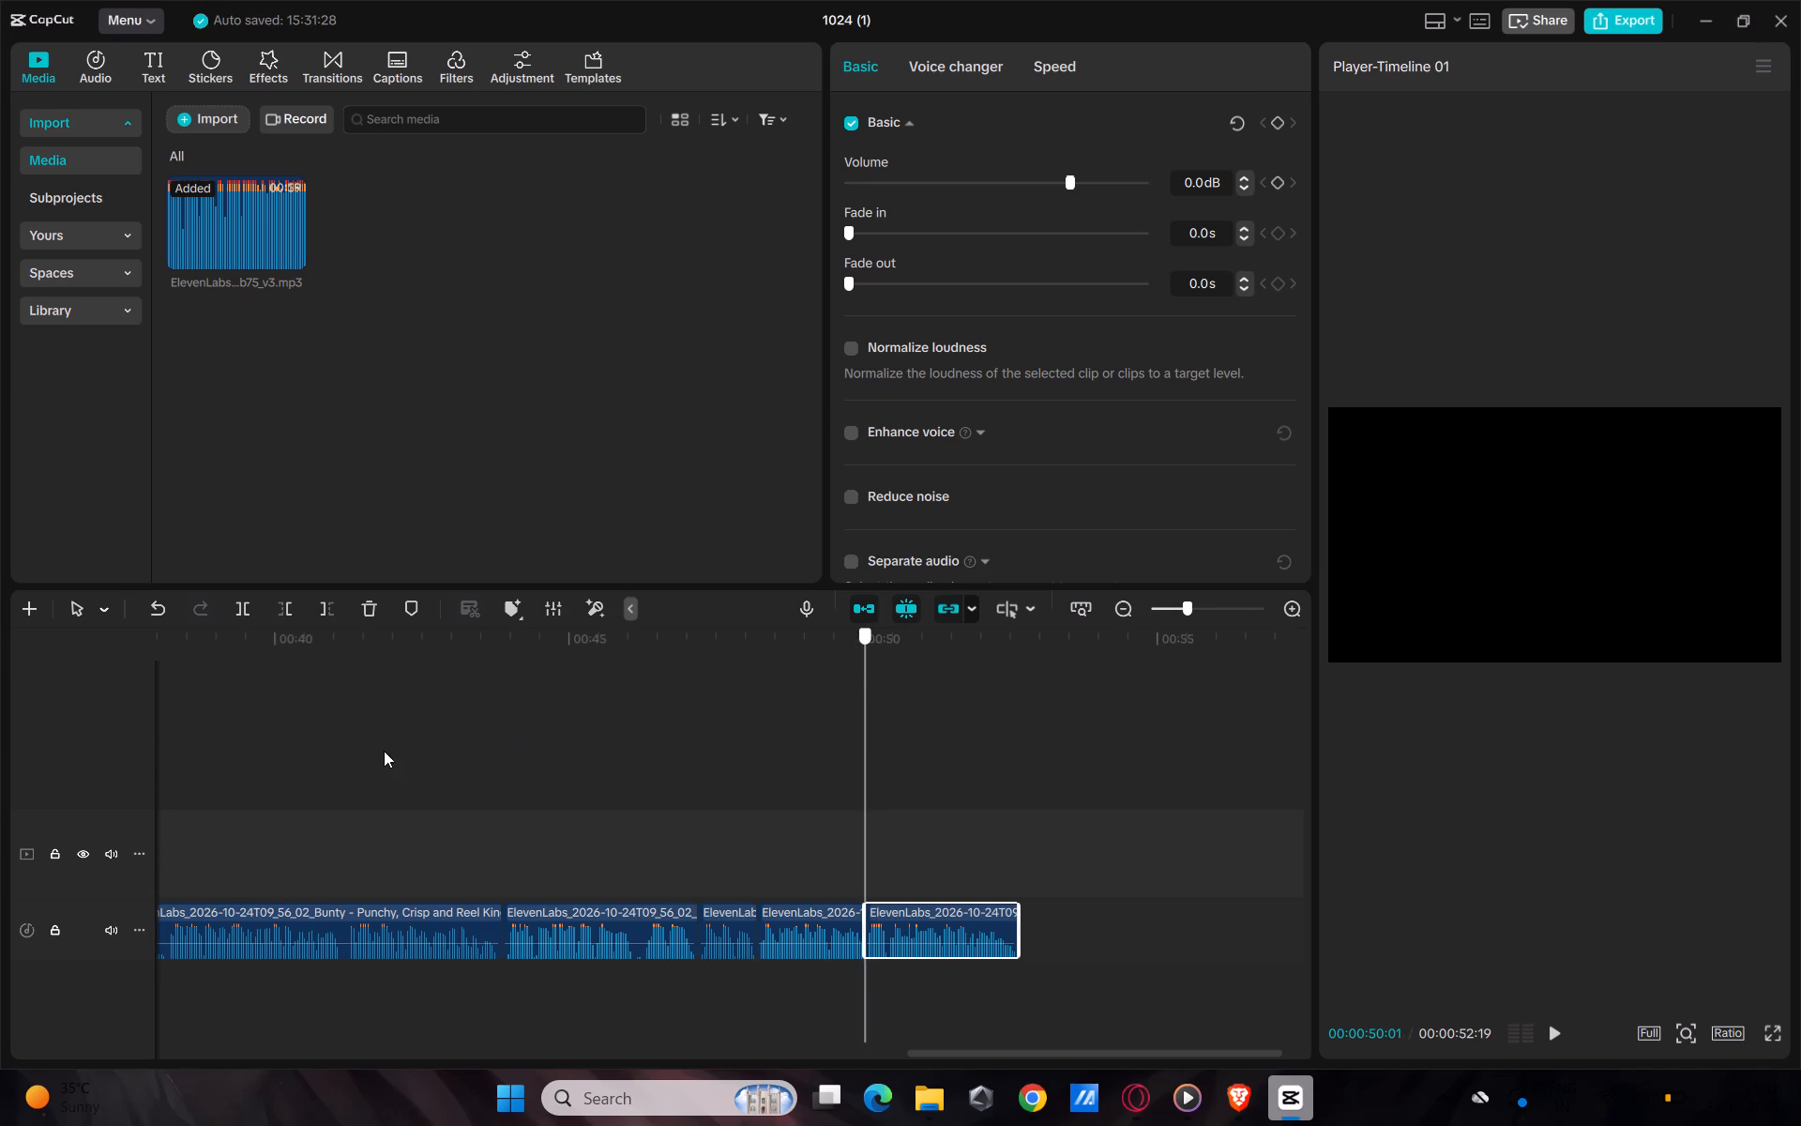
pyautogui.moveTo(384, 751); pyautogui.dragTo(0, 758)
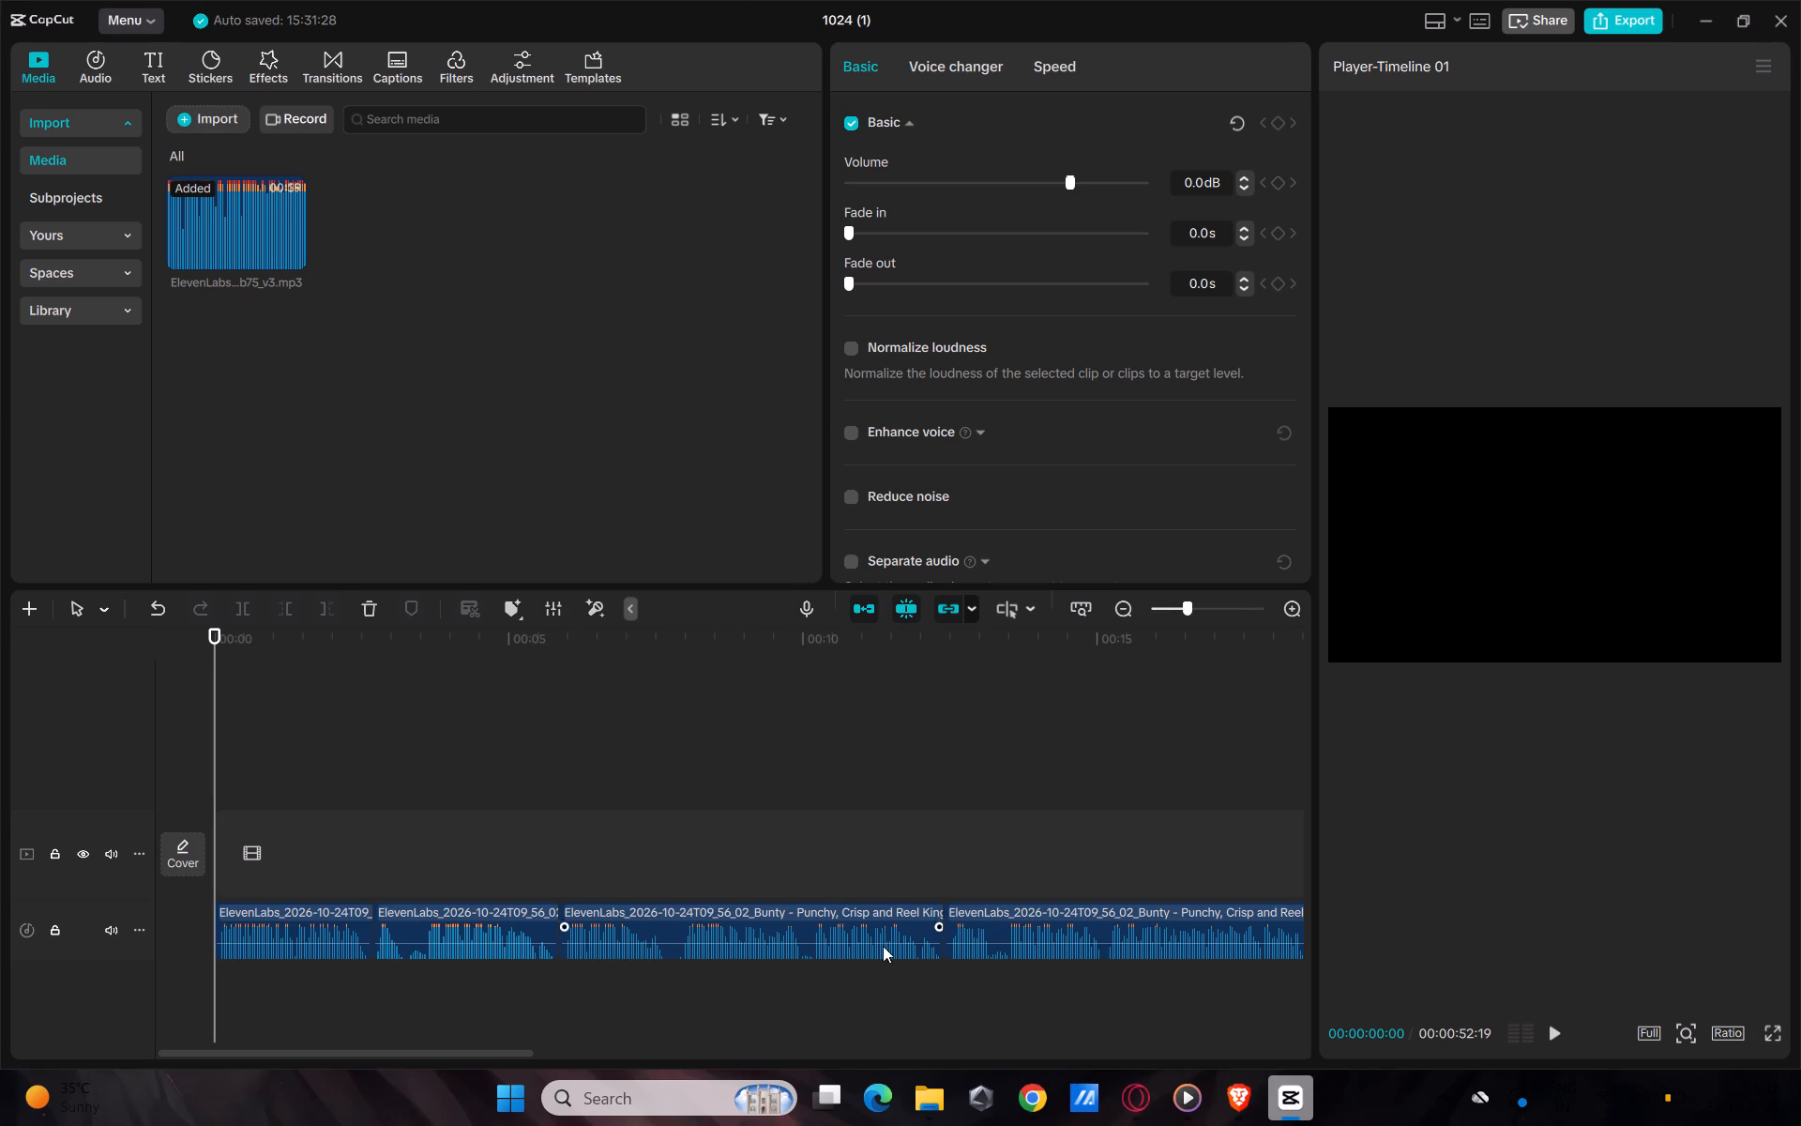
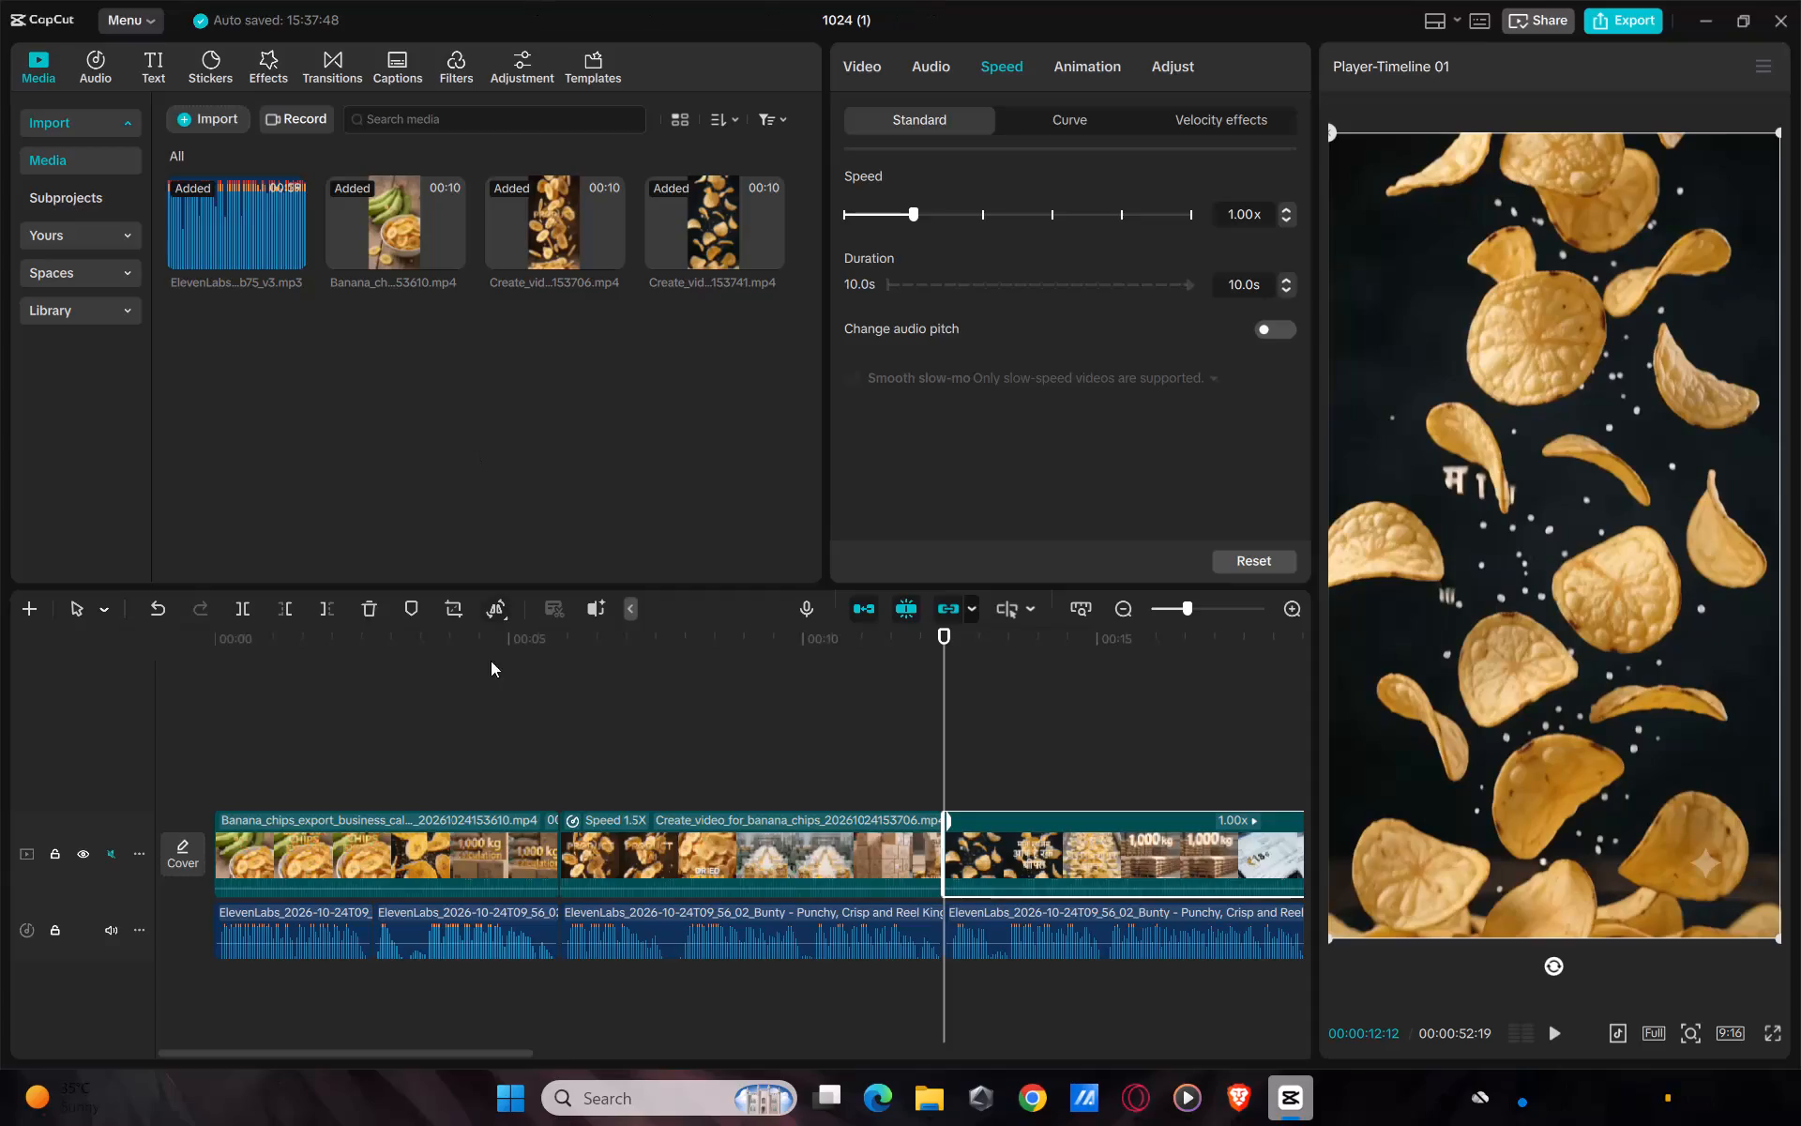
# Speed up the falling chips clip to 1.54x so its 6.5 s duration matches the voiceover segment beneath it.
pyautogui.moveTo(476, 1054); pyautogui.dragTo(687, 1074)
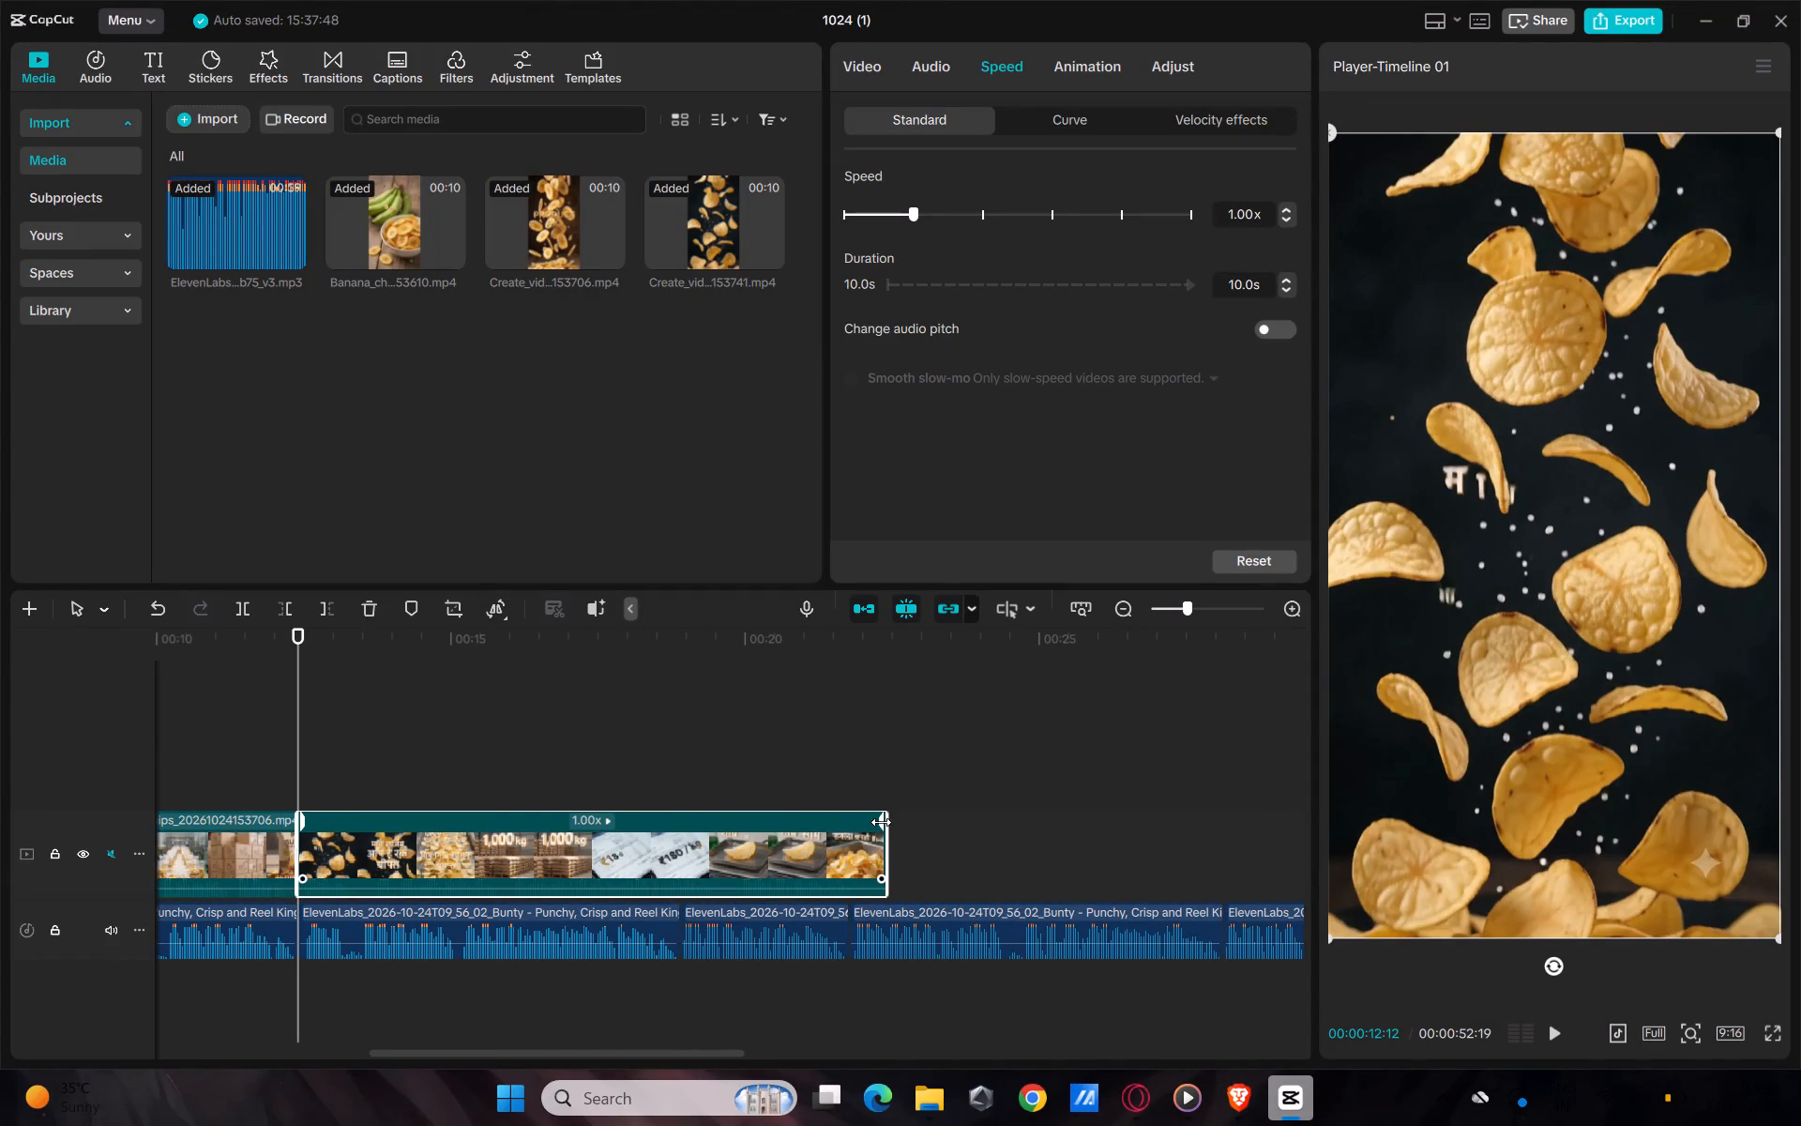
pyautogui.moveTo(881, 822); pyautogui.dragTo(672, 938)
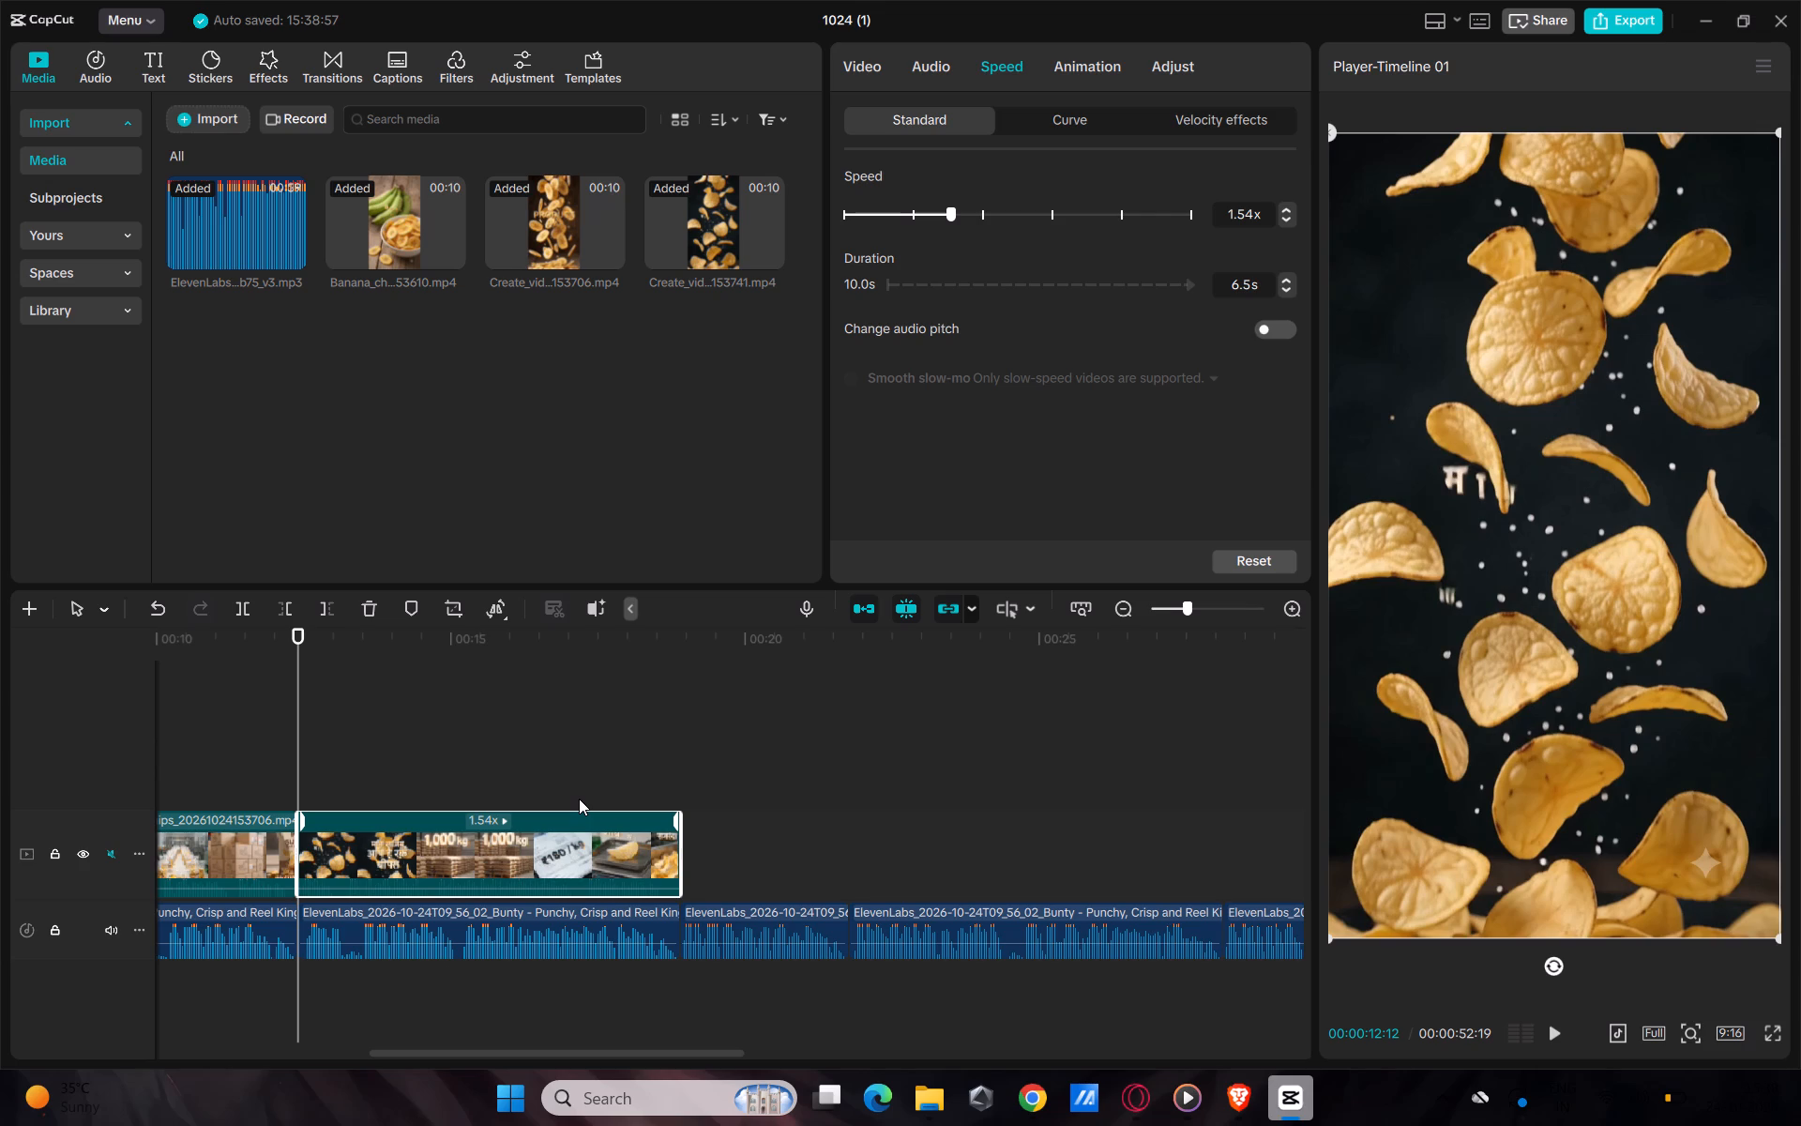
# Play back the sped-up falling chips clip to its end to check how it fits the voiceover.
pyautogui.press('space')
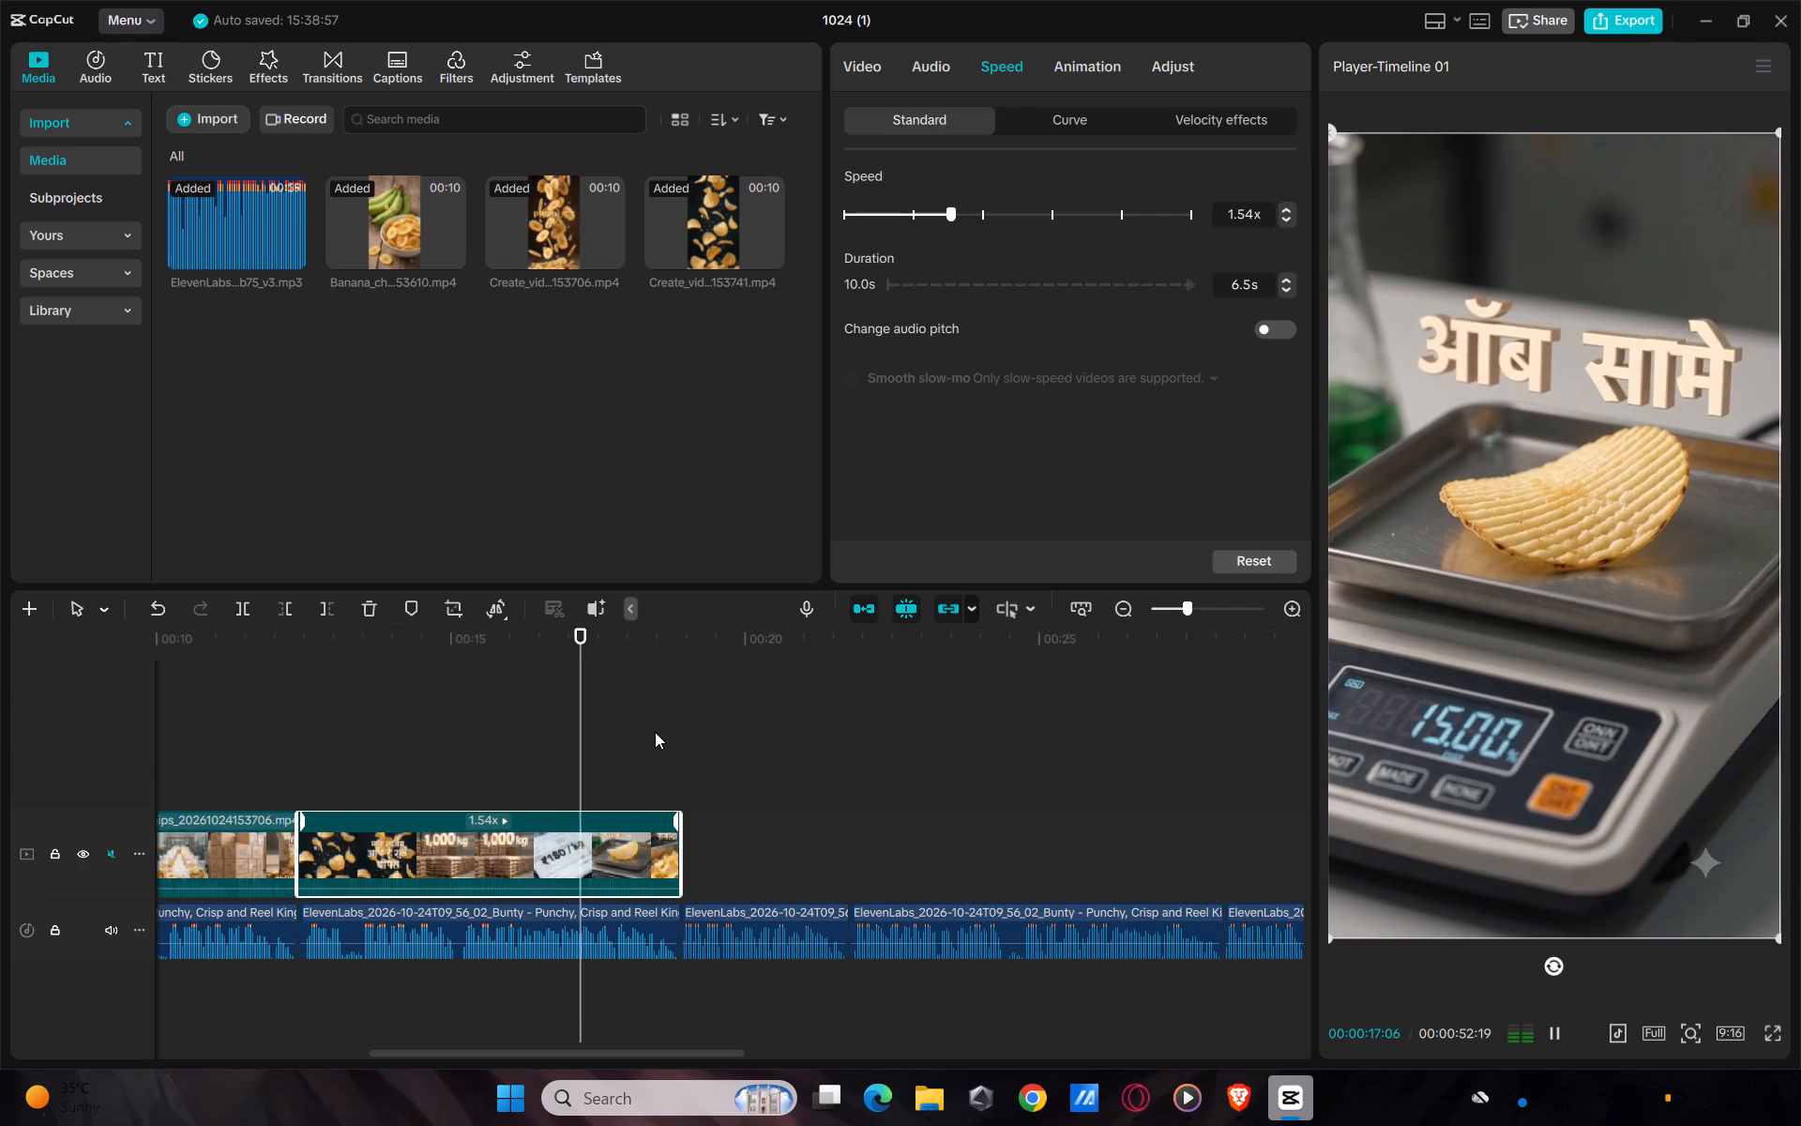
pyautogui.press('space')
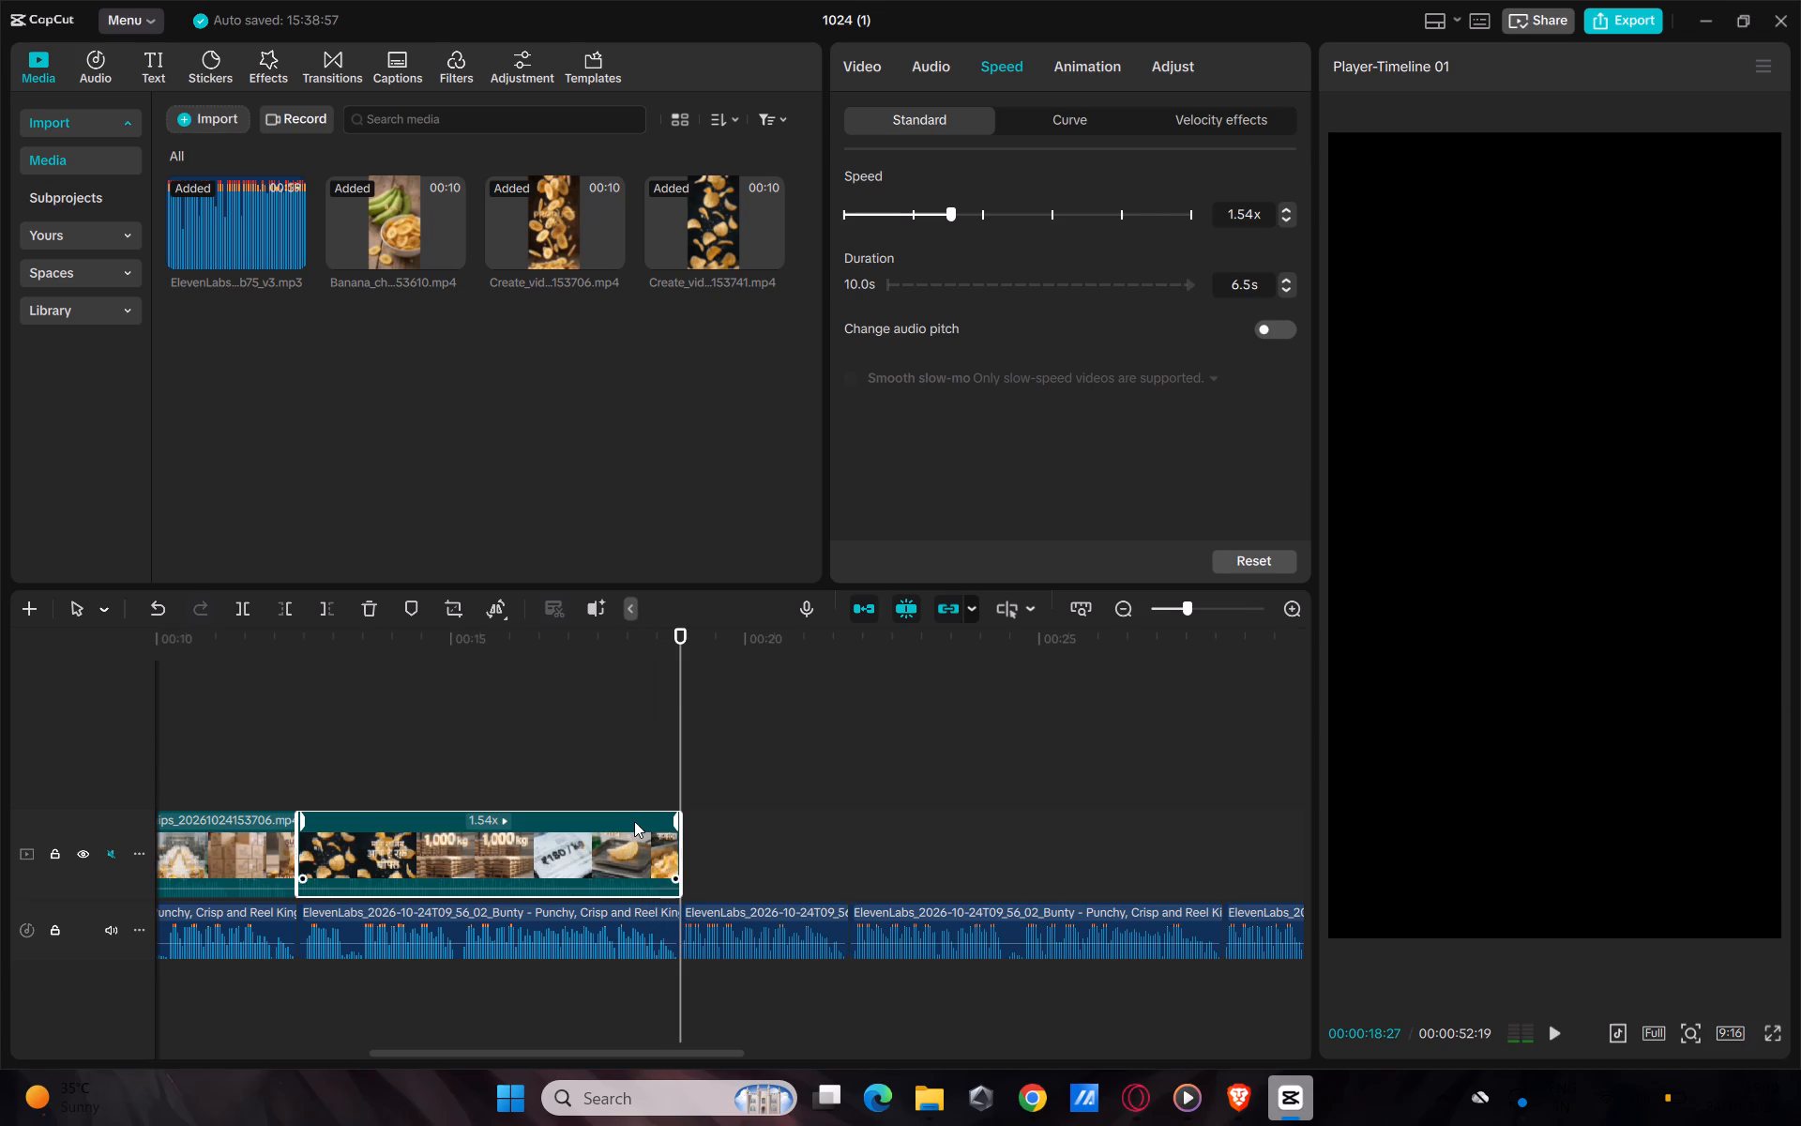
# Split the falling chips clip at 00:00:16:15, where the ₹180 / kg invoice shot shows, and delete the part after the cut.
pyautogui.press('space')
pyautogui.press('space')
pyautogui.moveTo(691, 636); pyautogui.dragTo(626, 753)
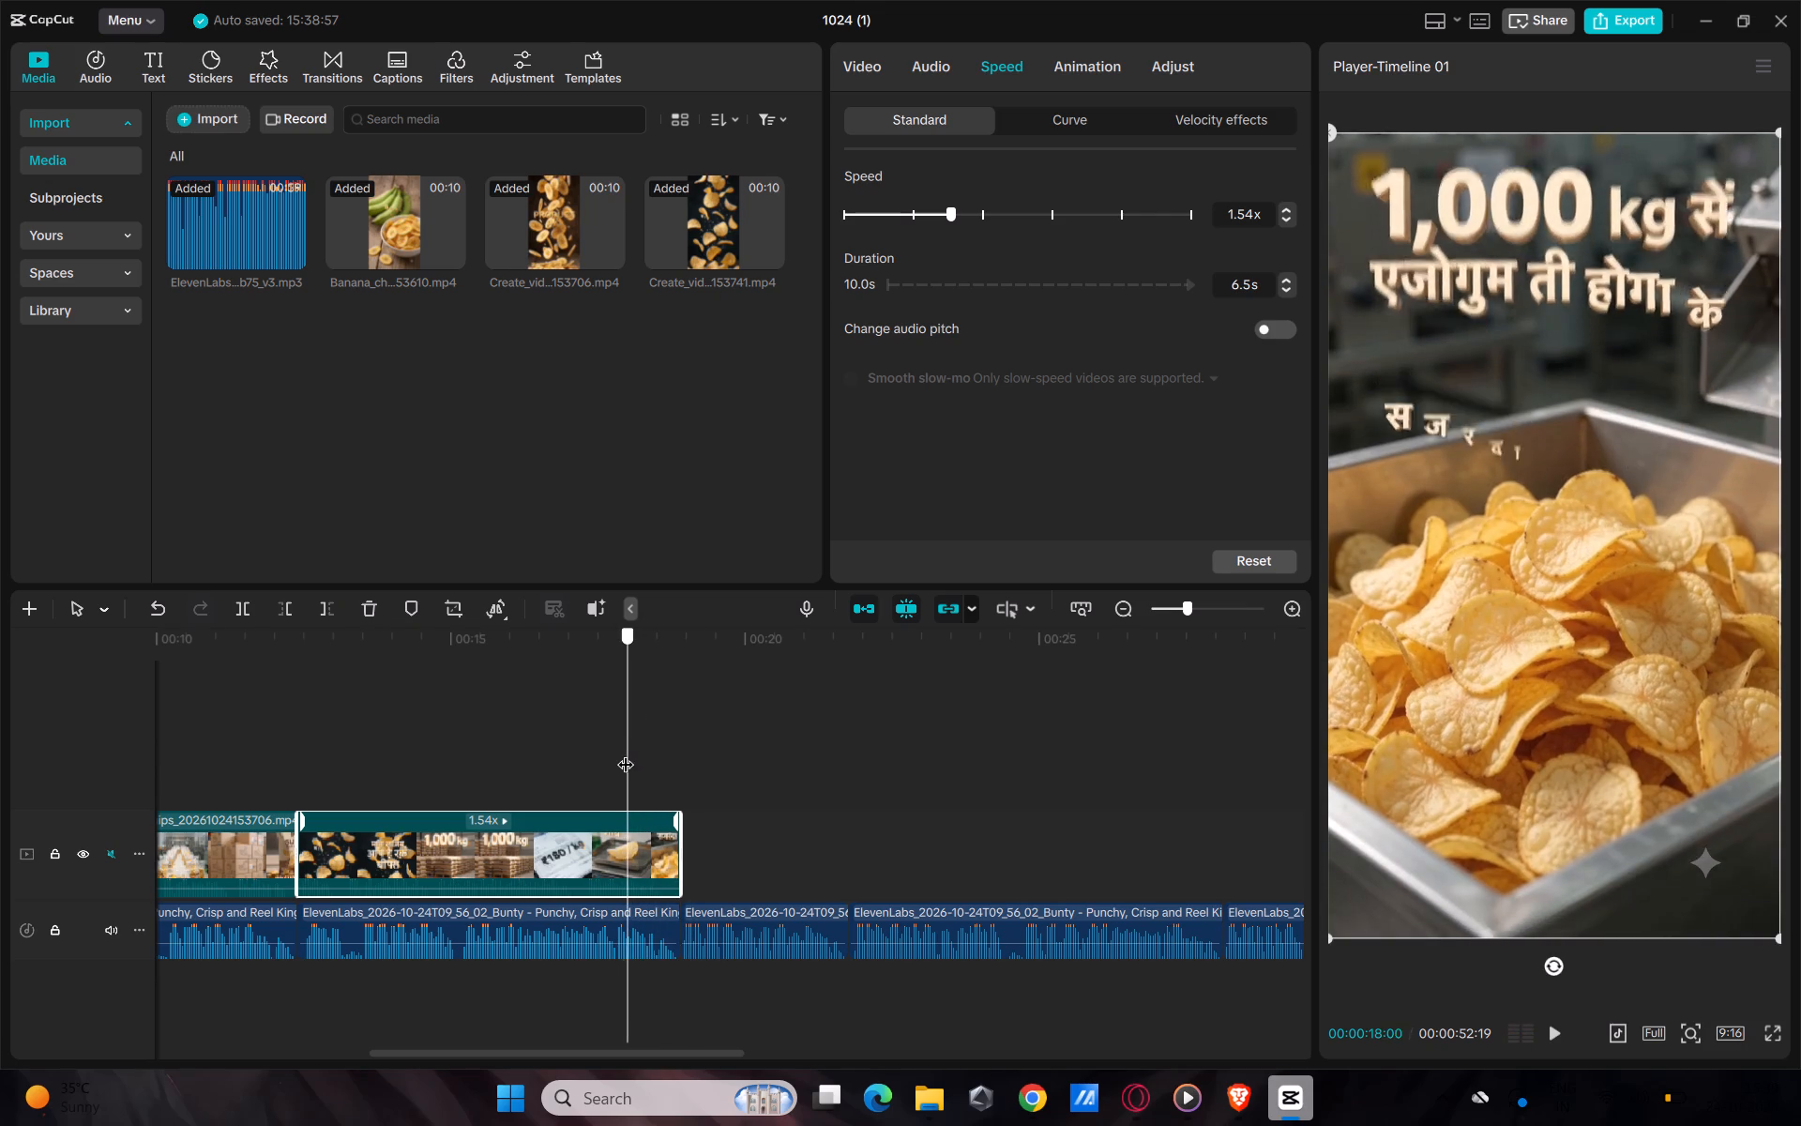
pyautogui.moveTo(626, 753); pyautogui.dragTo(583, 812)
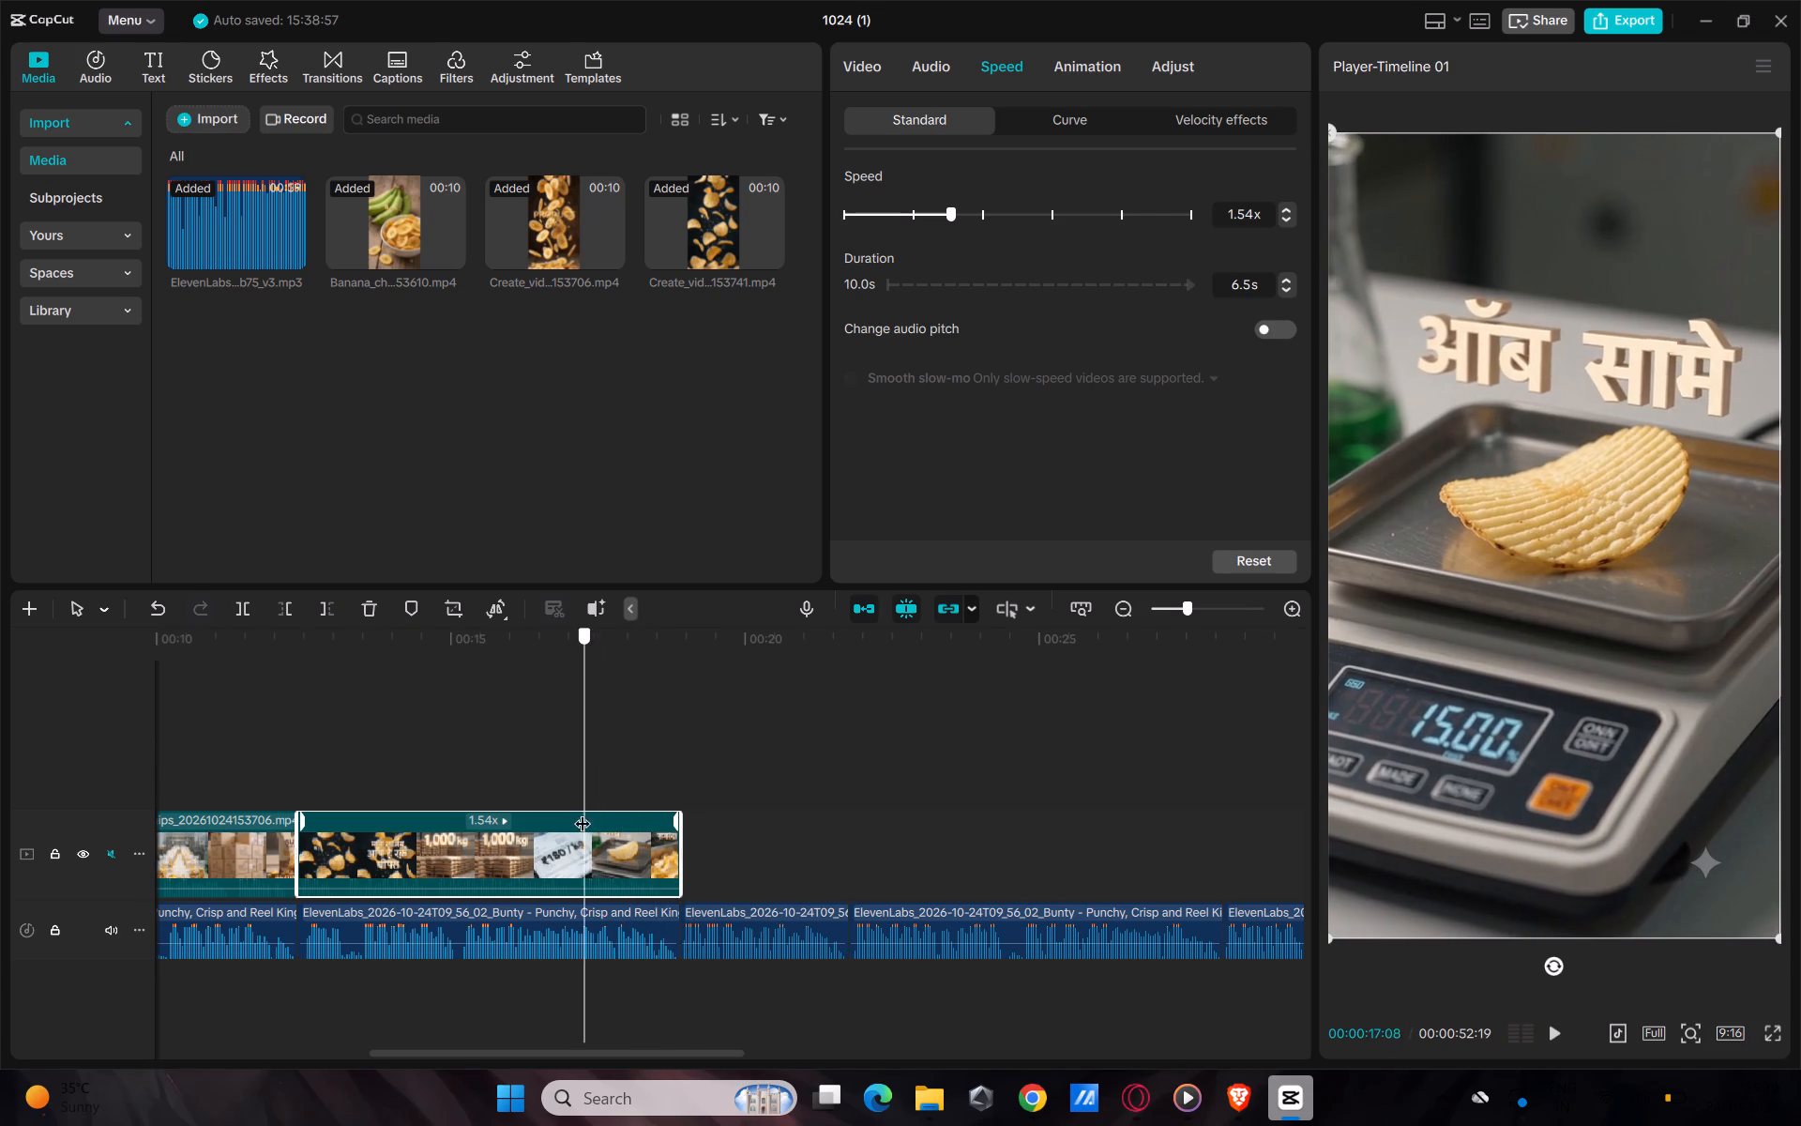
pyautogui.moveTo(583, 812); pyautogui.dragTo(538, 919)
pyautogui.hotkey('ctrl', 'b')
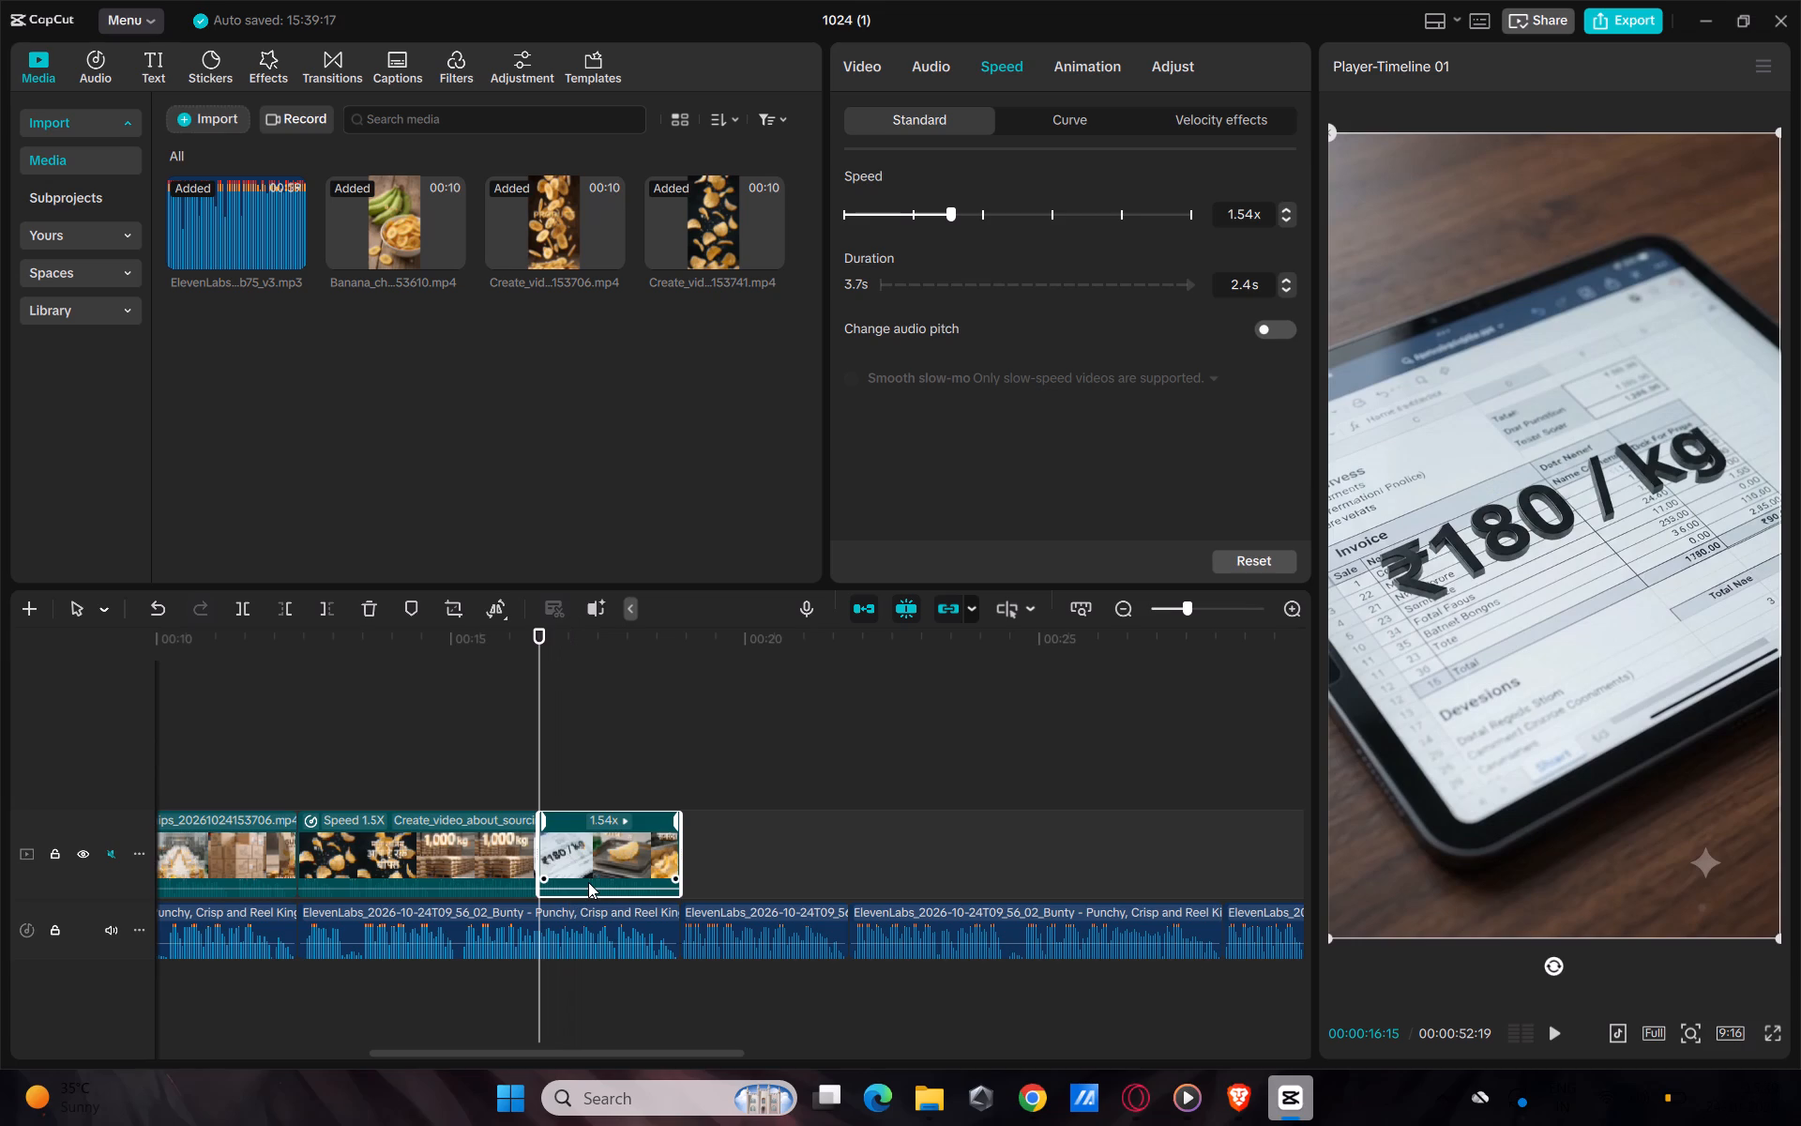
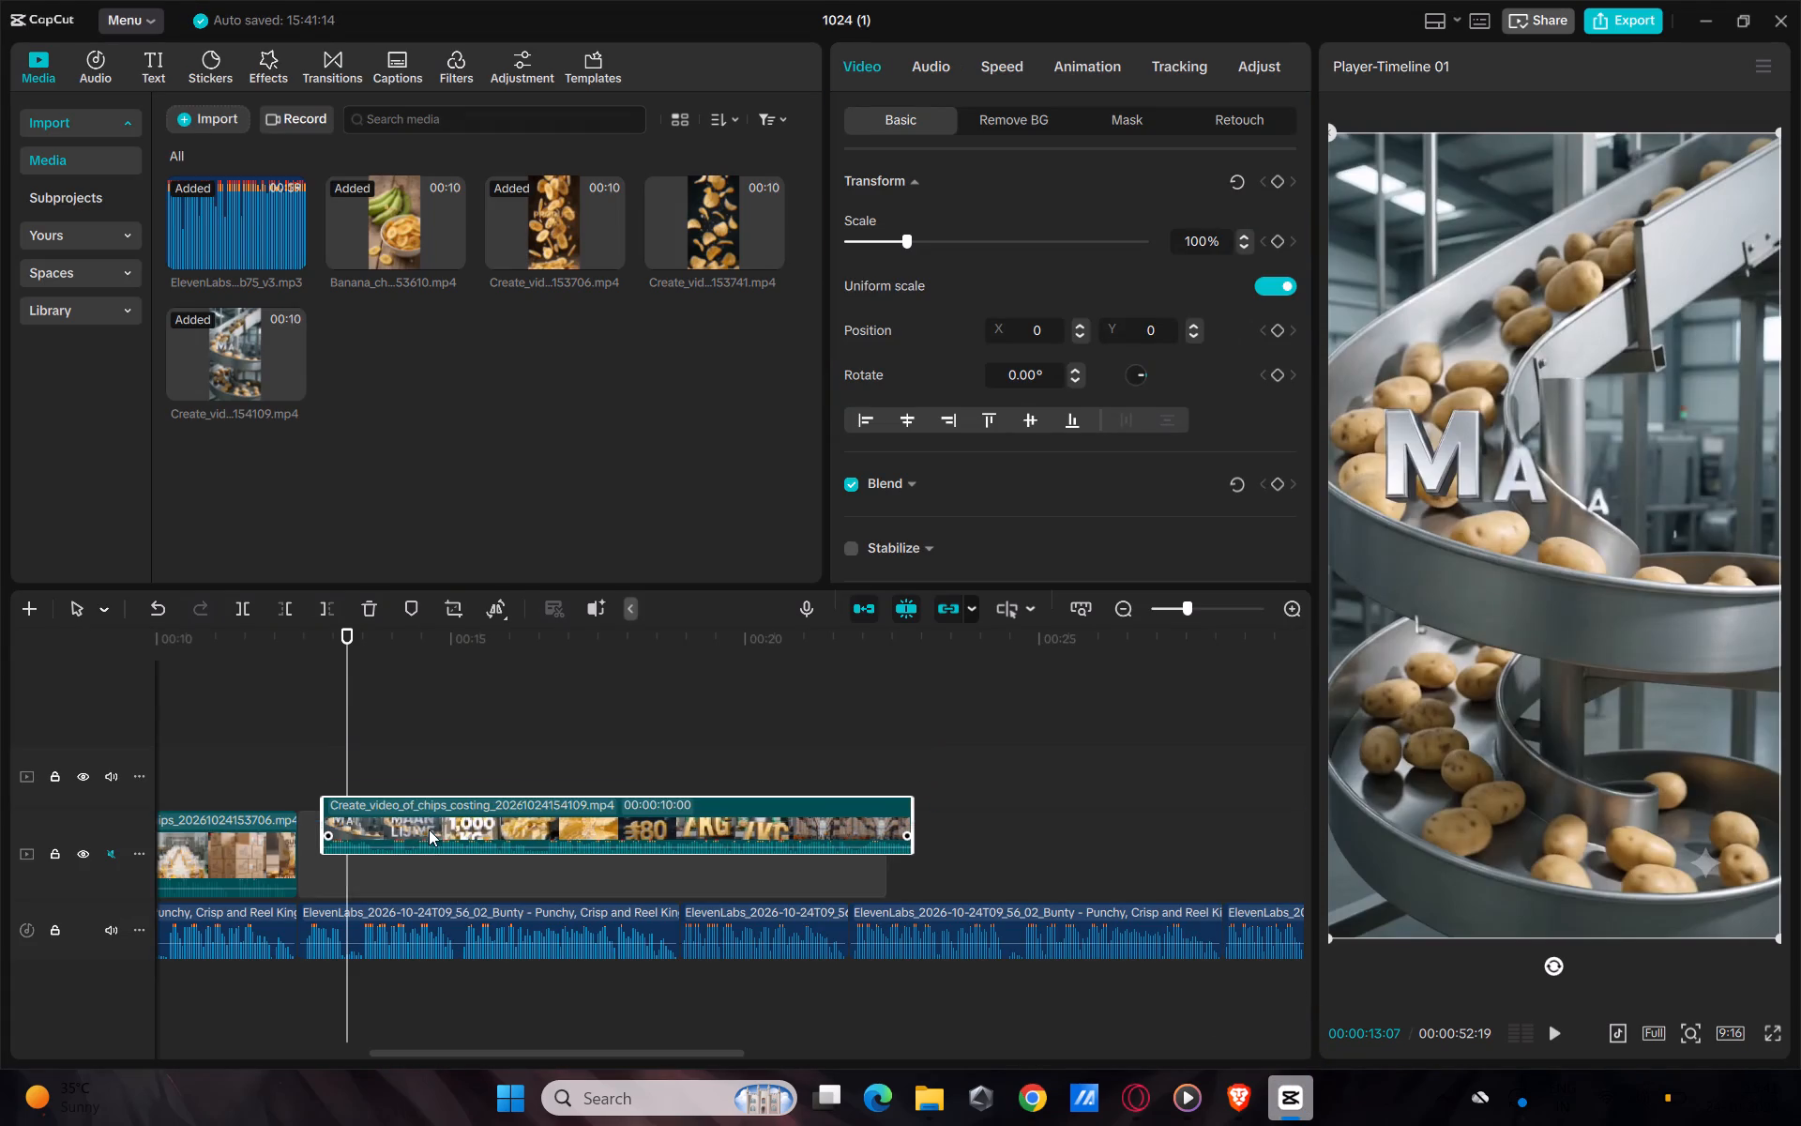
pyautogui.moveTo(429, 829); pyautogui.dragTo(408, 867)
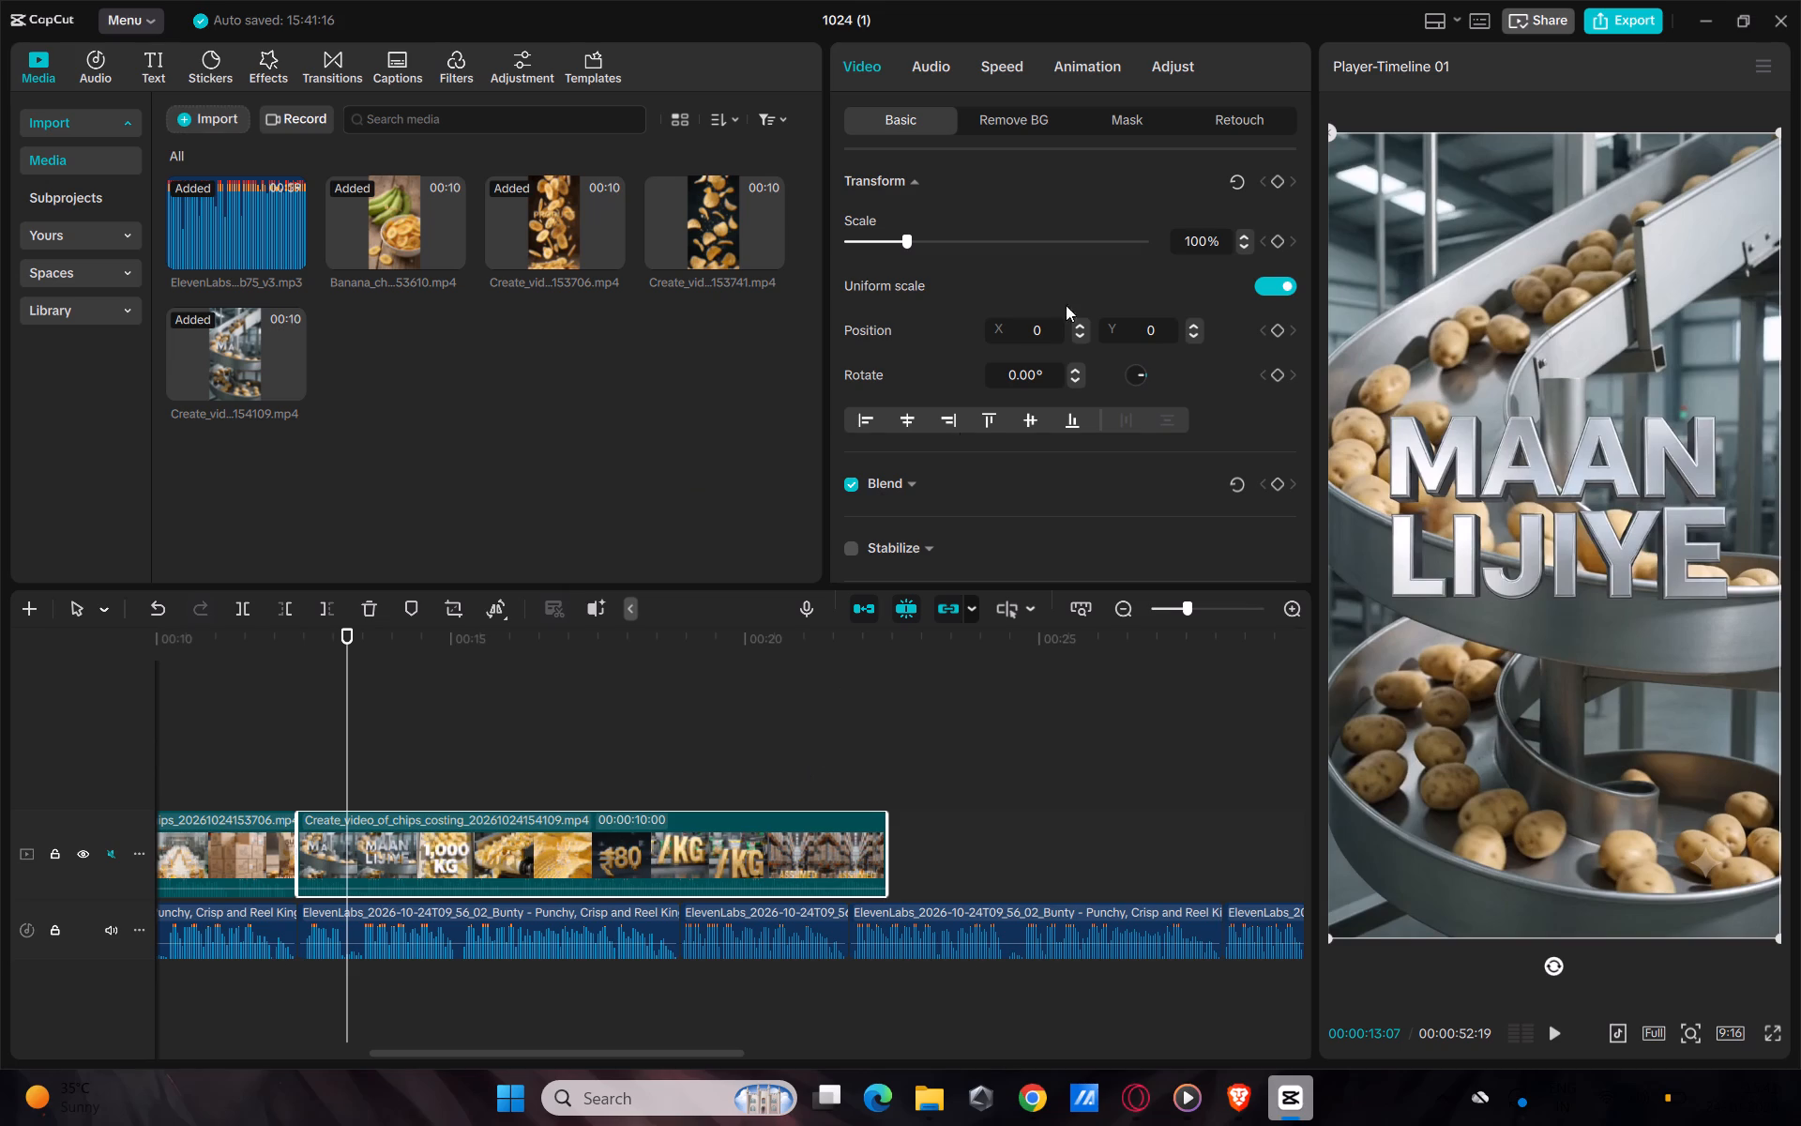
# Speed up the chips costing clip to 1.54x so its 6.5 s duration ends with the voiceover segment beneath it.
pyautogui.click(1006, 65)
pyautogui.moveTo(883, 819); pyautogui.dragTo(691, 889)
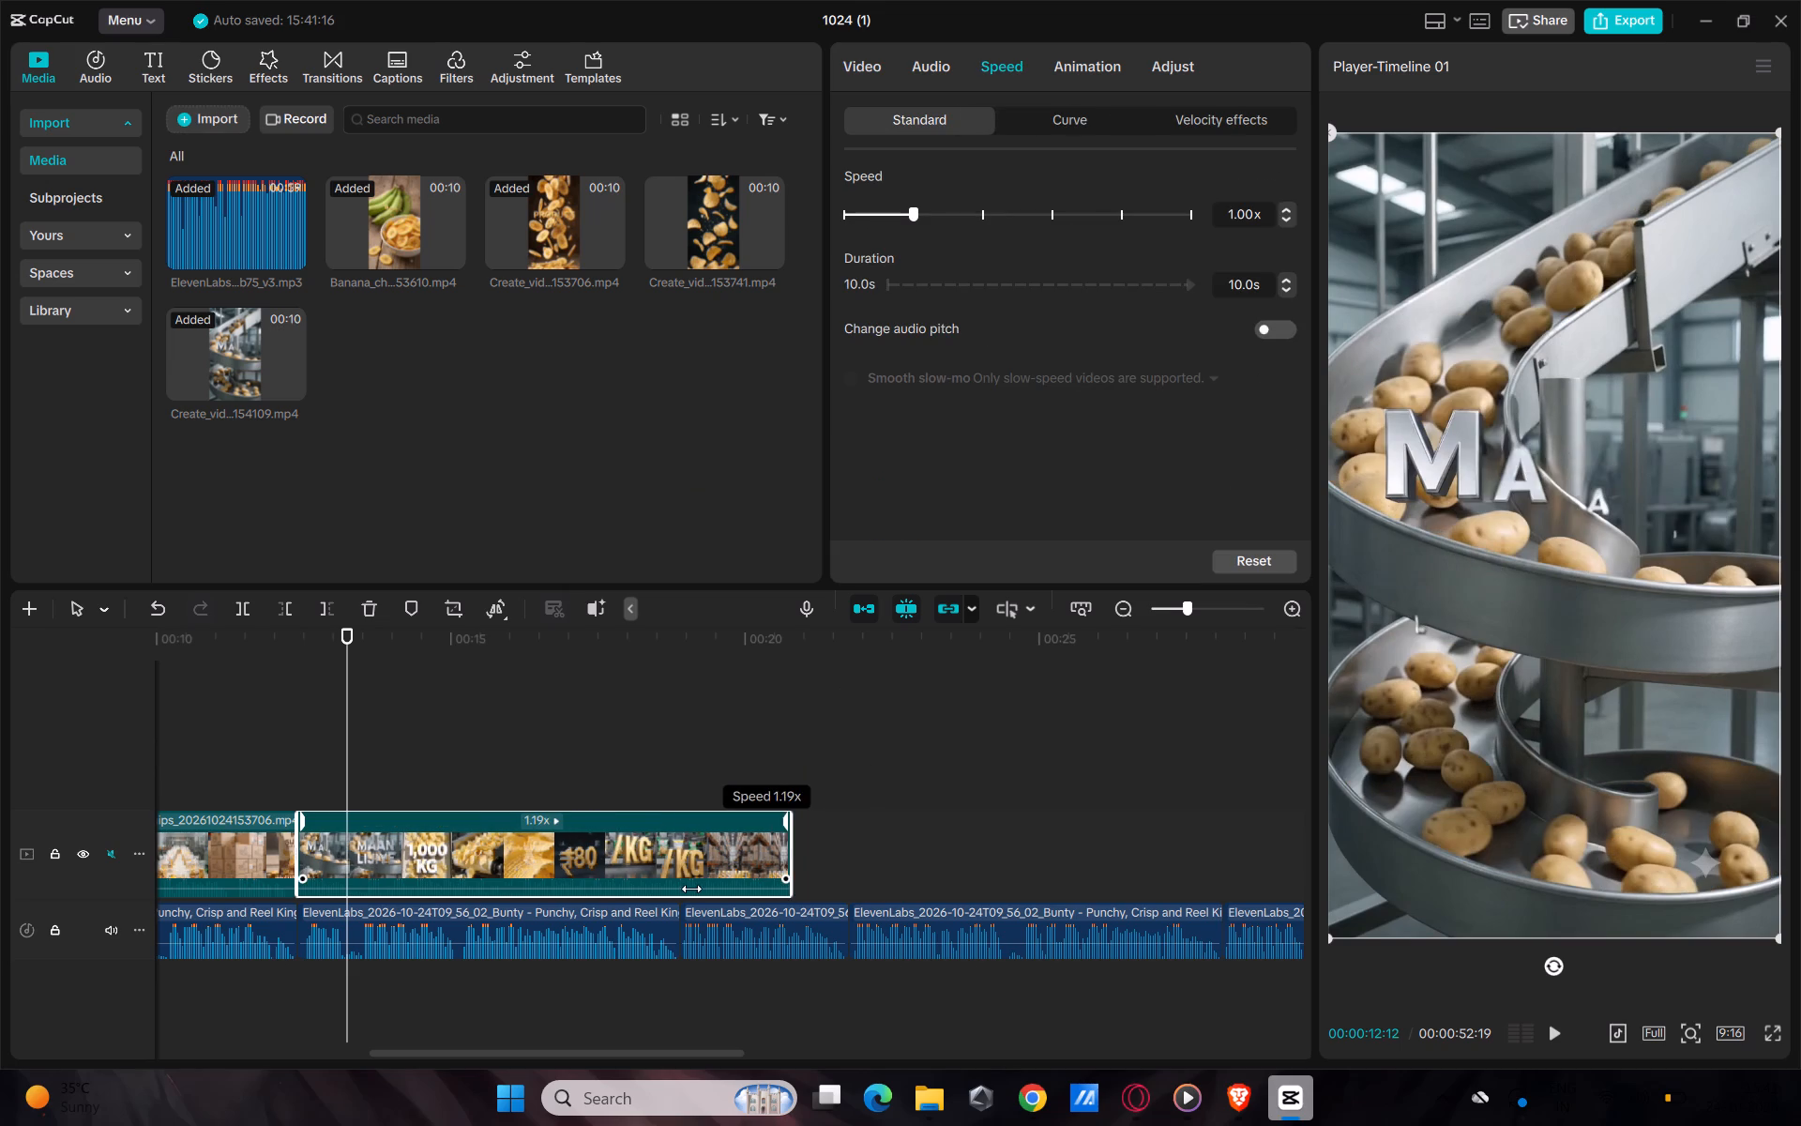
pyautogui.moveTo(691, 889); pyautogui.dragTo(674, 903)
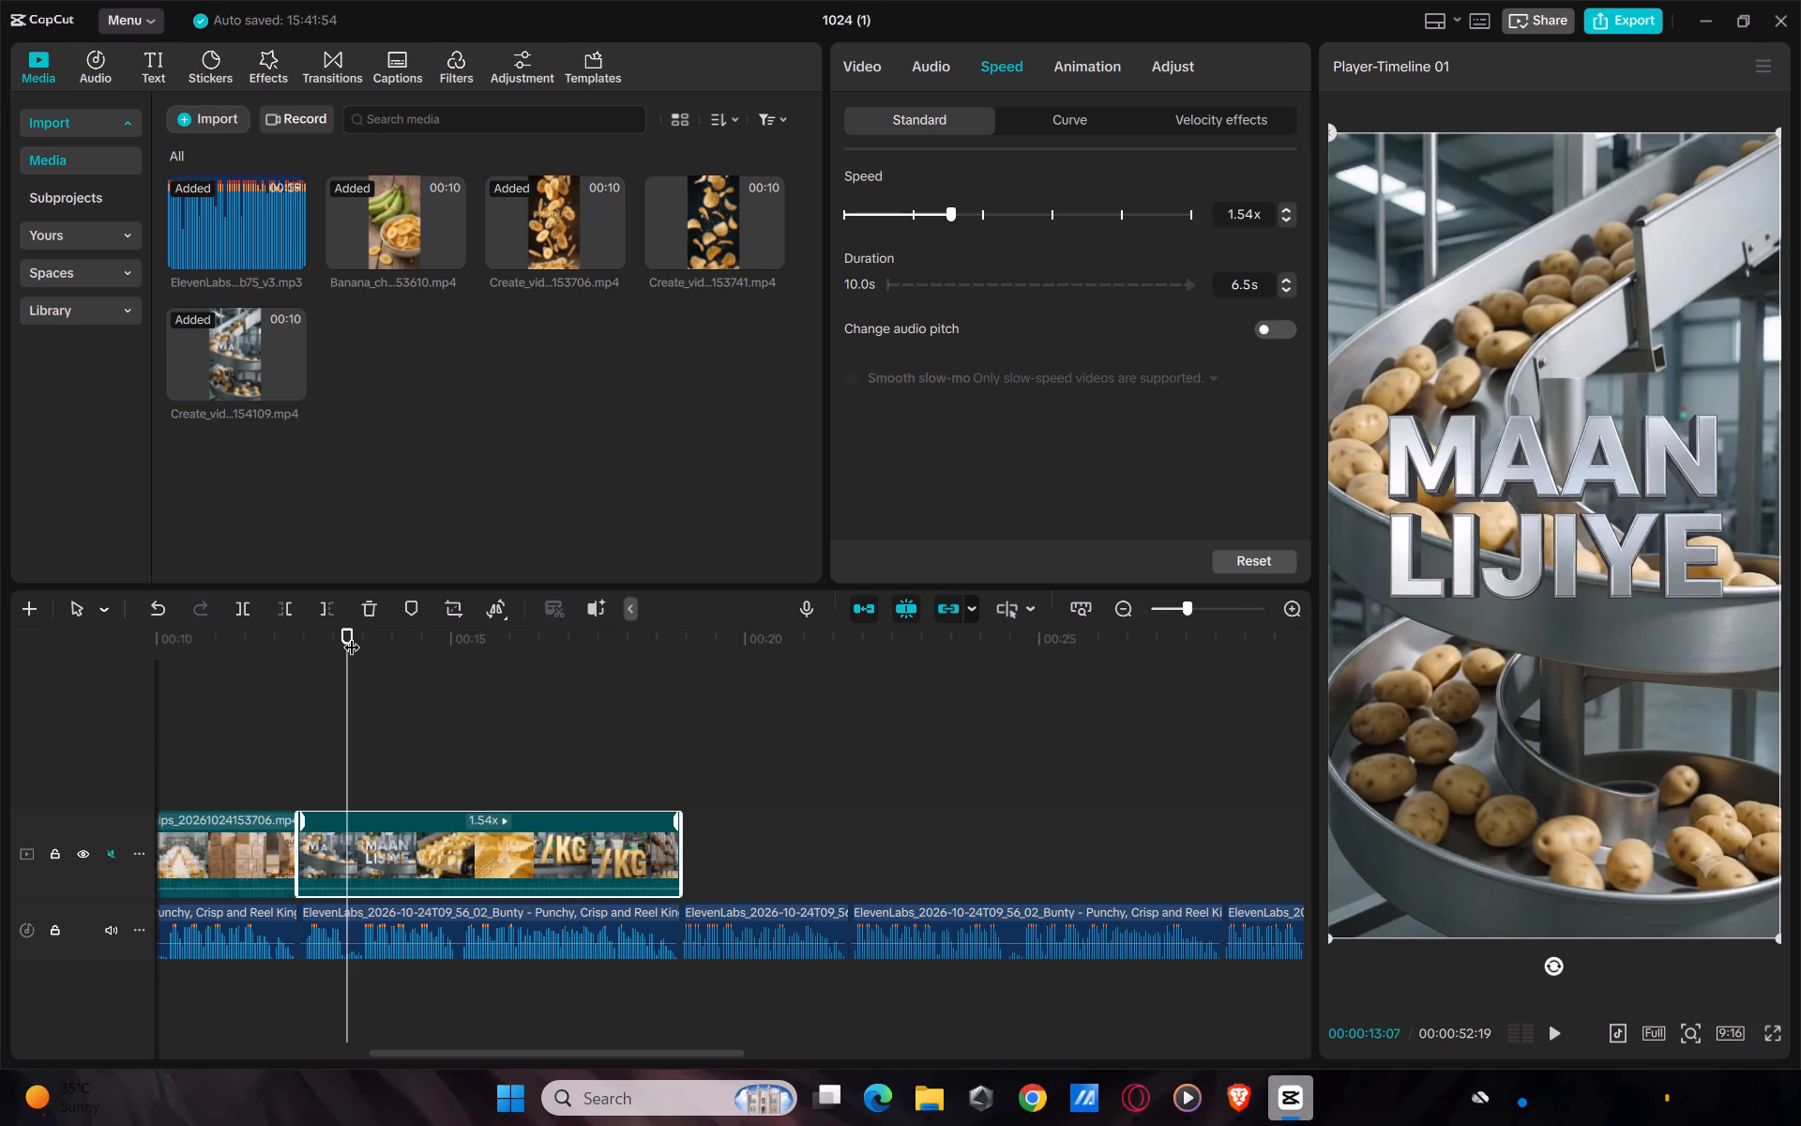
# Play back the sped-up chips costing clip from its start against the voiceover and return the playhead to the clip's end.
pyautogui.moveTo(352, 635); pyautogui.dragTo(308, 718)
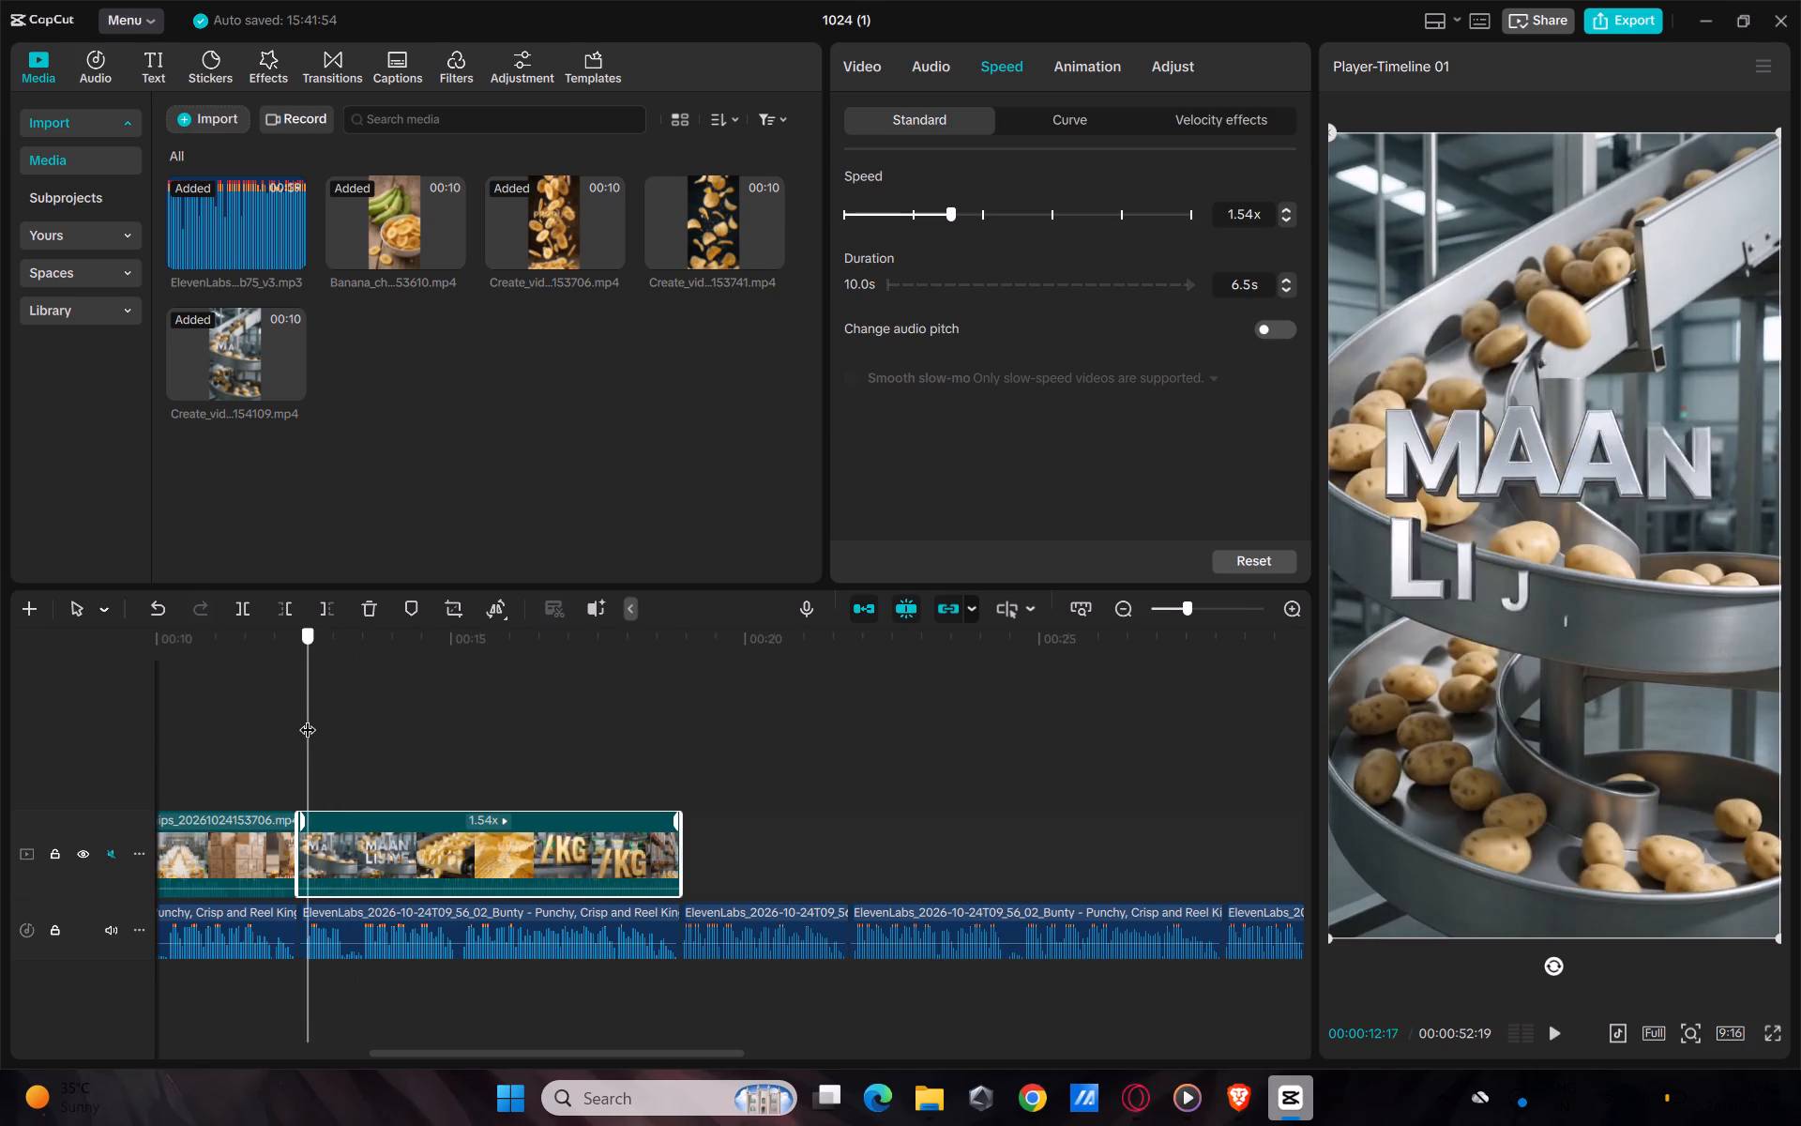
pyautogui.moveTo(308, 718); pyautogui.dragTo(300, 743)
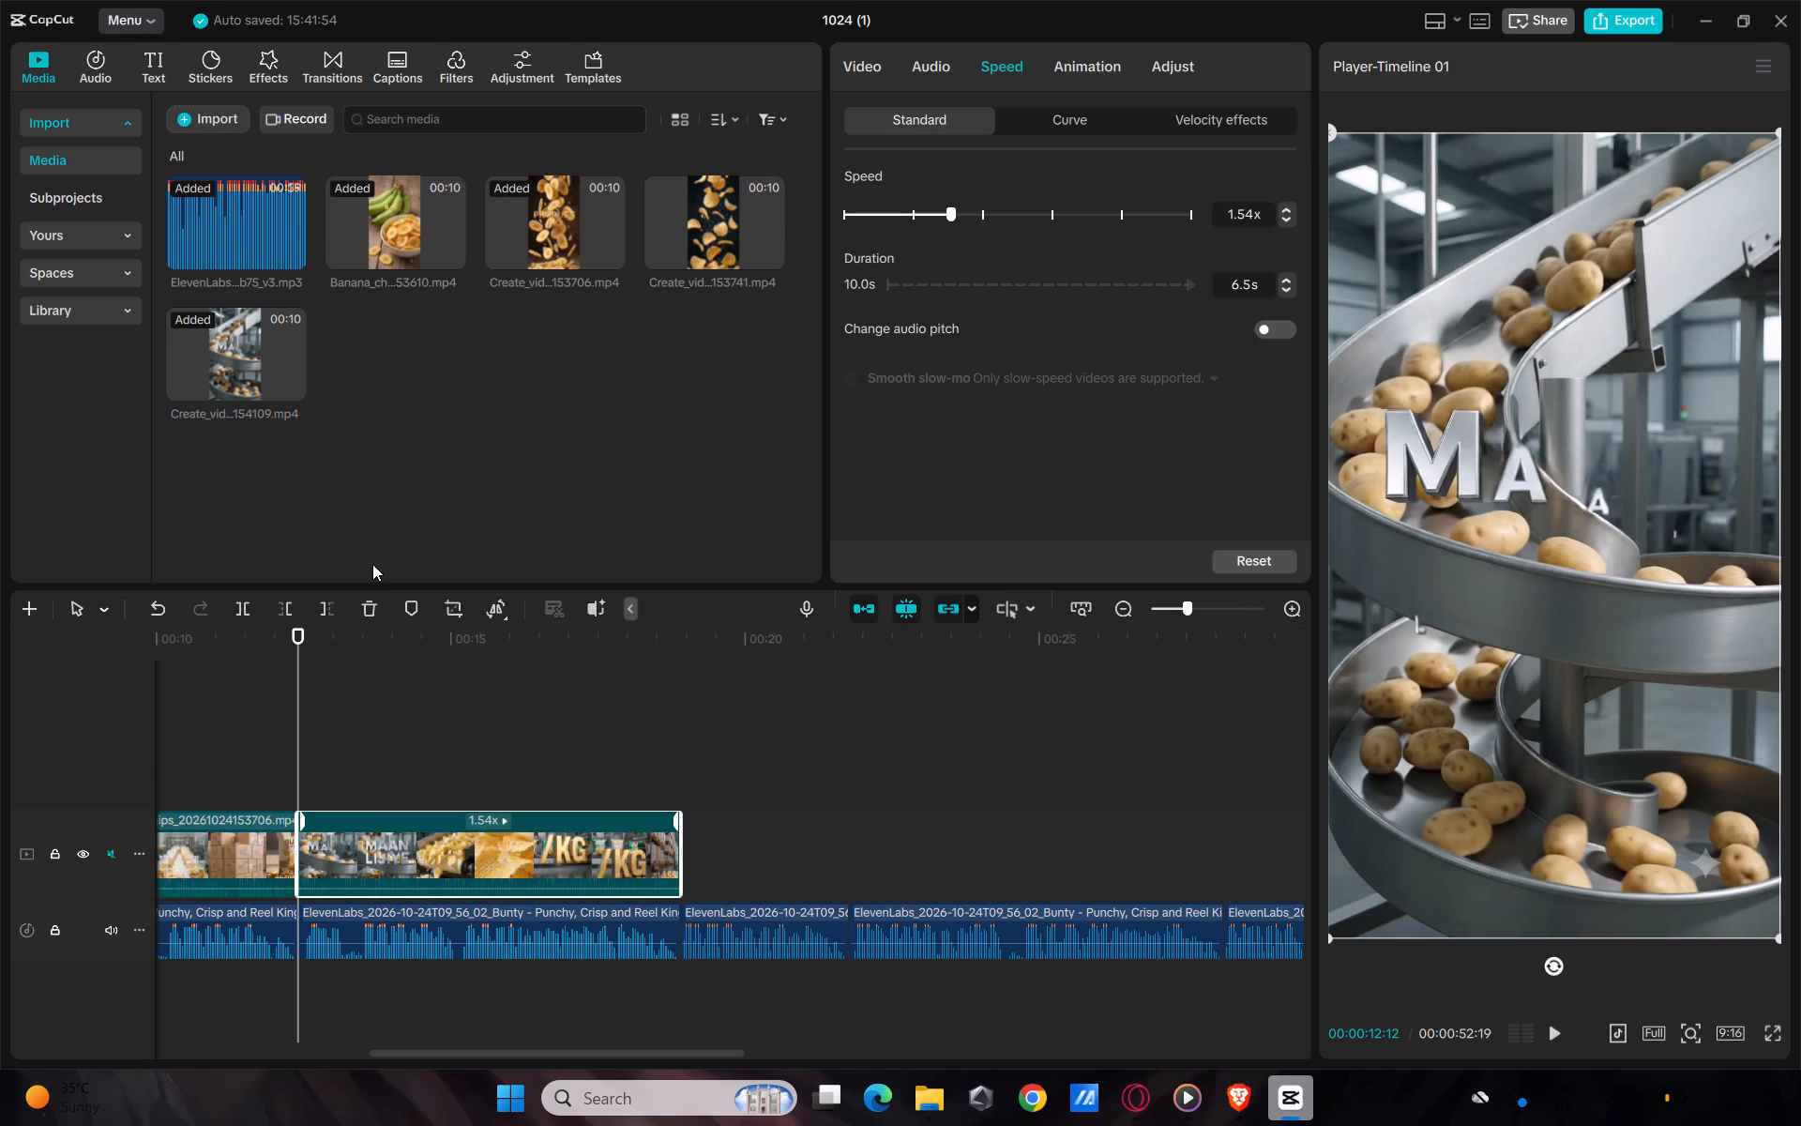
pyautogui.press('space')
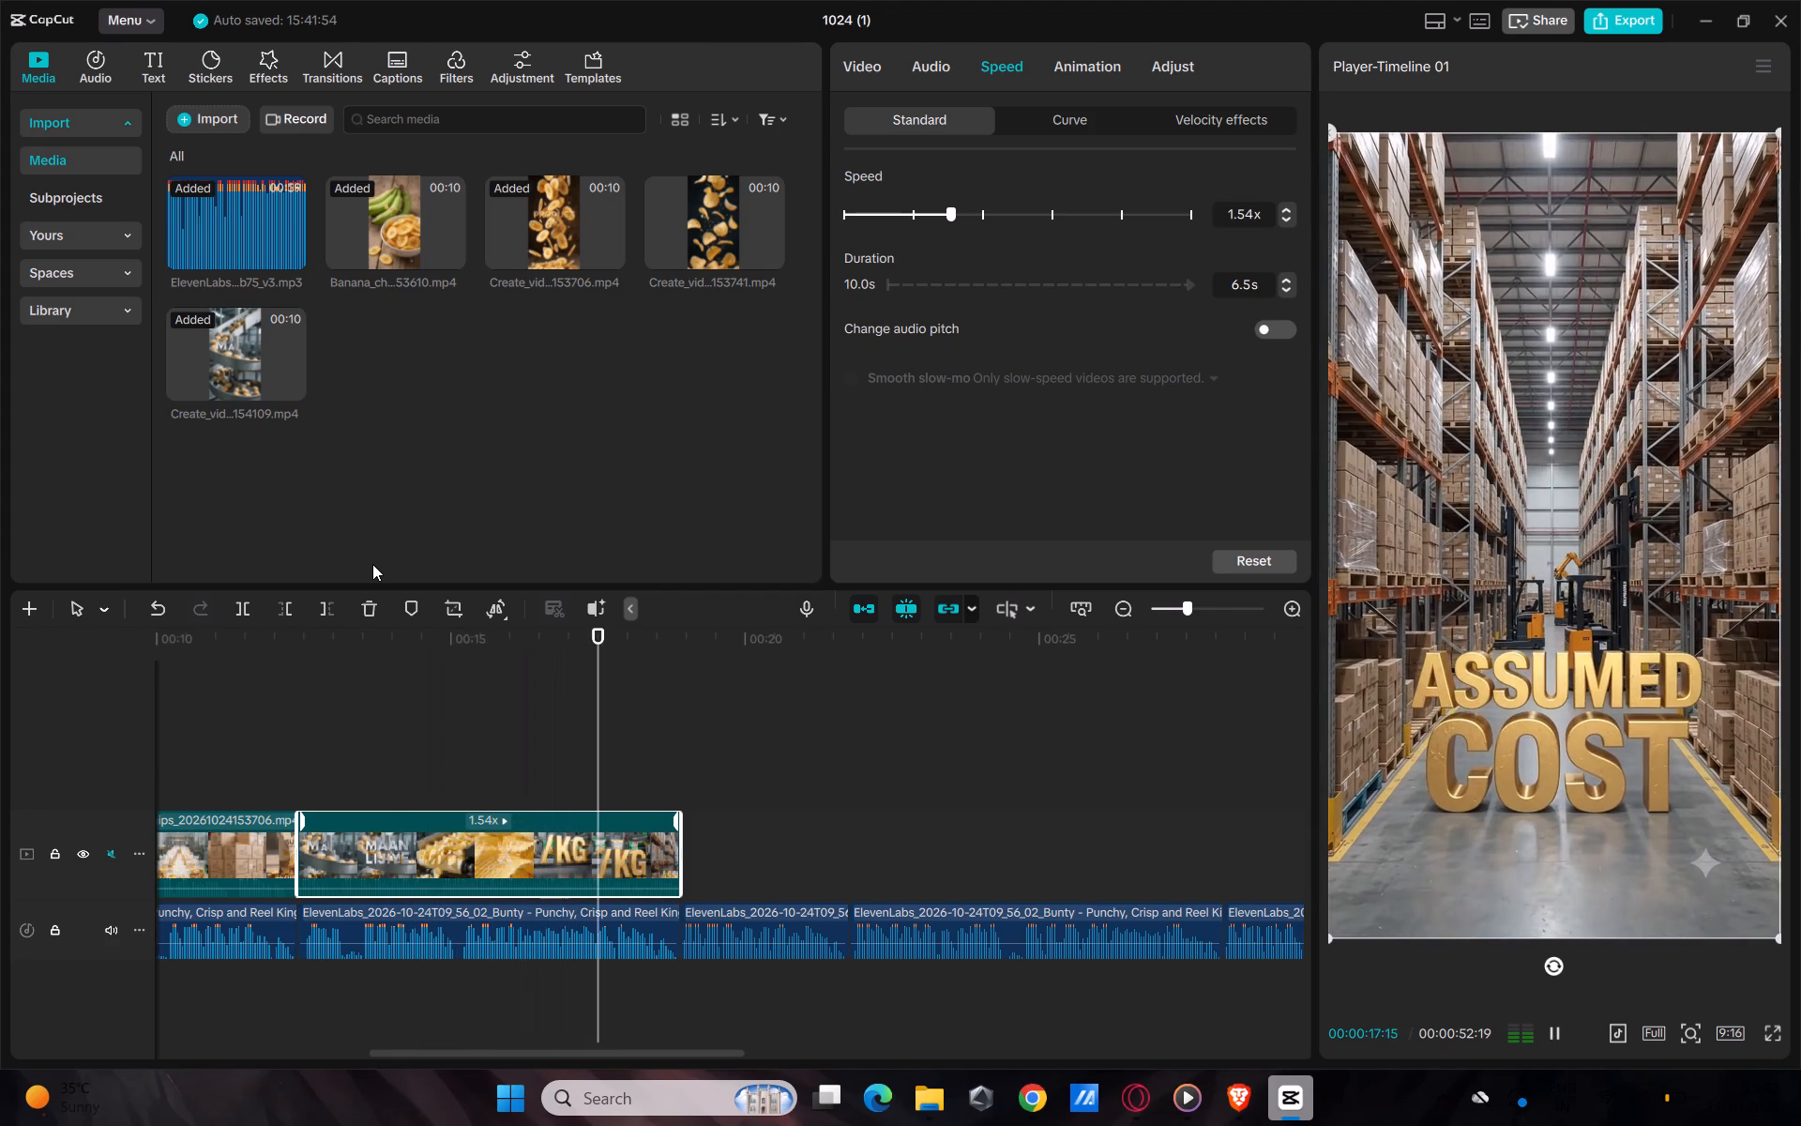
pyautogui.press('space')
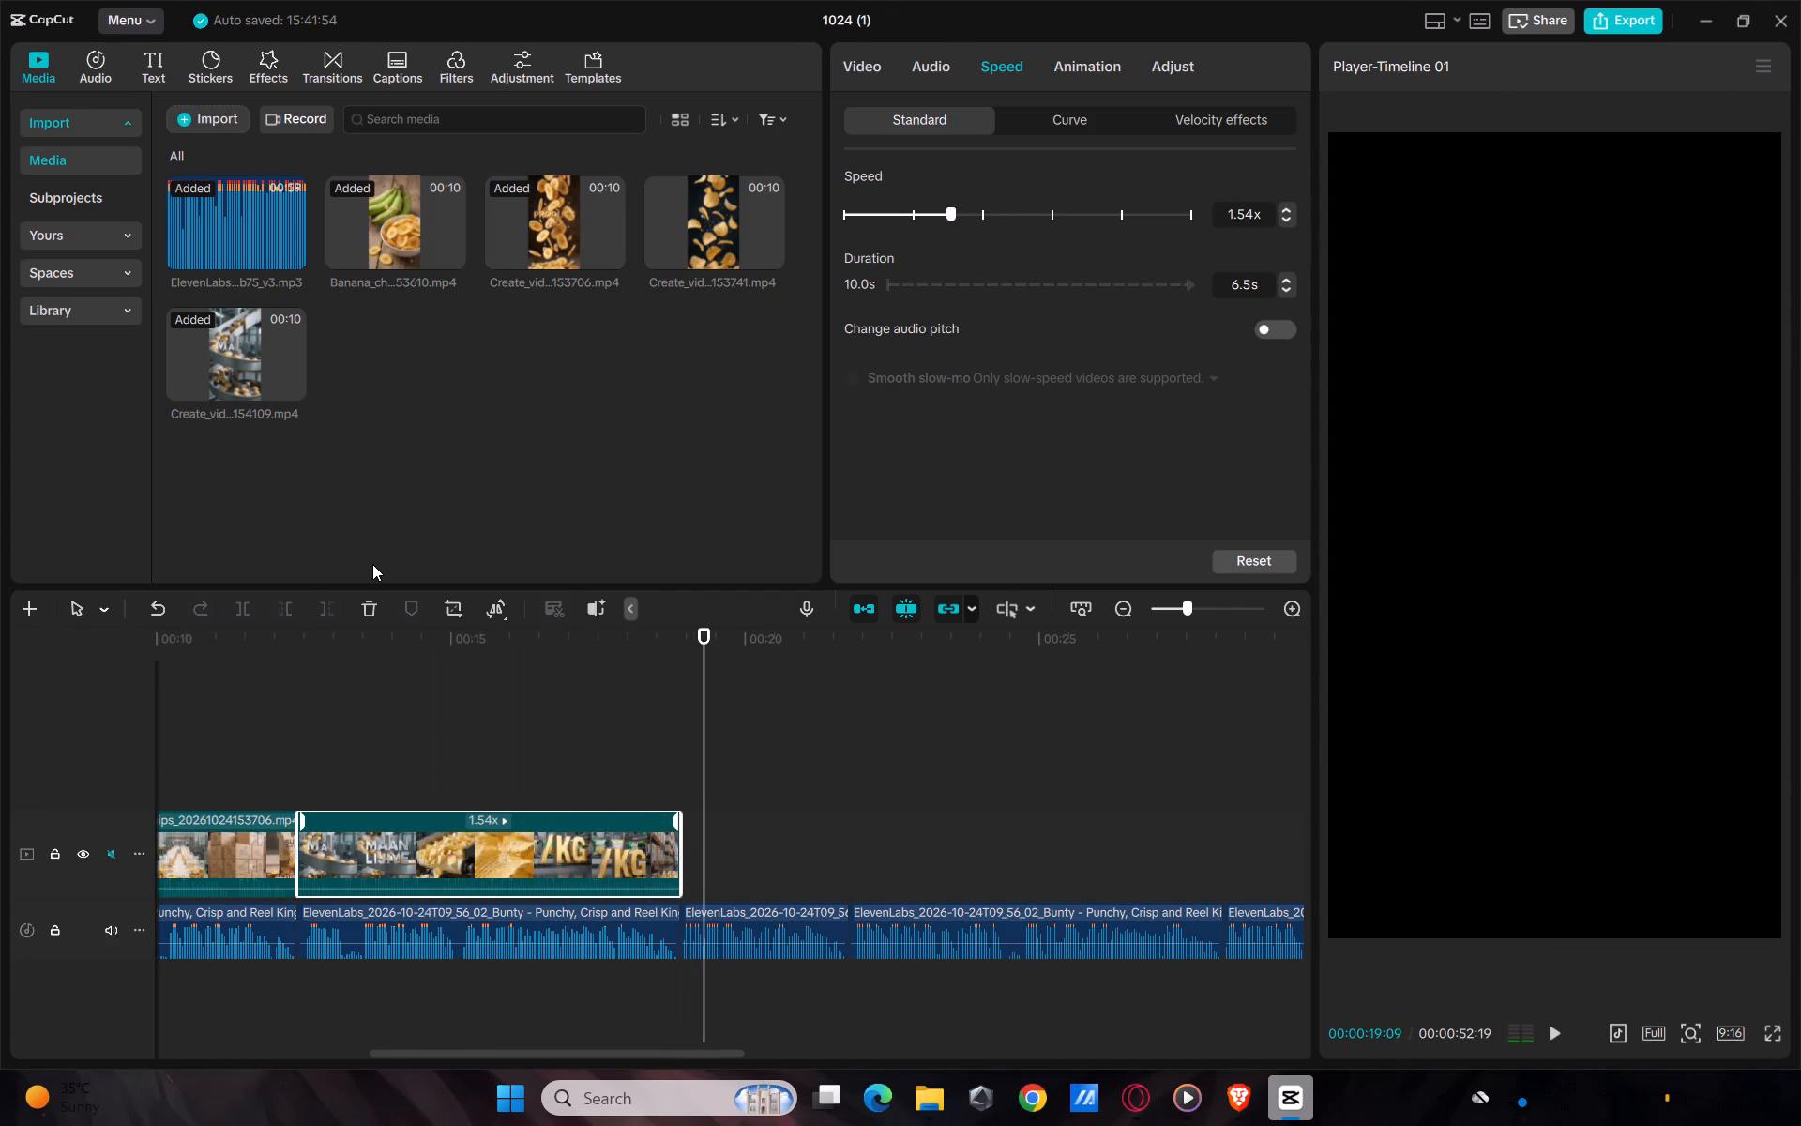
pyautogui.moveTo(701, 637); pyautogui.dragTo(659, 689)
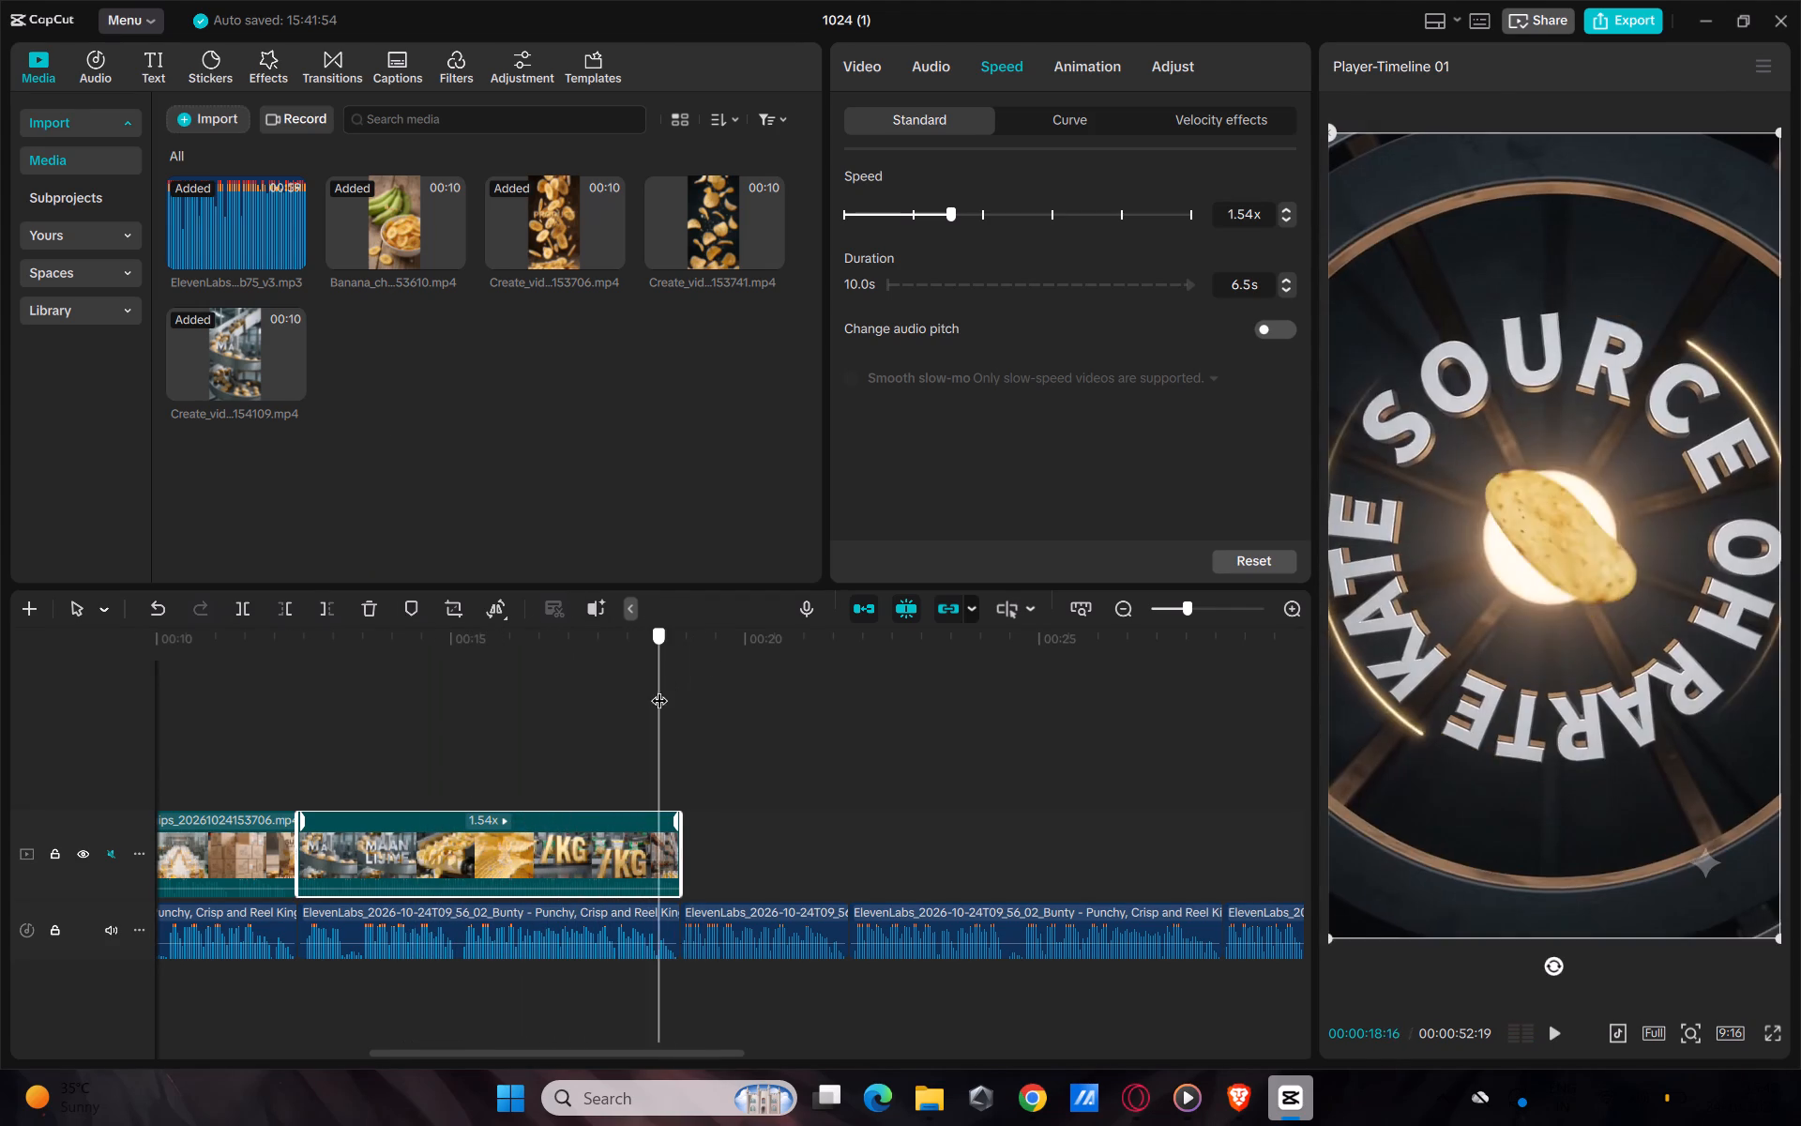
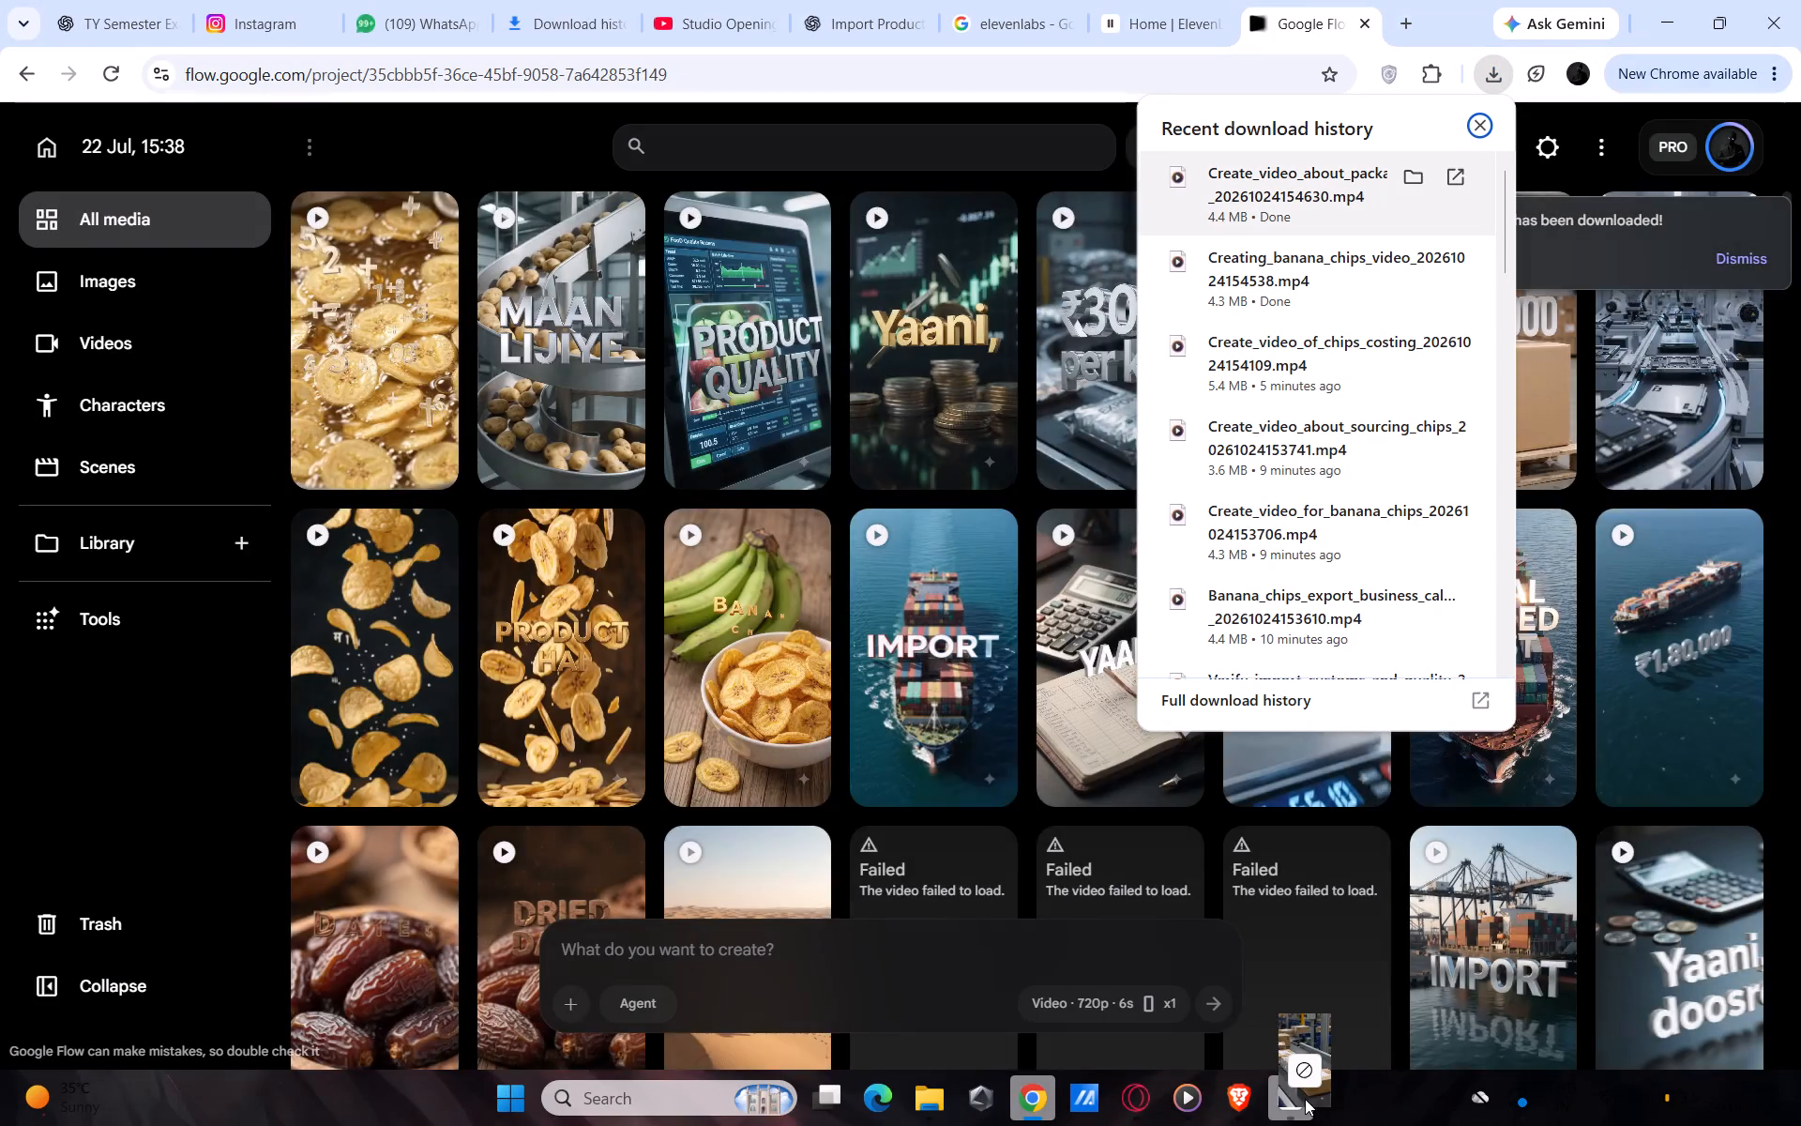
# Place the downloaded packaging video after the banana chips clip in CapCut and speed it up to 1.57x, filling its 6.4 s voiceover segment.
pyautogui.moveTo(1305, 1099); pyautogui.dragTo(987, 881)
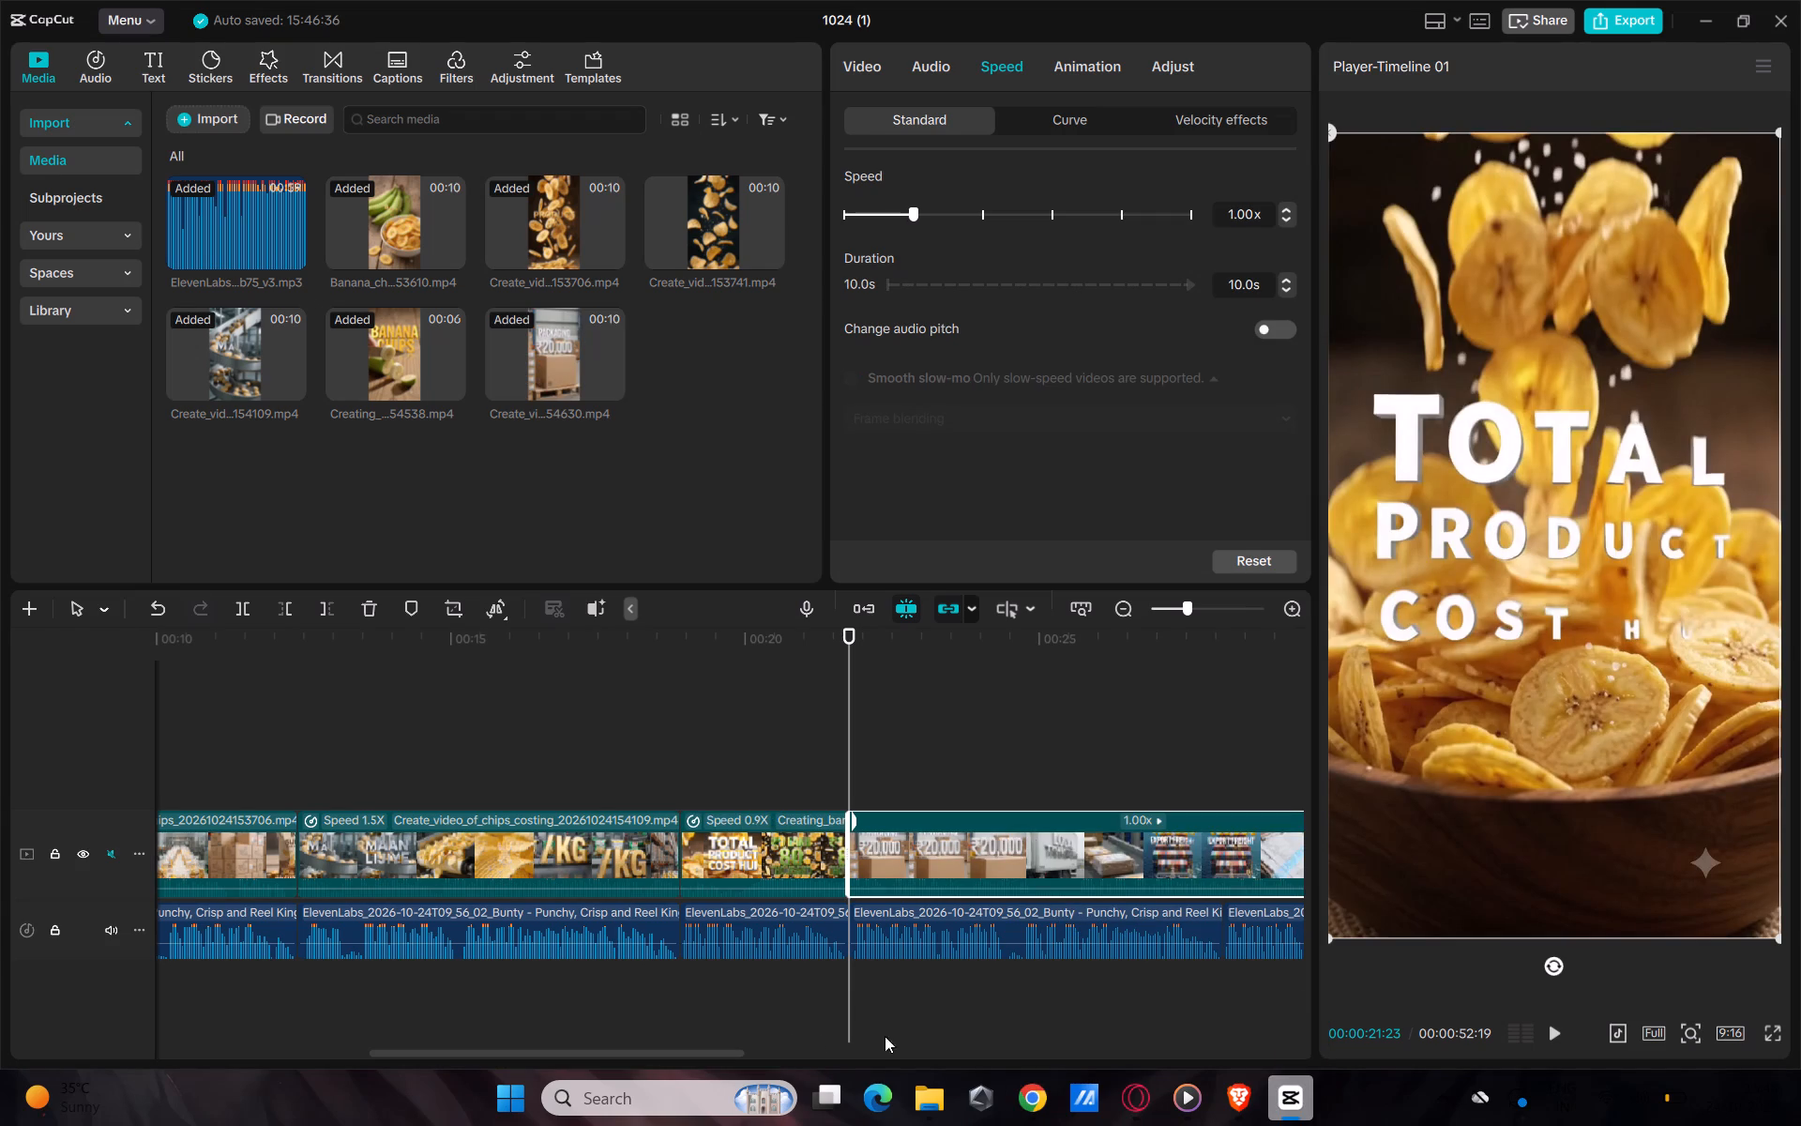
pyautogui.moveTo(734, 1051); pyautogui.dragTo(896, 1061)
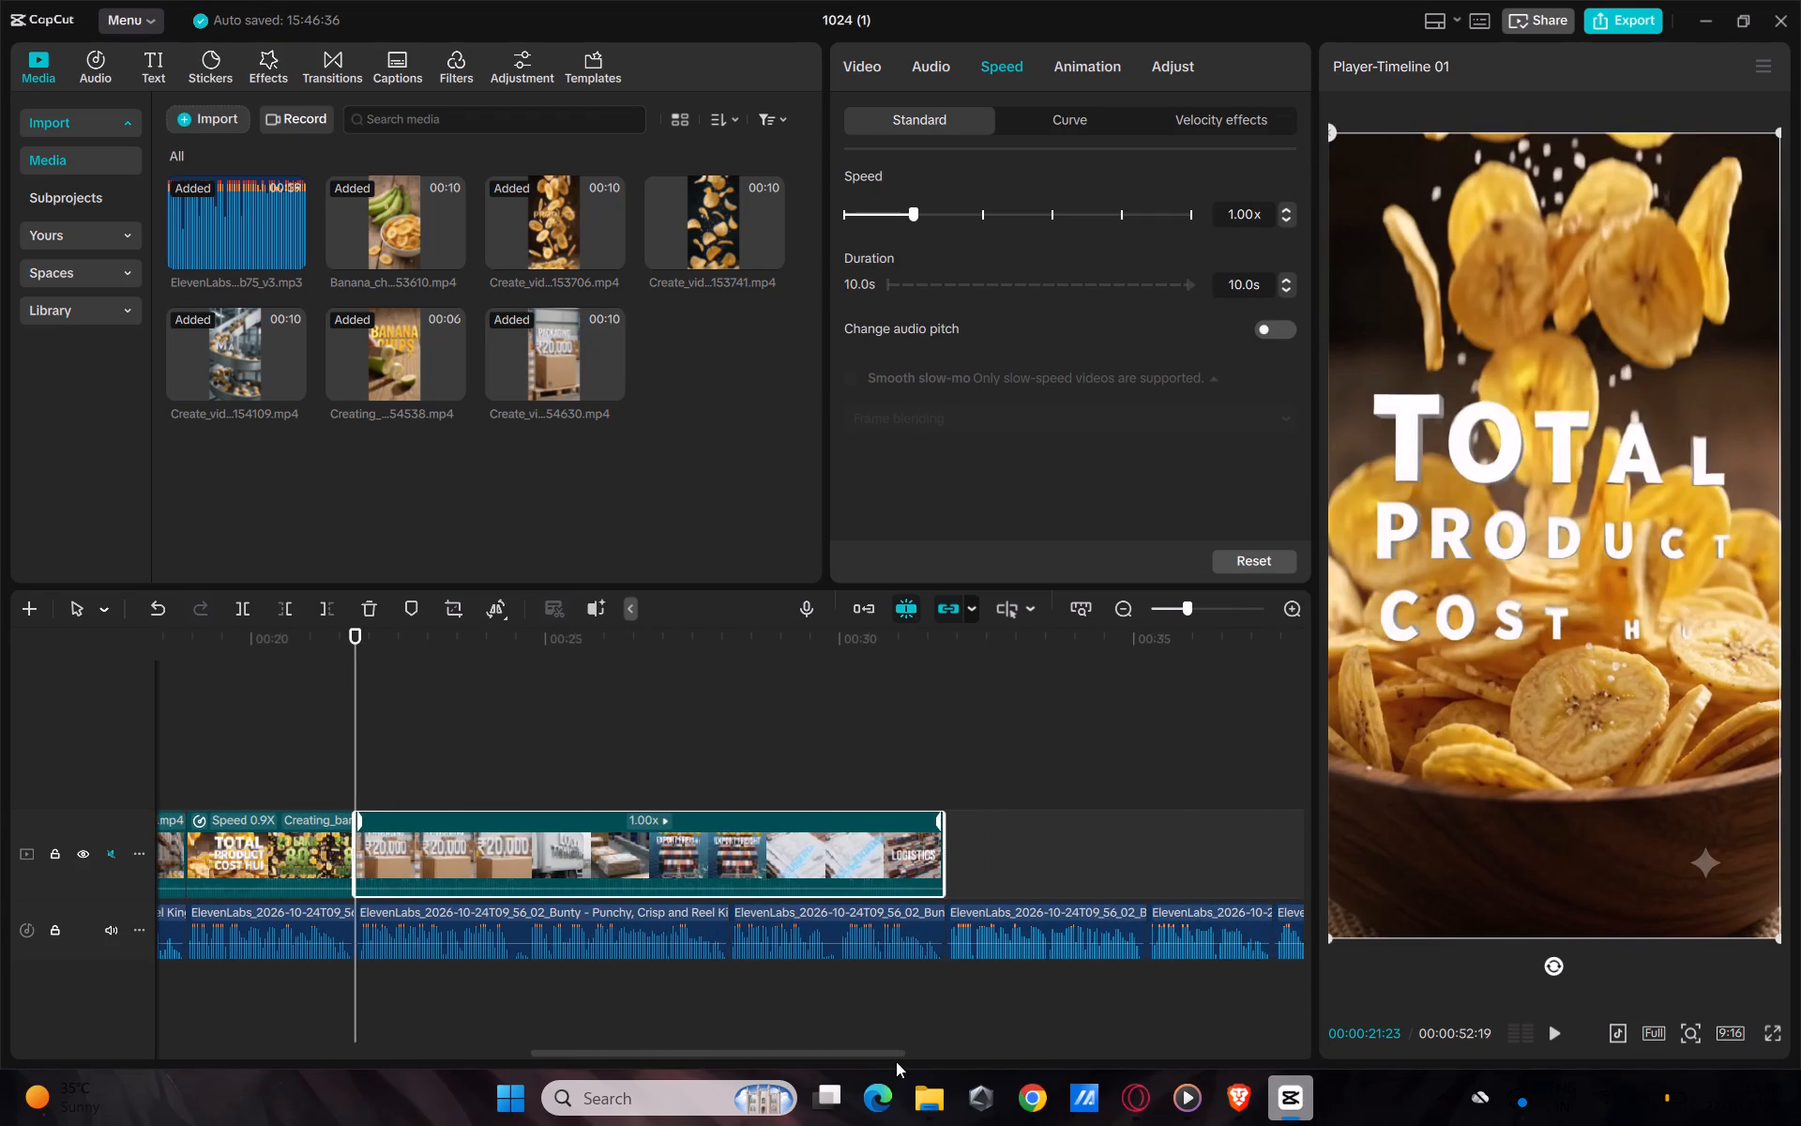
pyautogui.moveTo(896, 1061); pyautogui.dragTo(891, 1063)
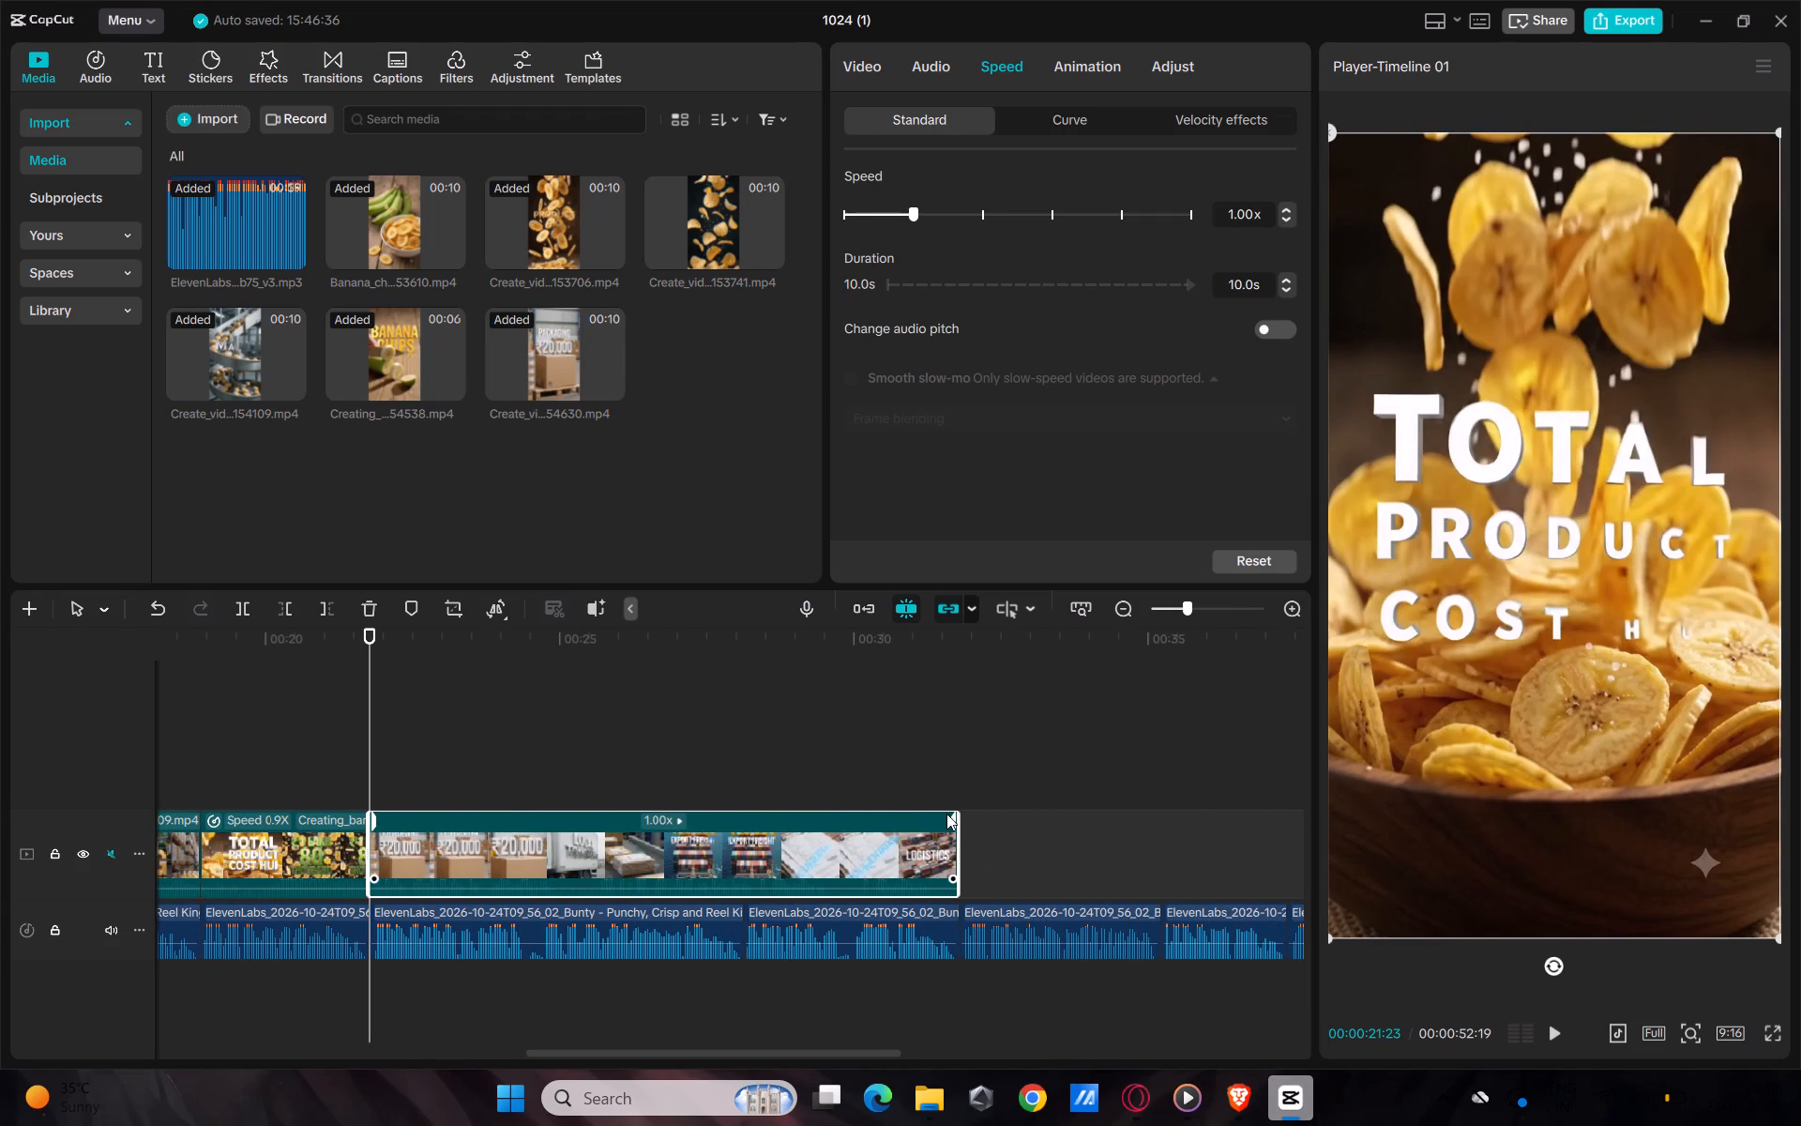
pyautogui.moveTo(949, 821); pyautogui.dragTo(740, 850)
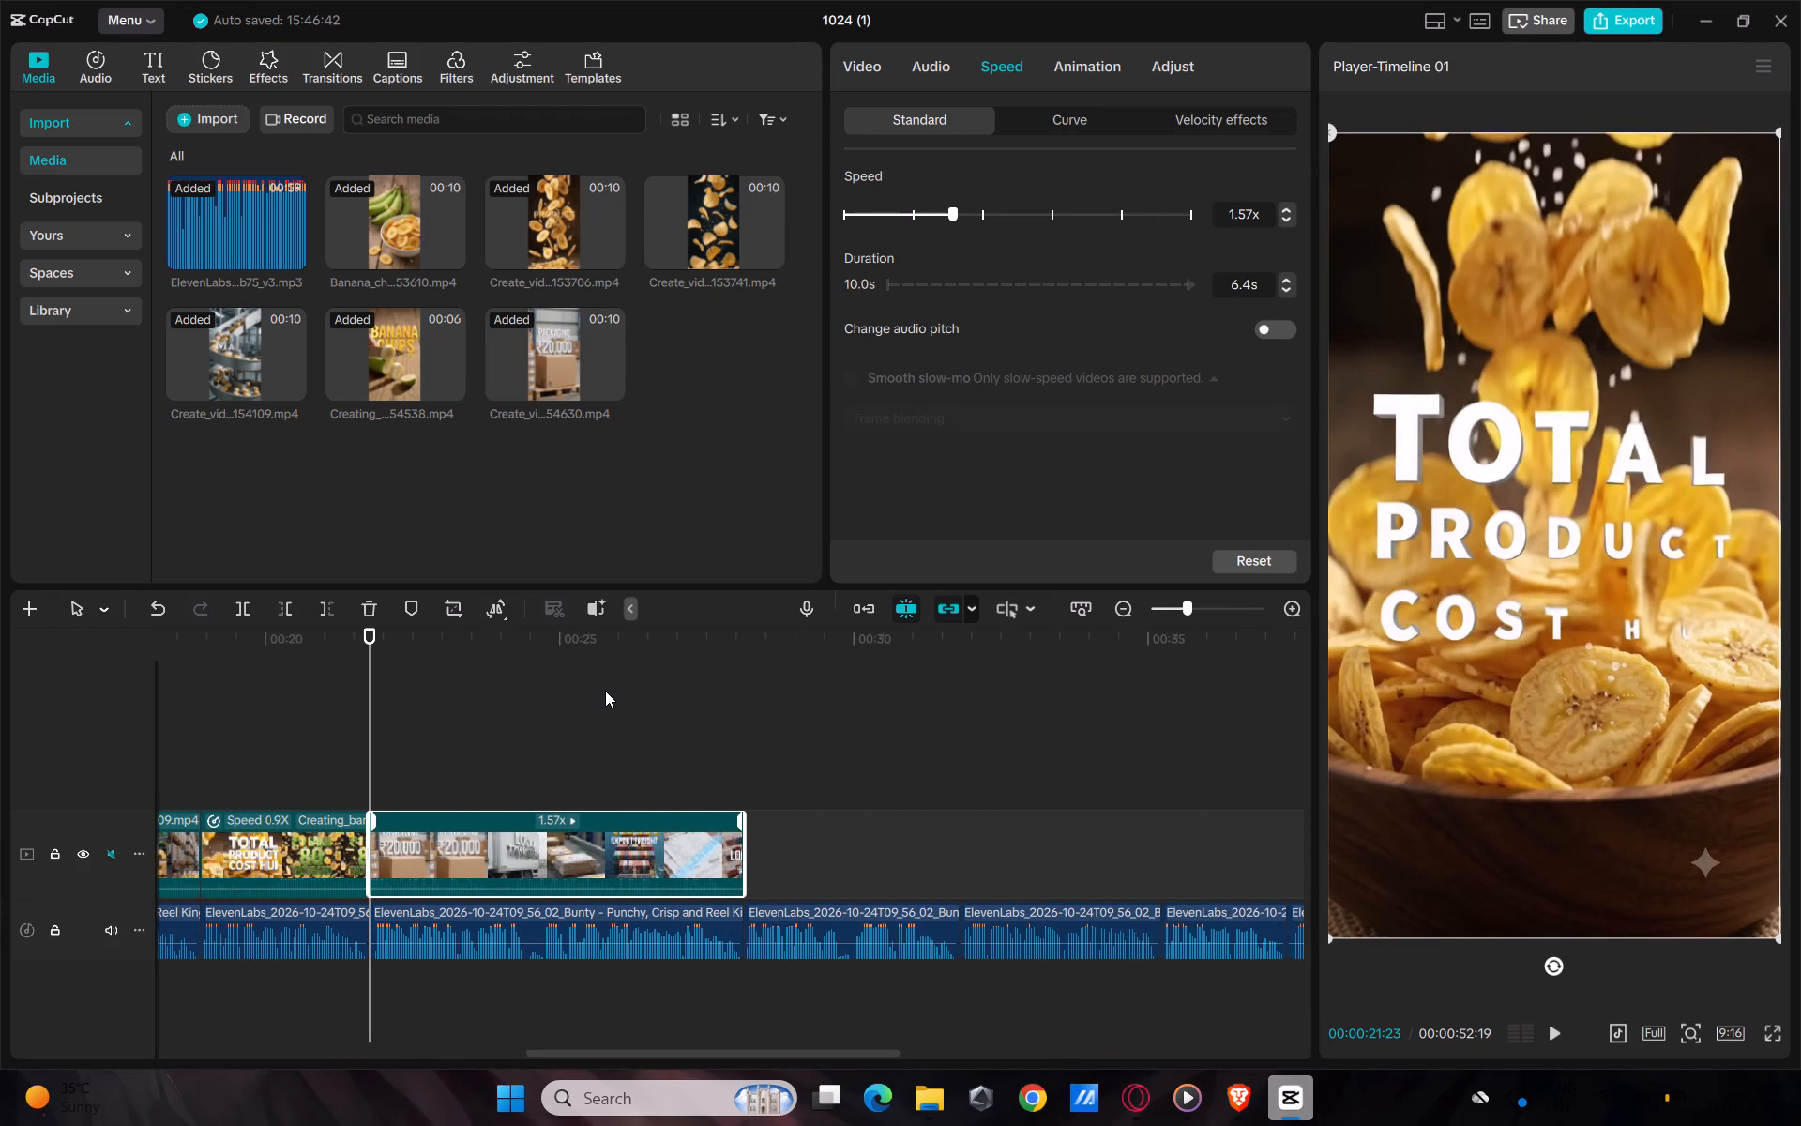
pyautogui.press('space')
pyautogui.press('space')
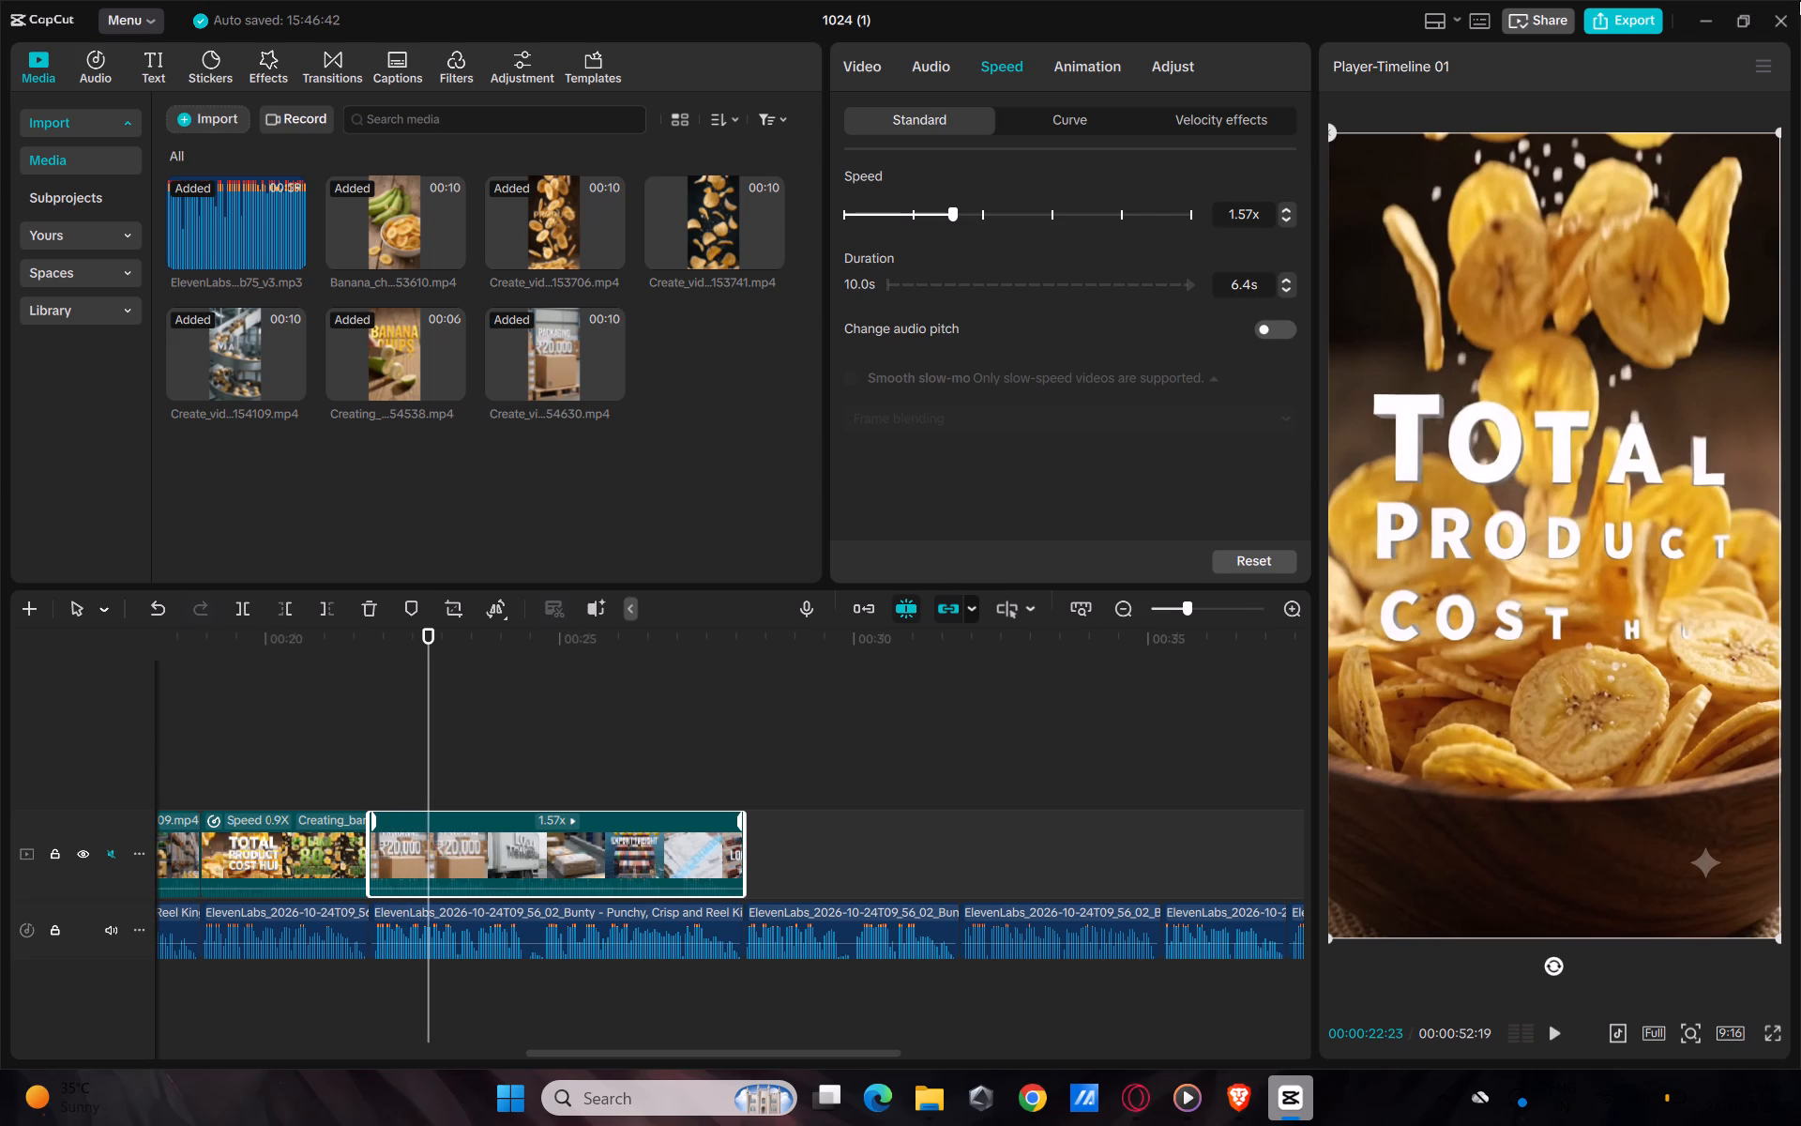
# Close CapCut completely, relaunch it and reopen the project 1024 (1), closing the Instagram tab in Chrome while it loads.
pyautogui.click(1773, 18)
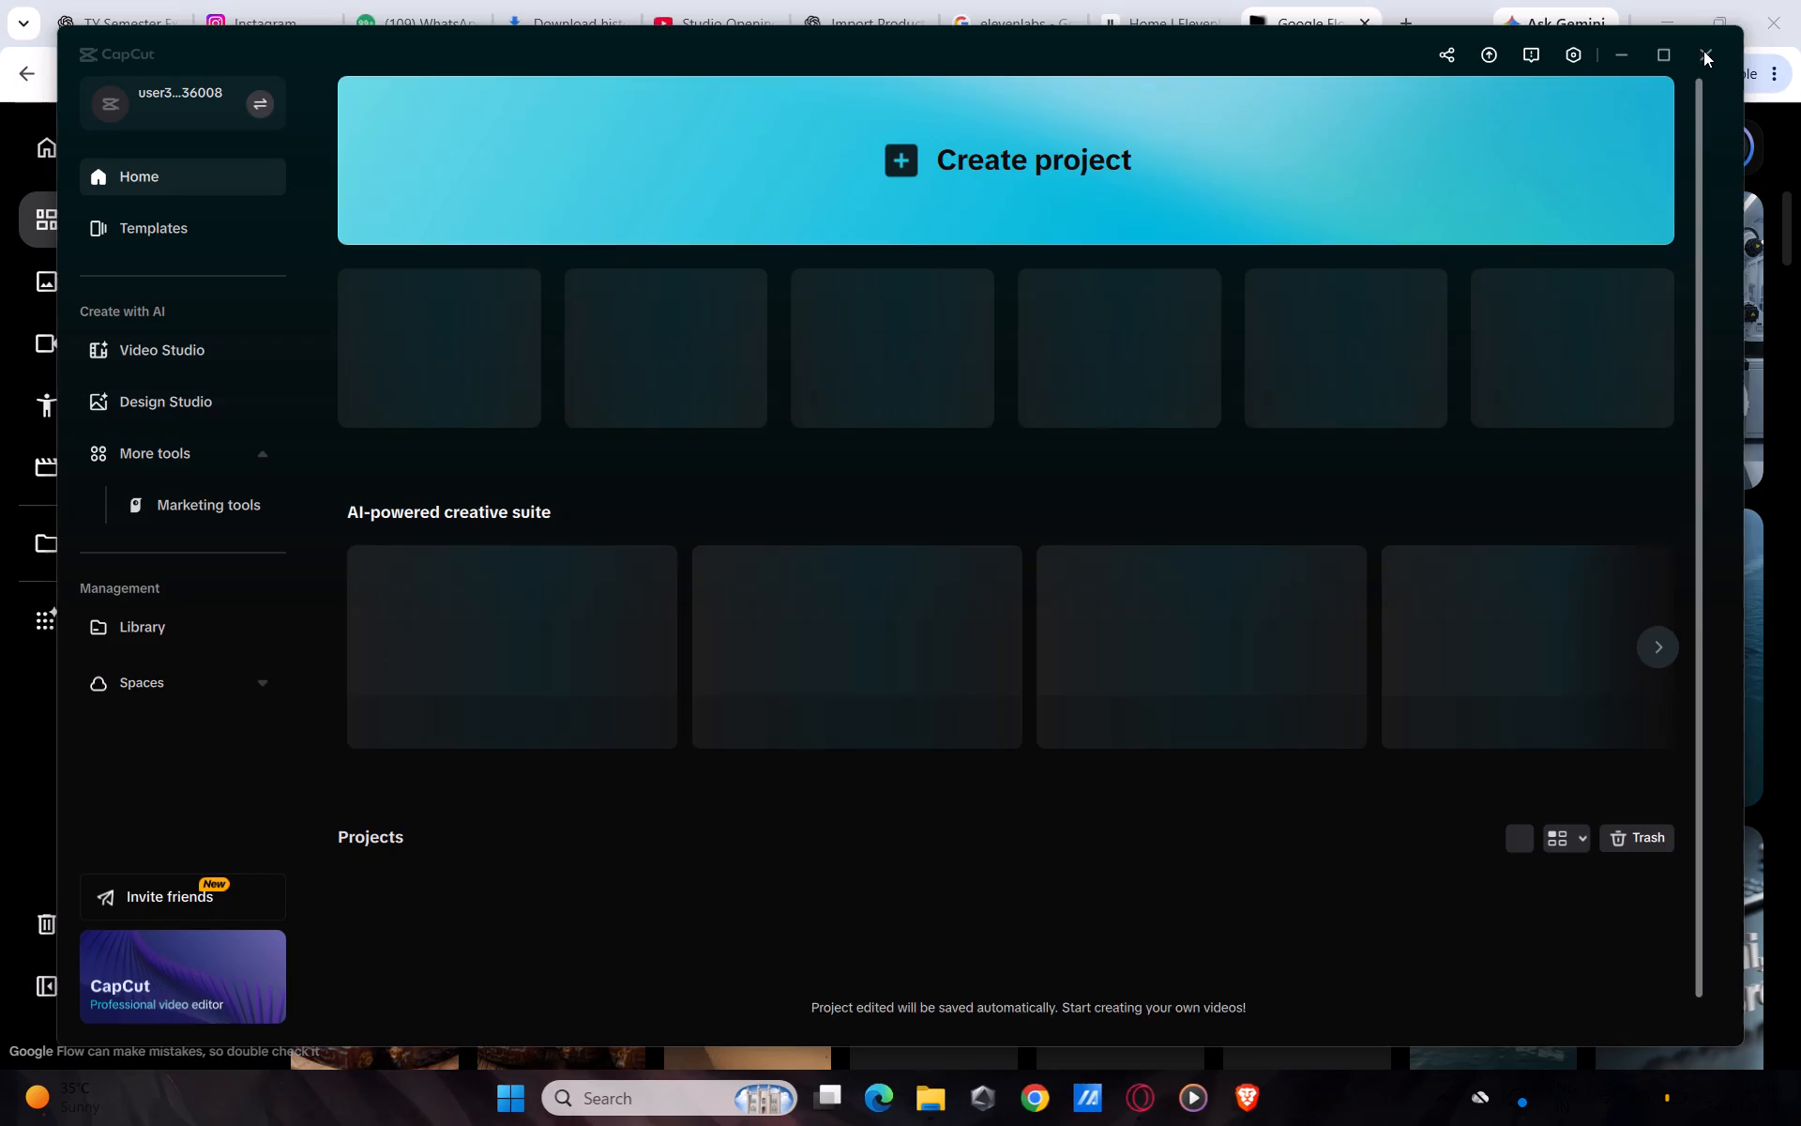
pyautogui.click(1708, 52)
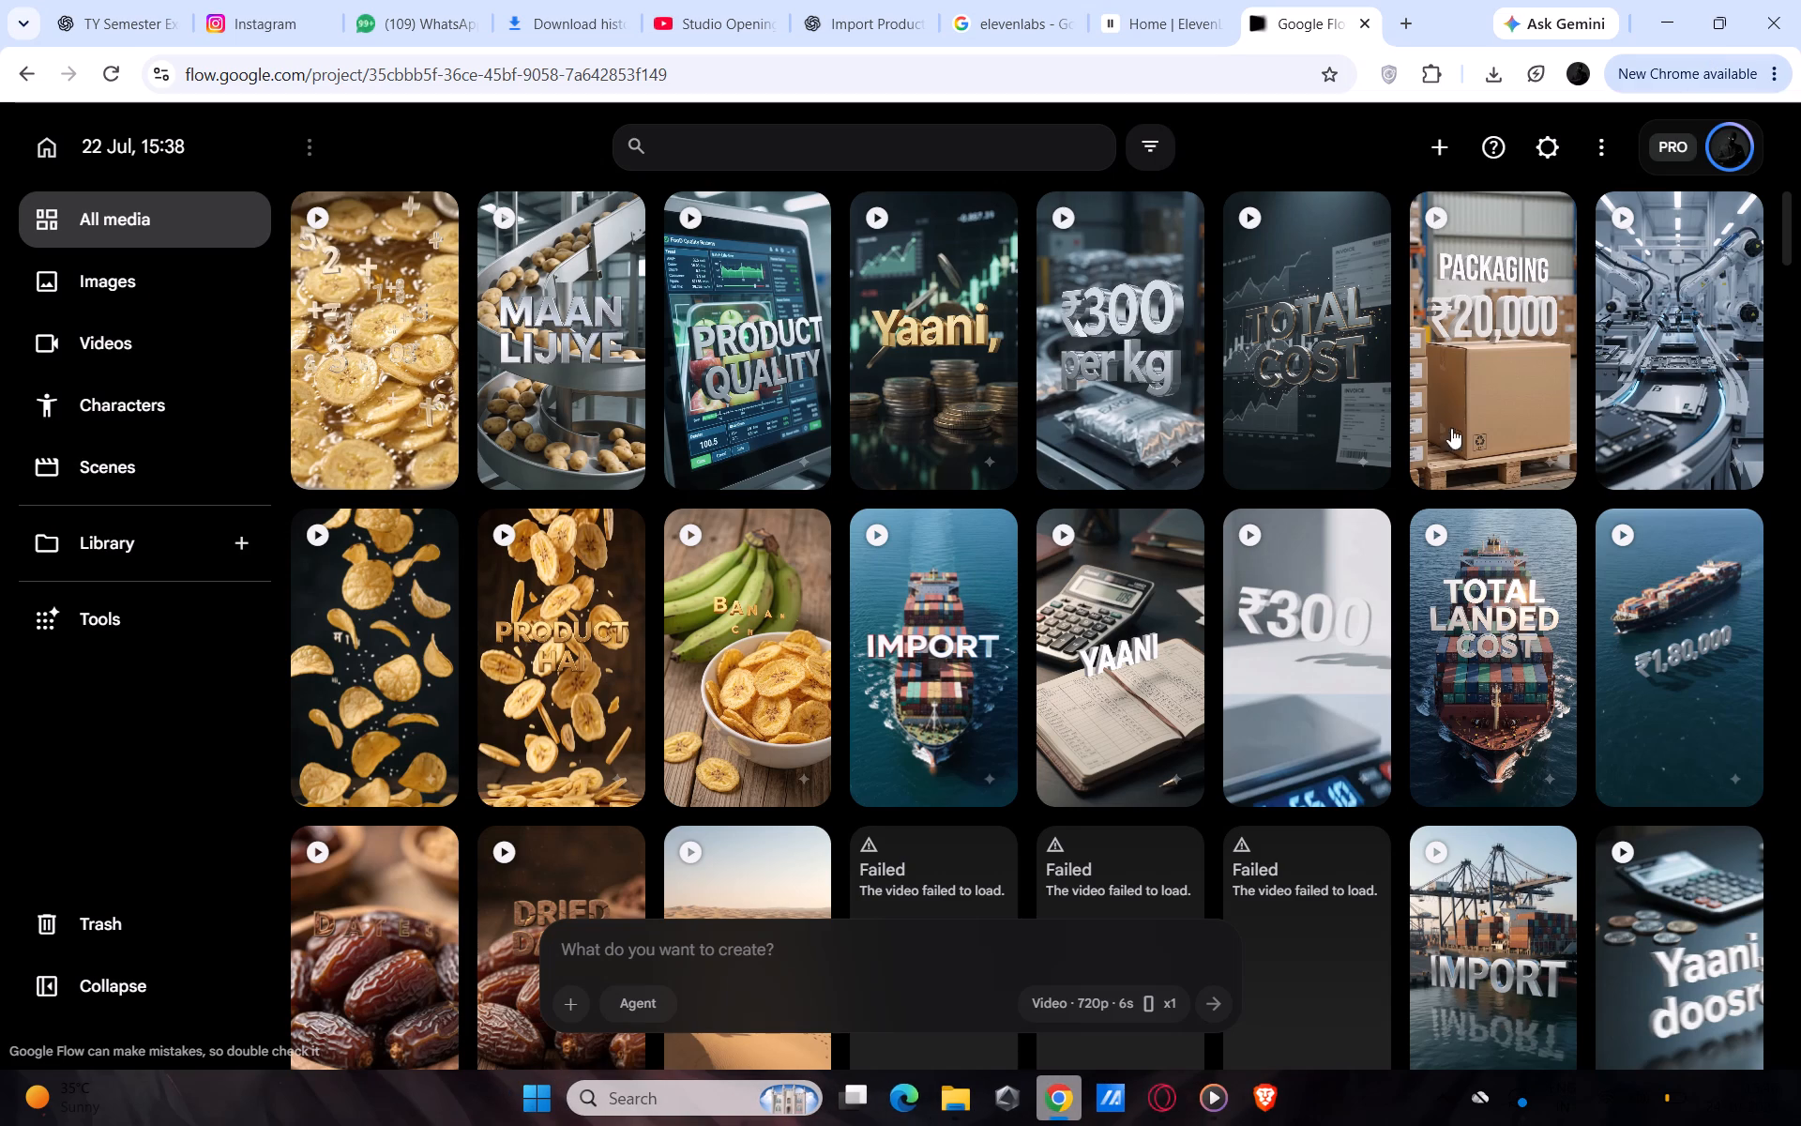
pyautogui.click(689, 1088)
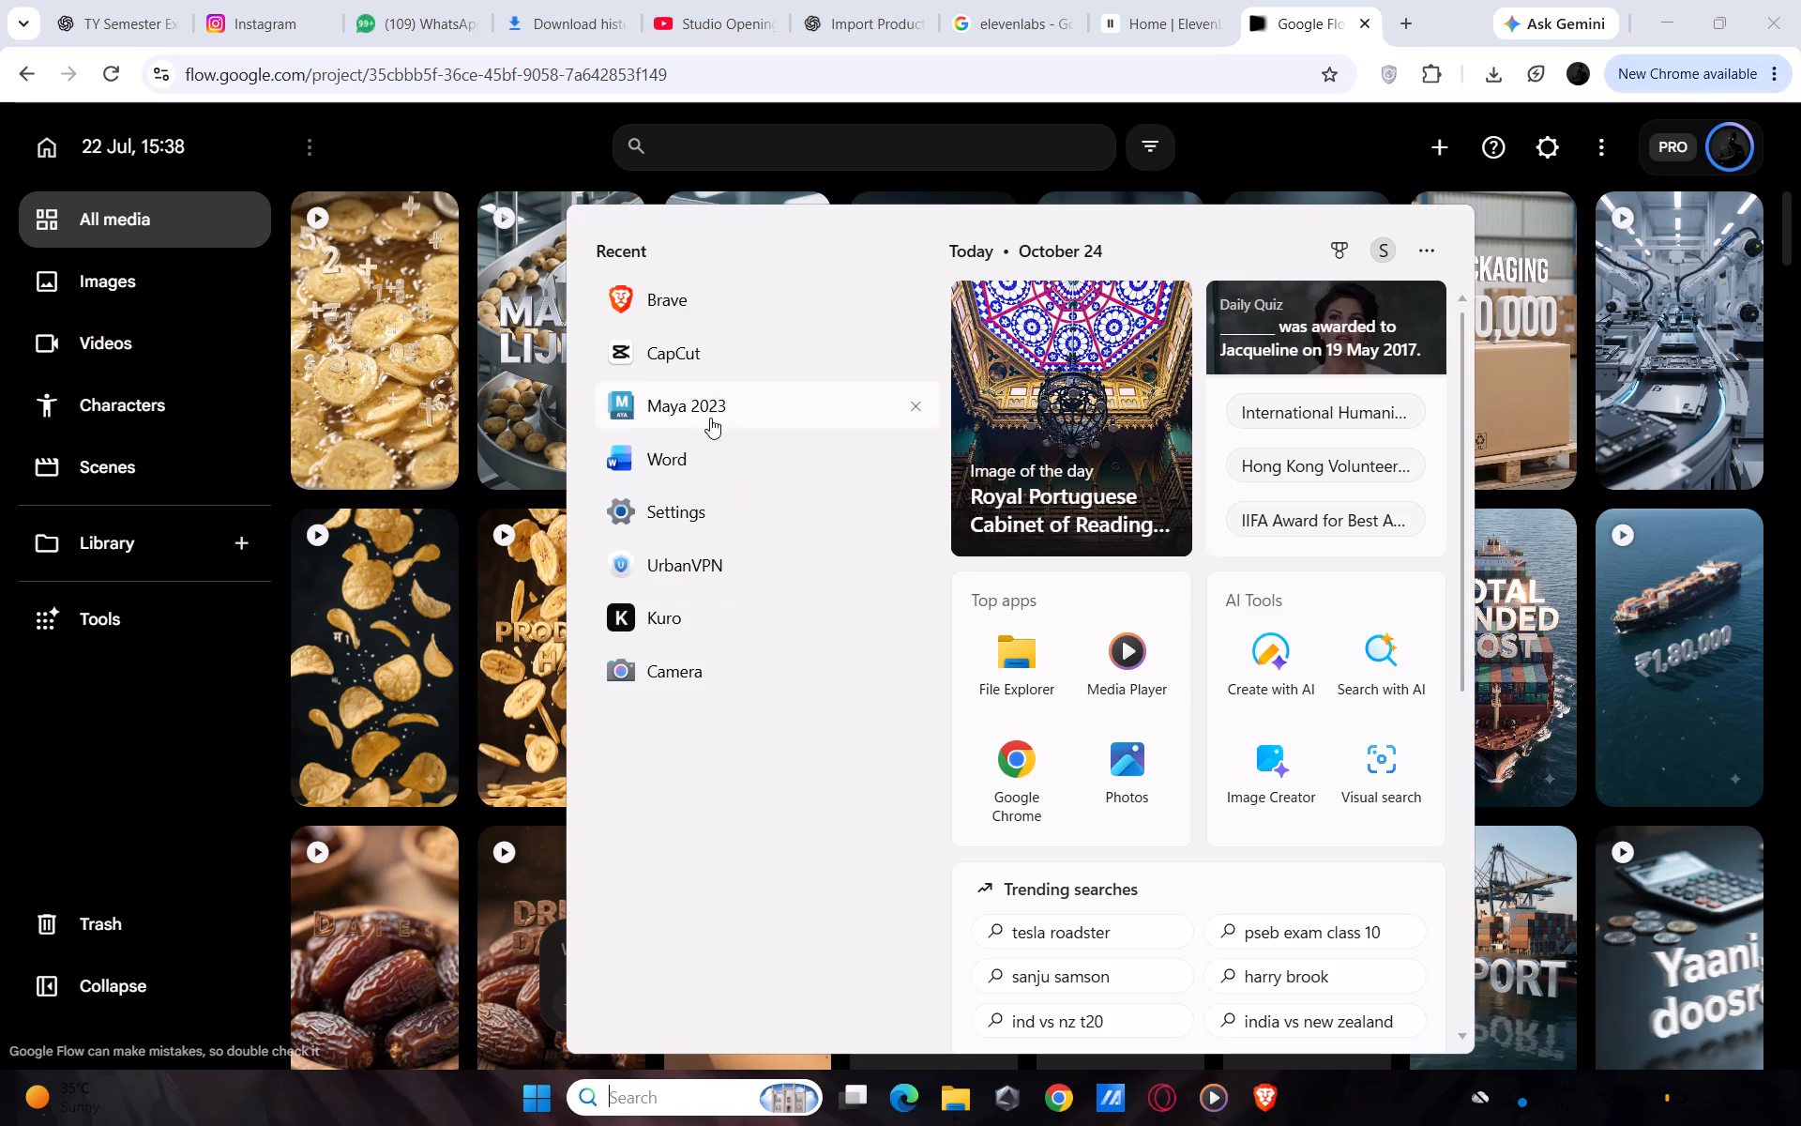
pyautogui.click(714, 355)
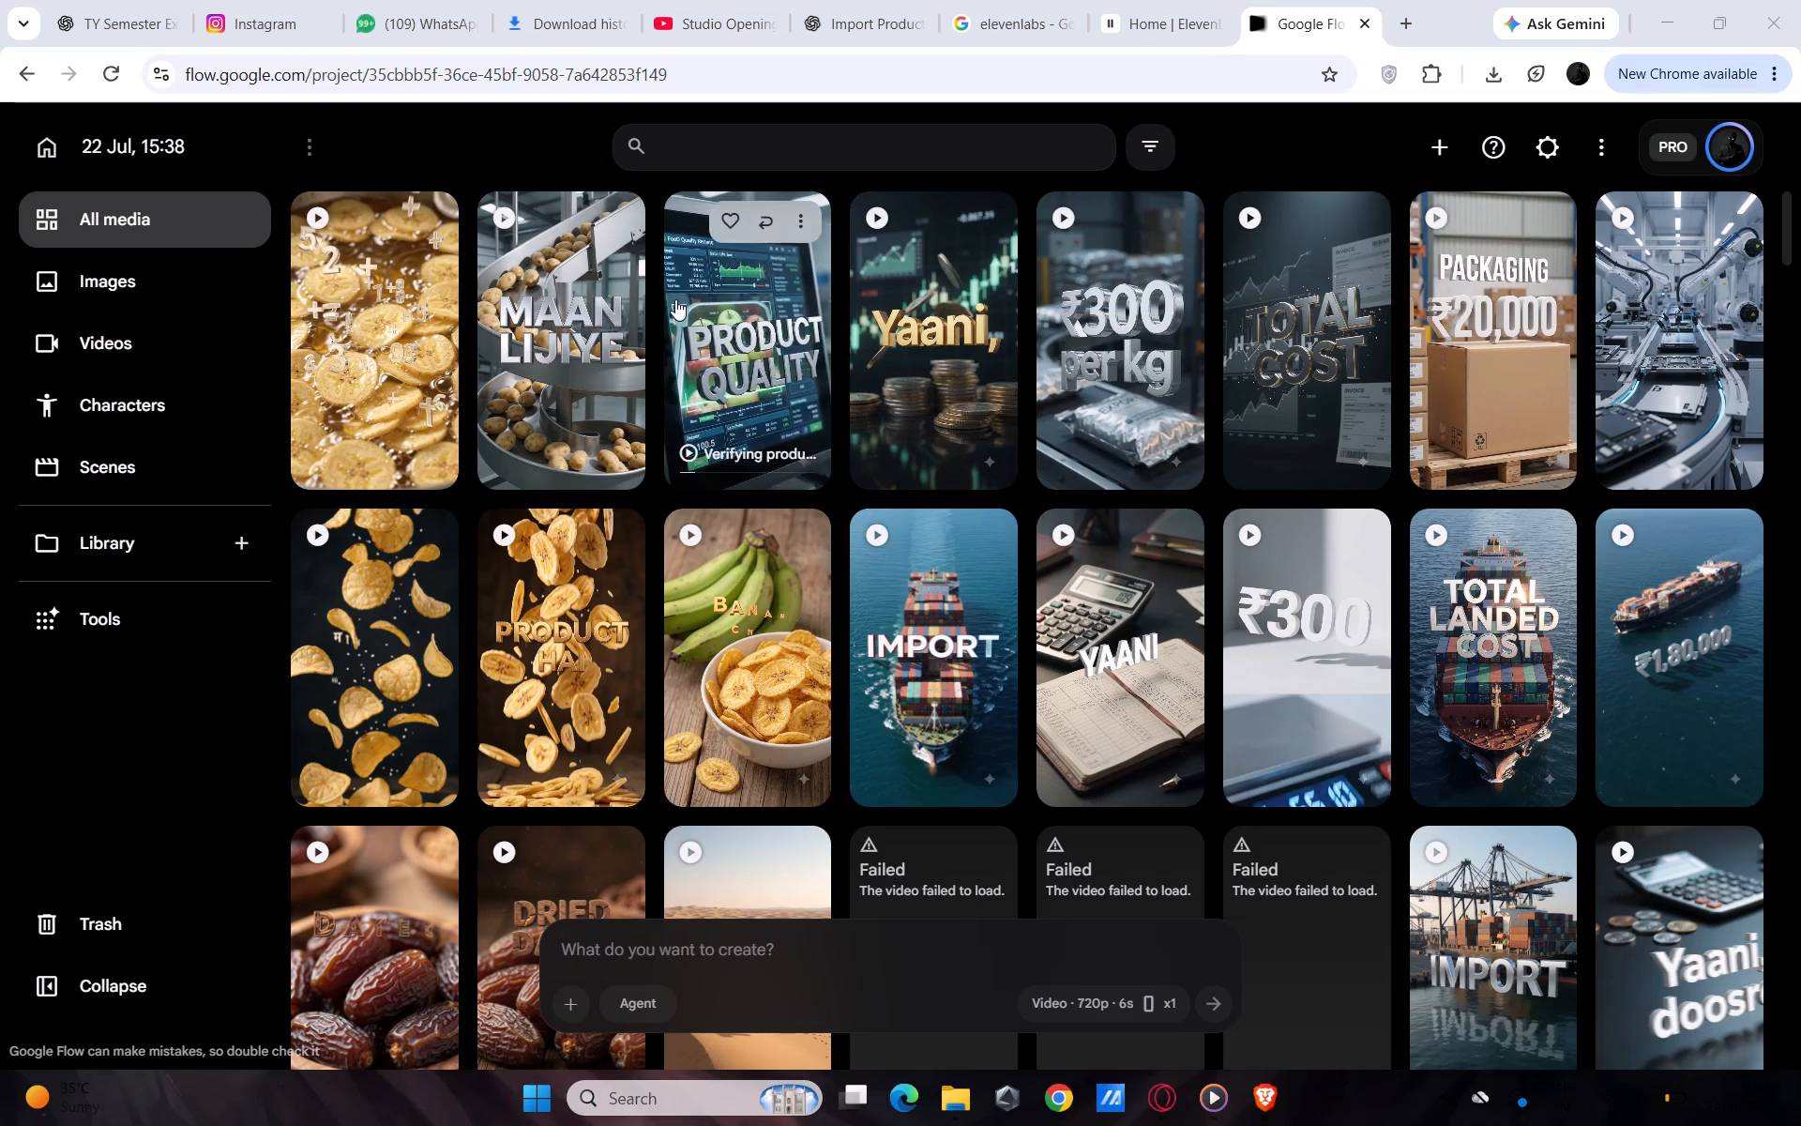
pyautogui.click(325, 23)
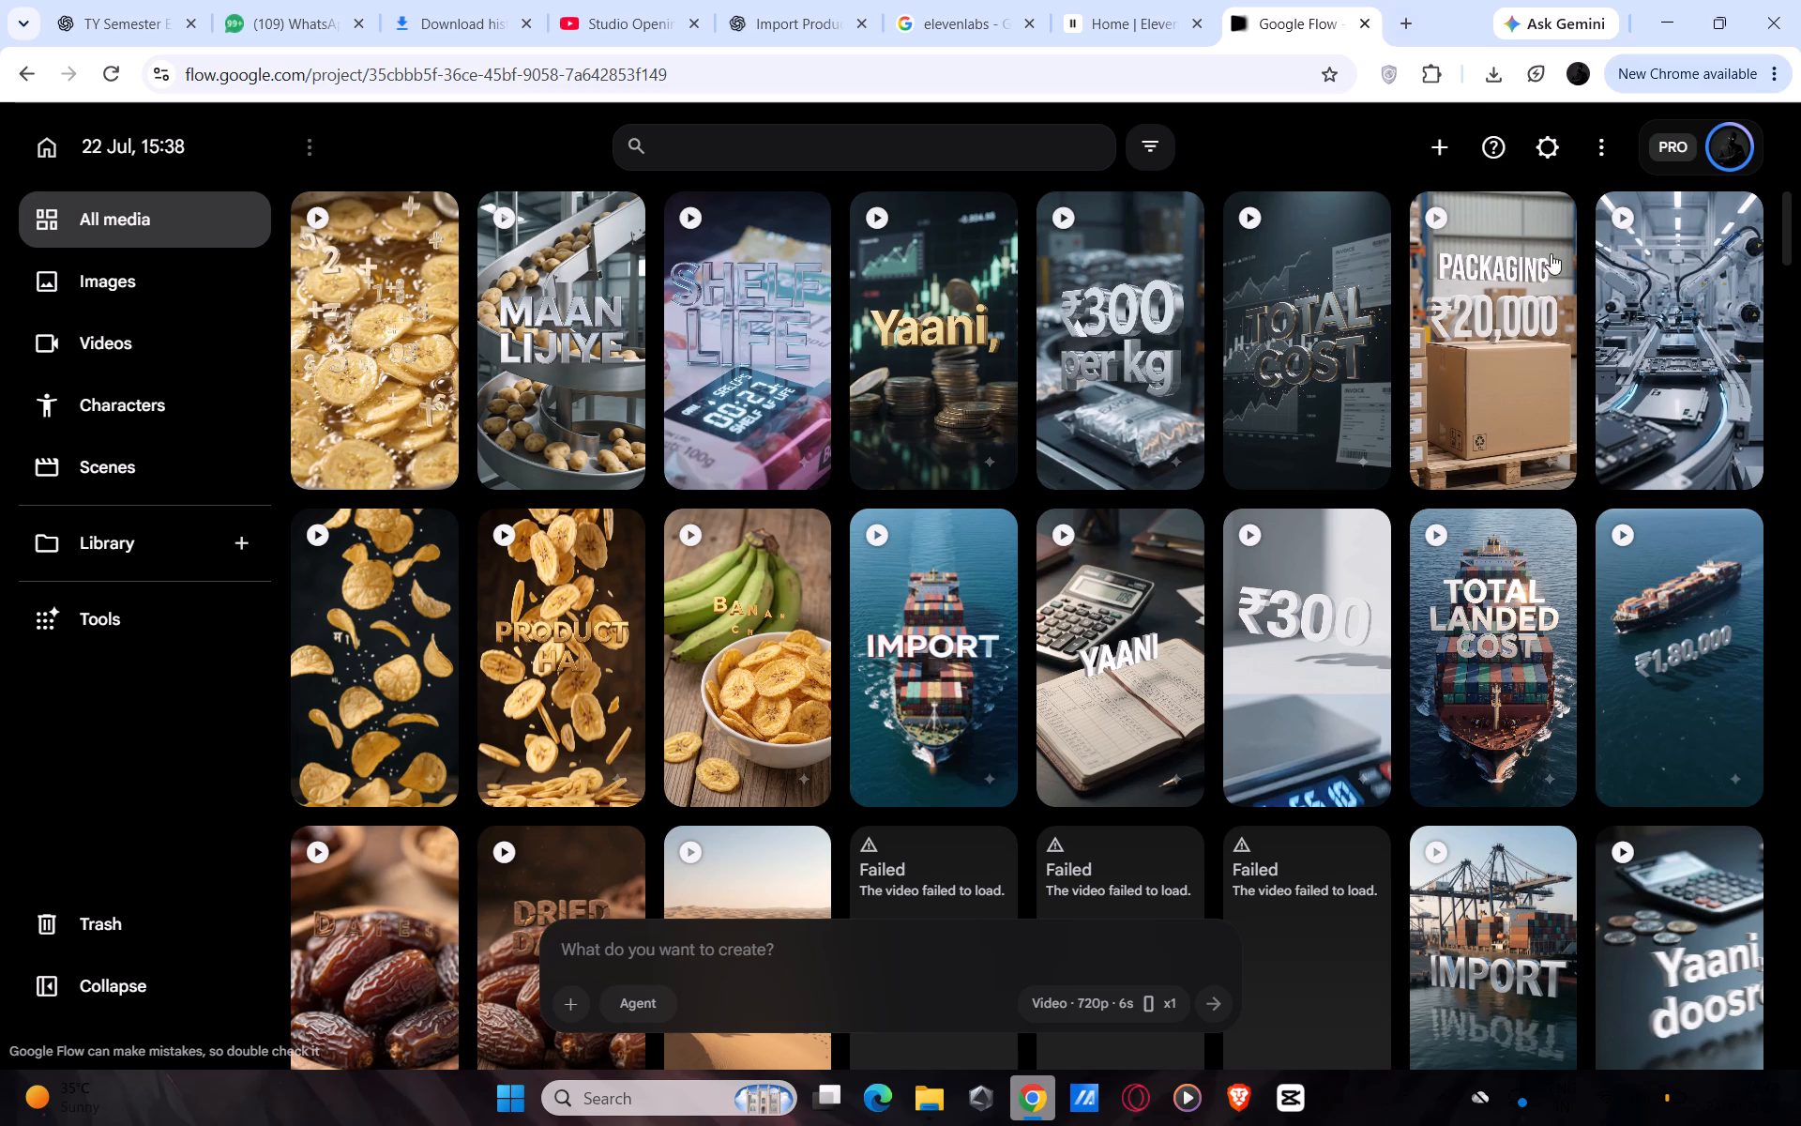
pyautogui.click(1284, 1114)
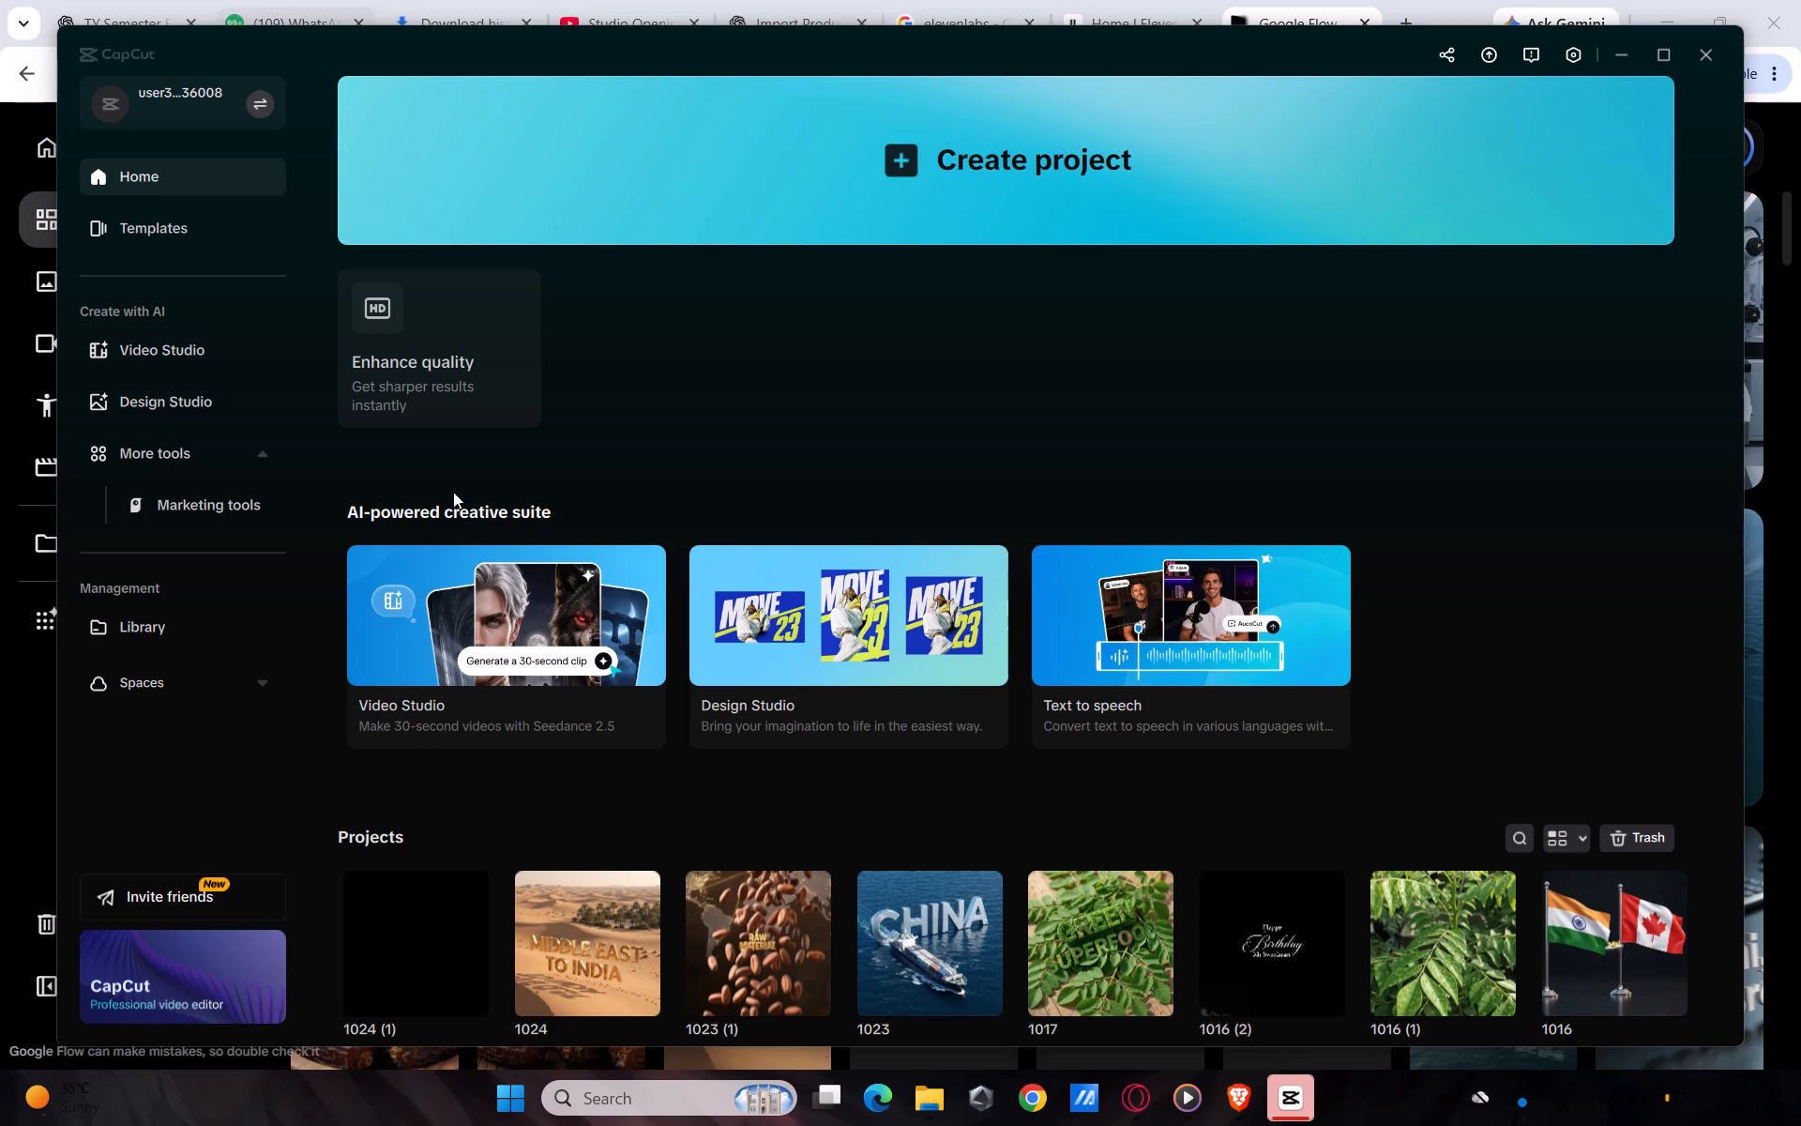
pyautogui.click(431, 915)
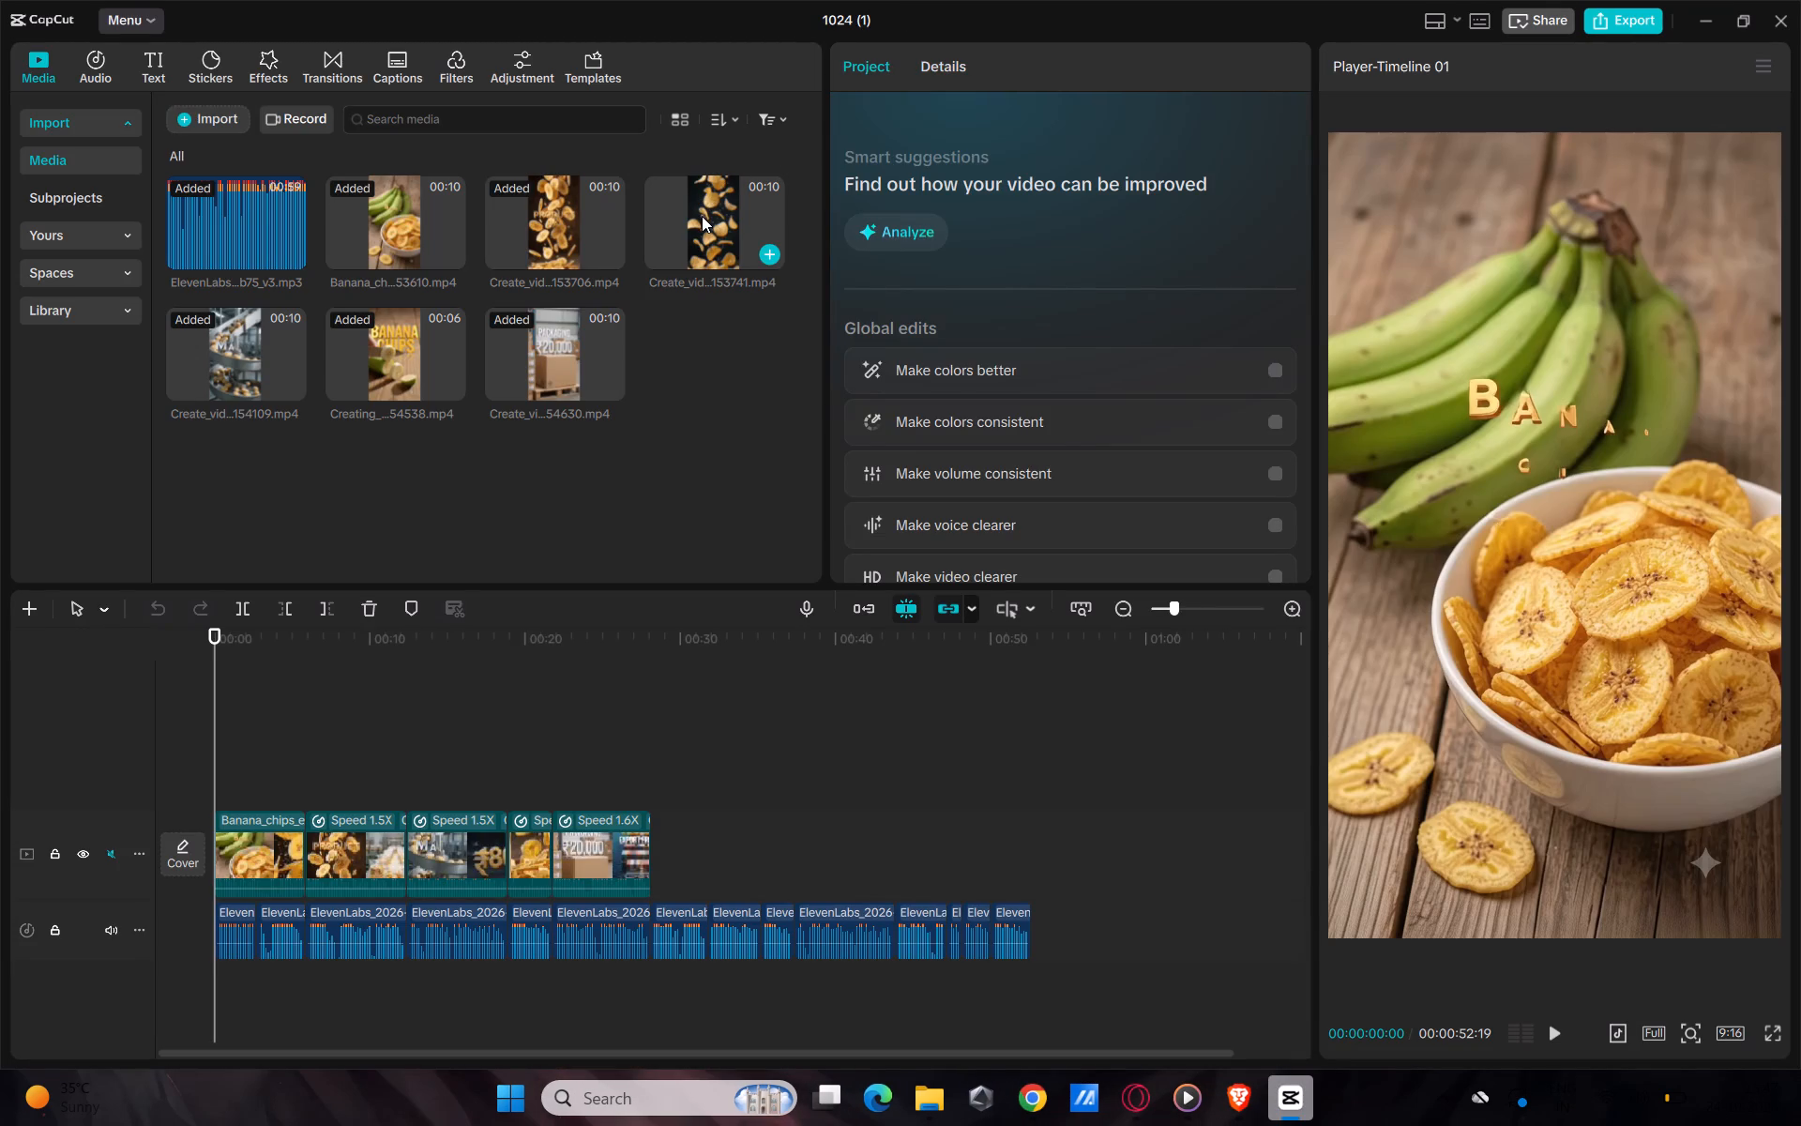
# Play back the sped-up packaging clip on the timeline and check its visuals against the voiceover.
pyautogui.keyDown('ctrl'); pyautogui.scroll(16, 209, 545); pyautogui.keyUp('ctrl')
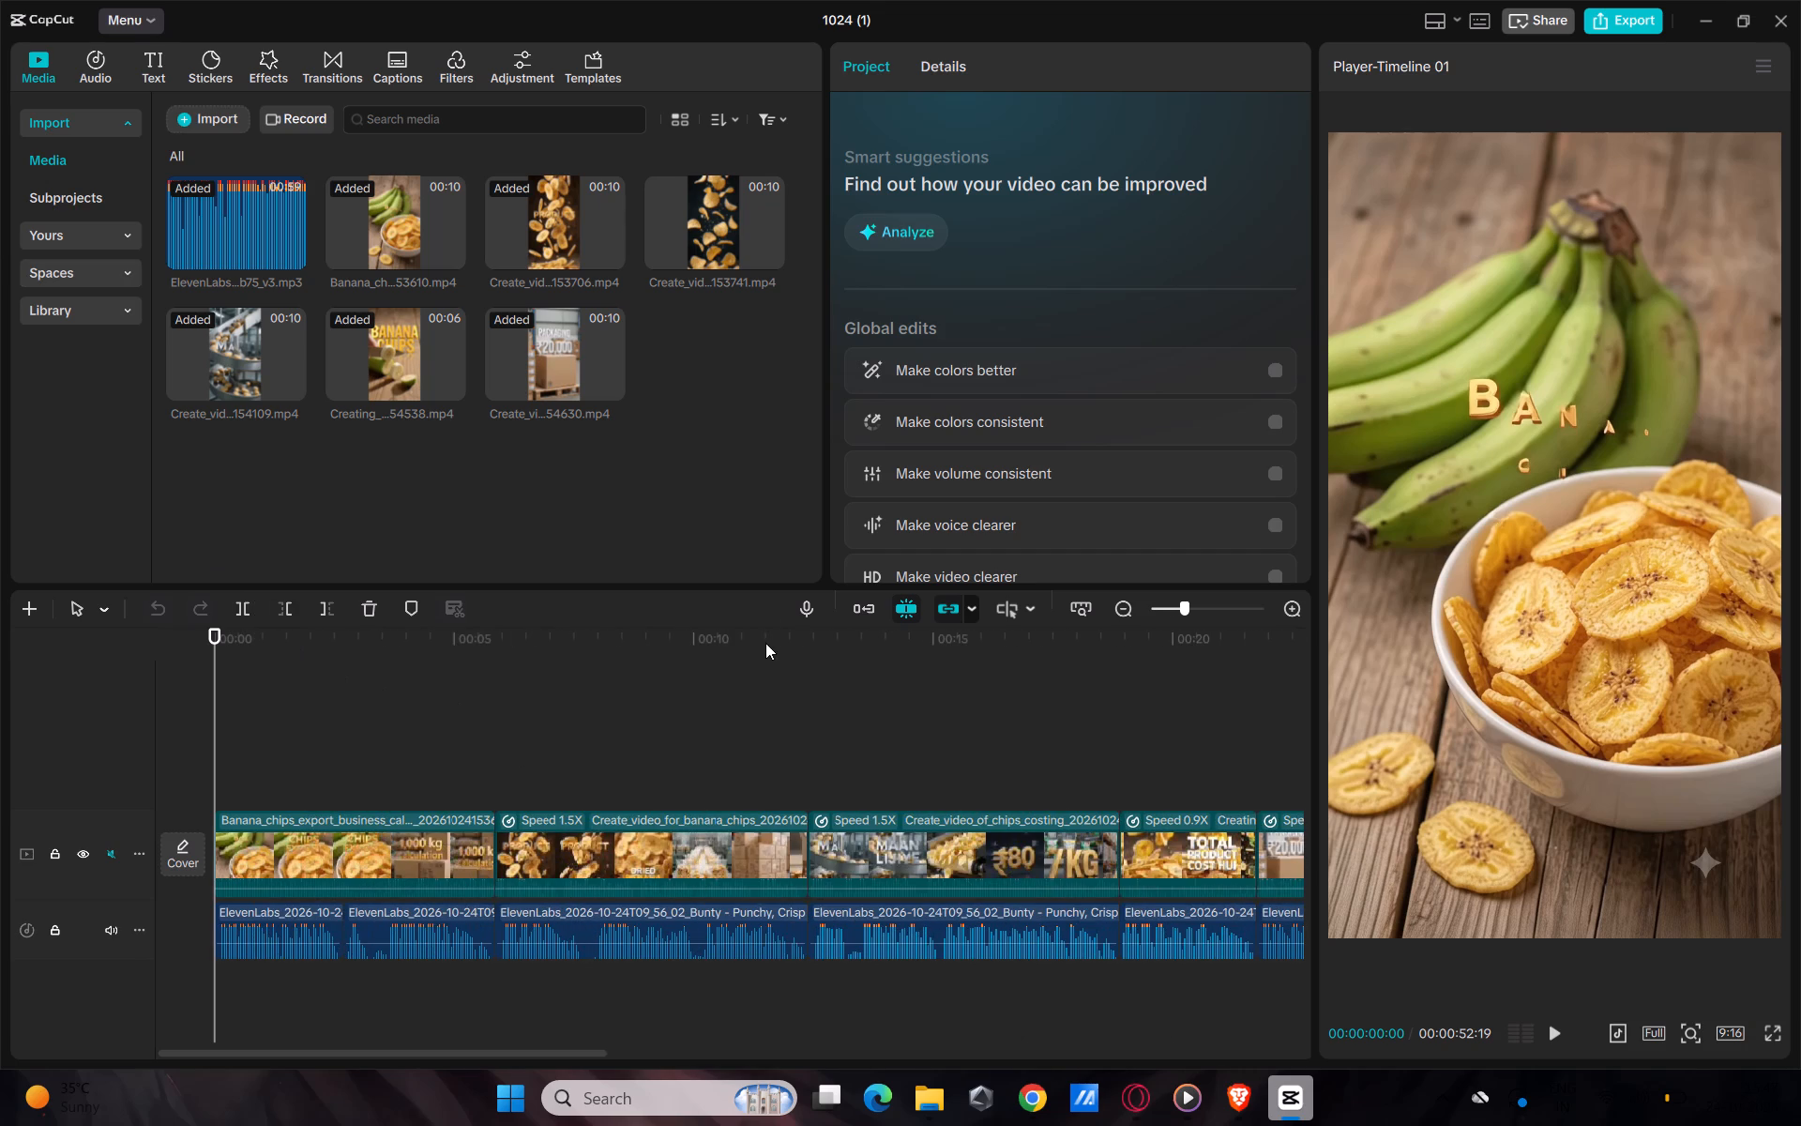
pyautogui.moveTo(765, 643); pyautogui.dragTo(487, 843)
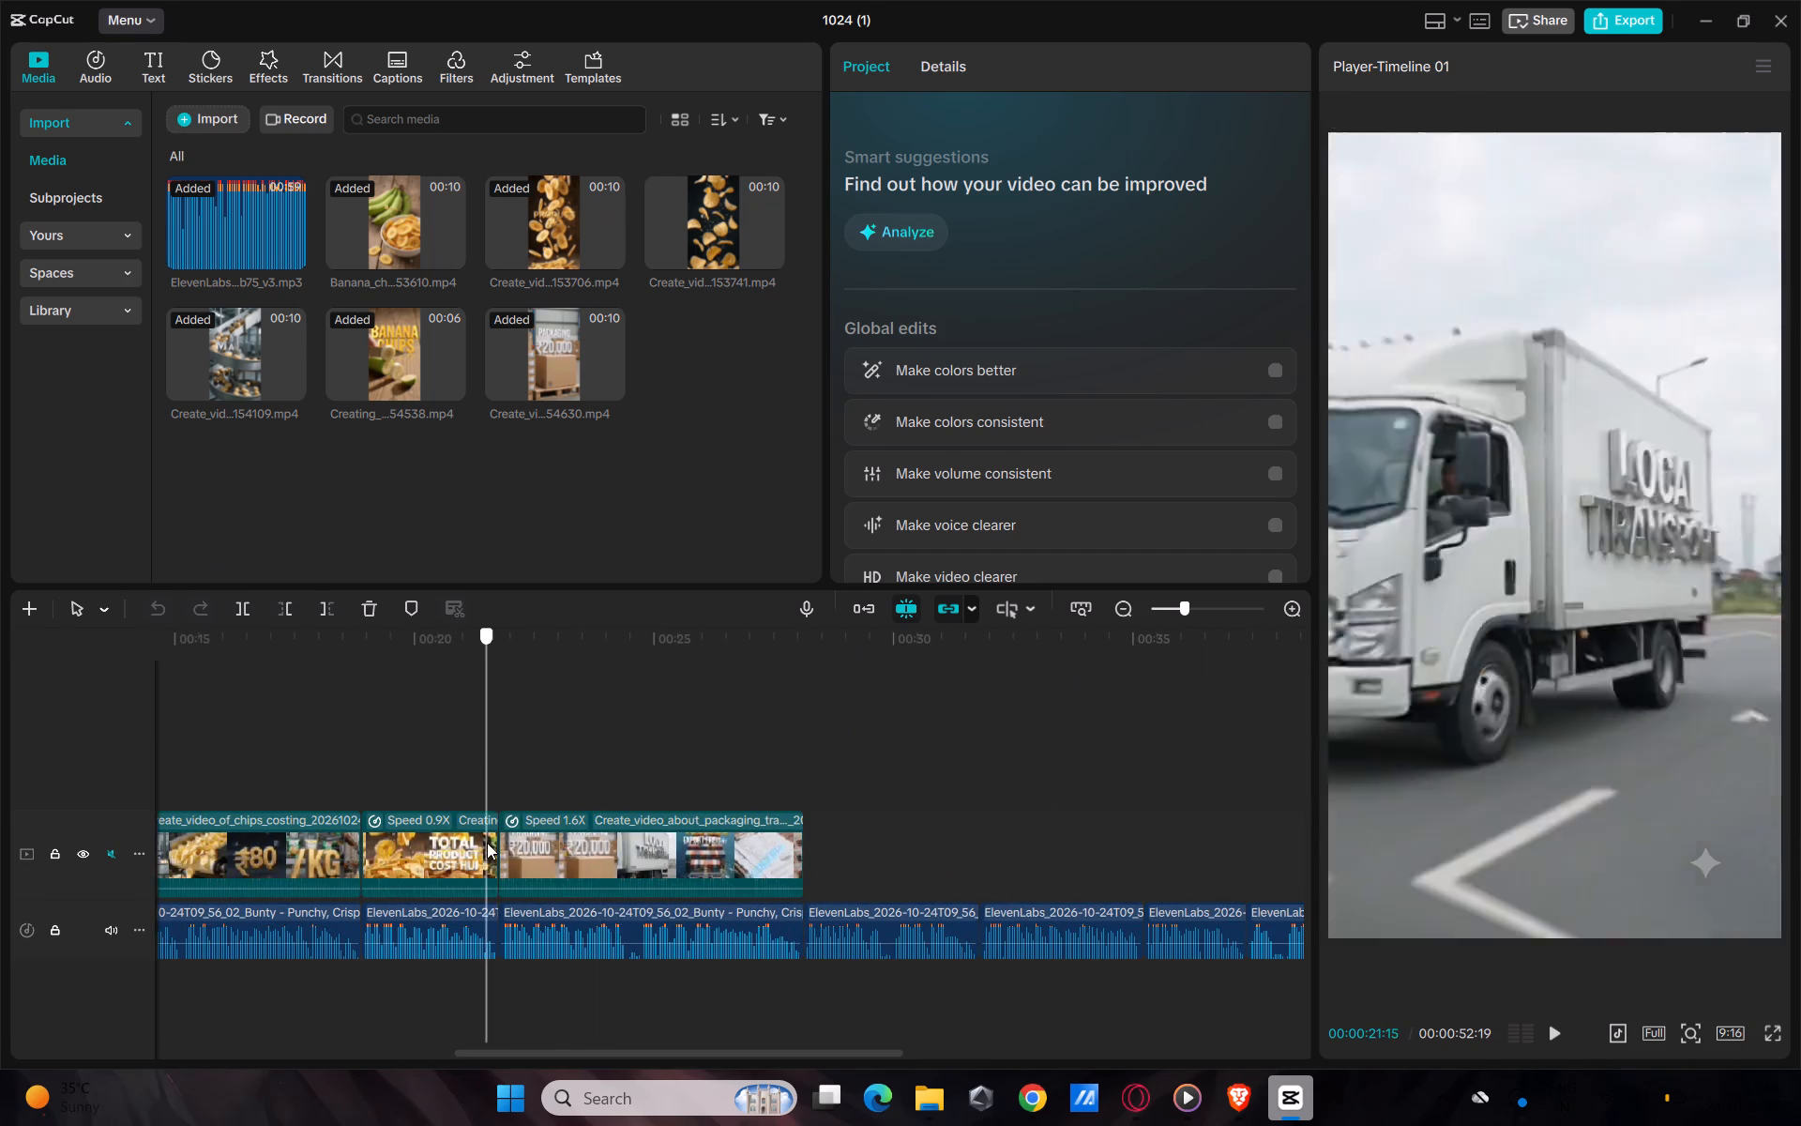
pyautogui.moveTo(487, 843); pyautogui.dragTo(498, 841)
pyautogui.press('space')
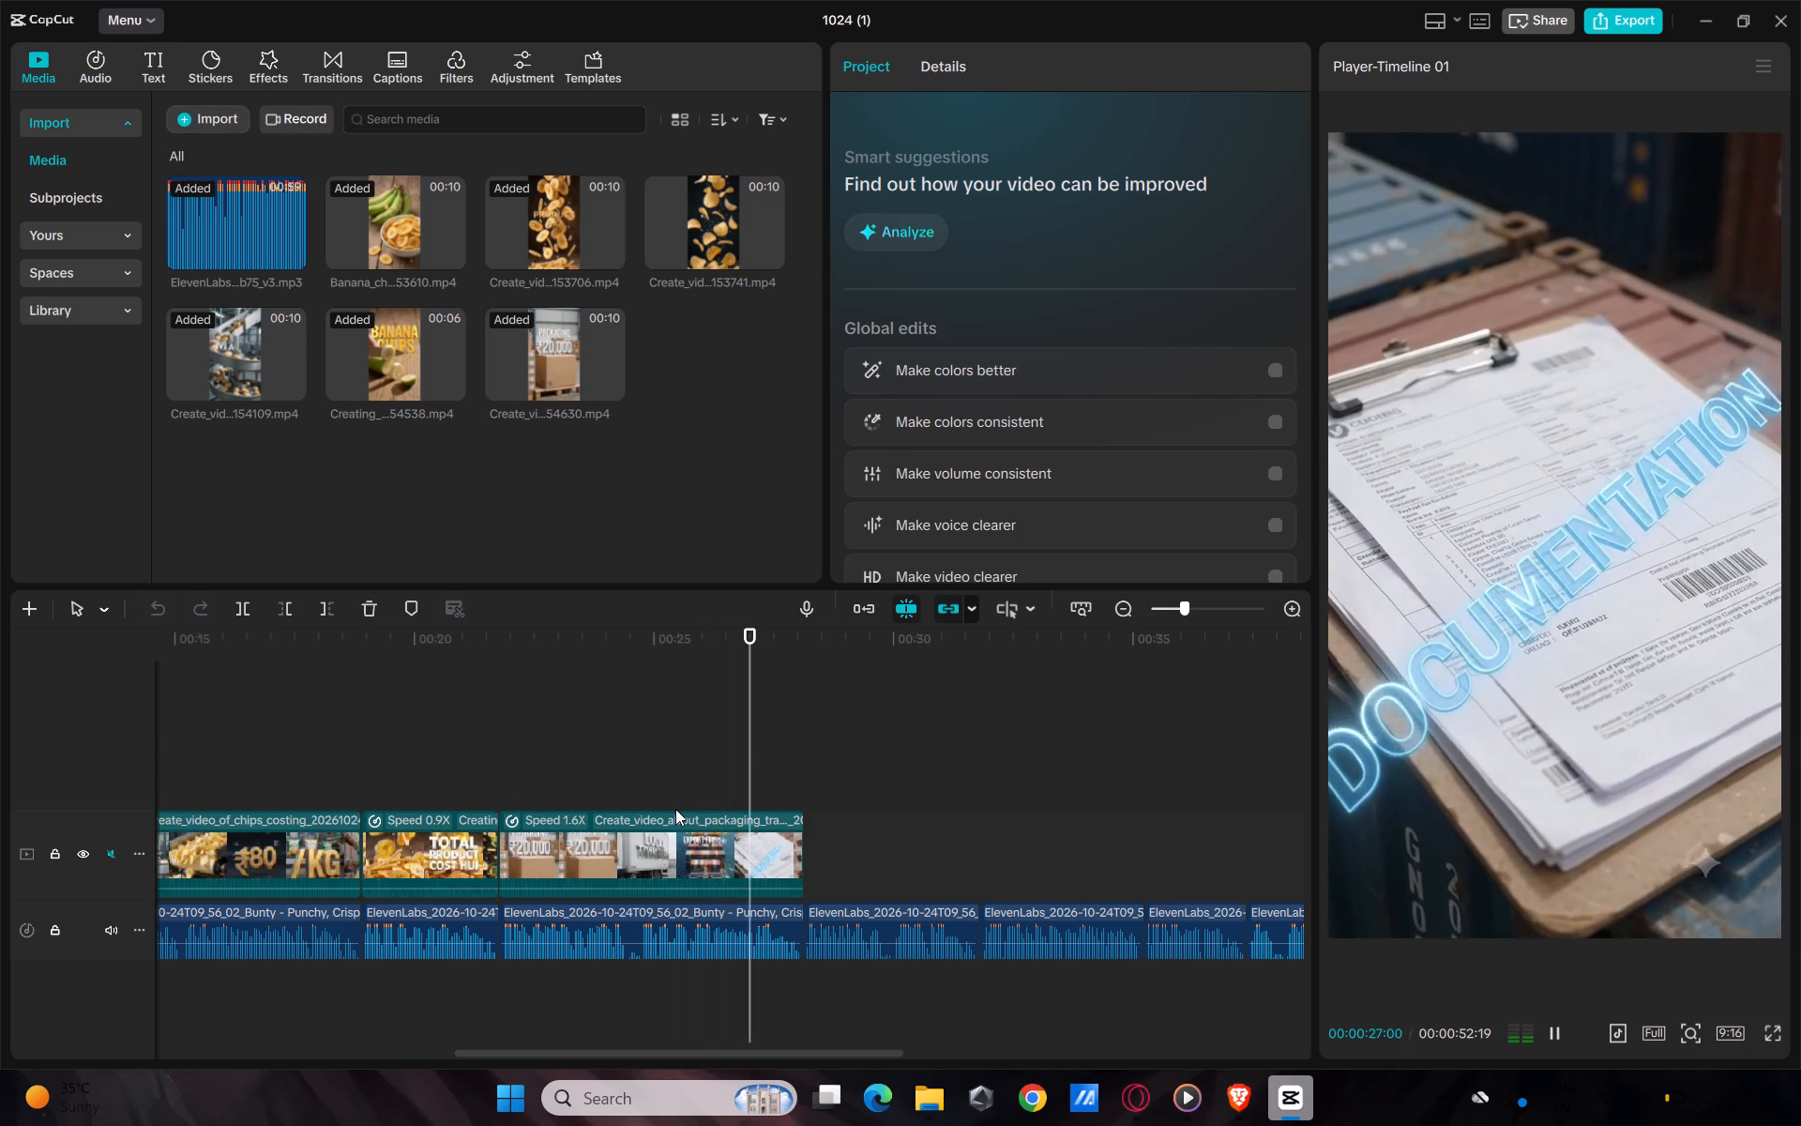
pyautogui.press('space')
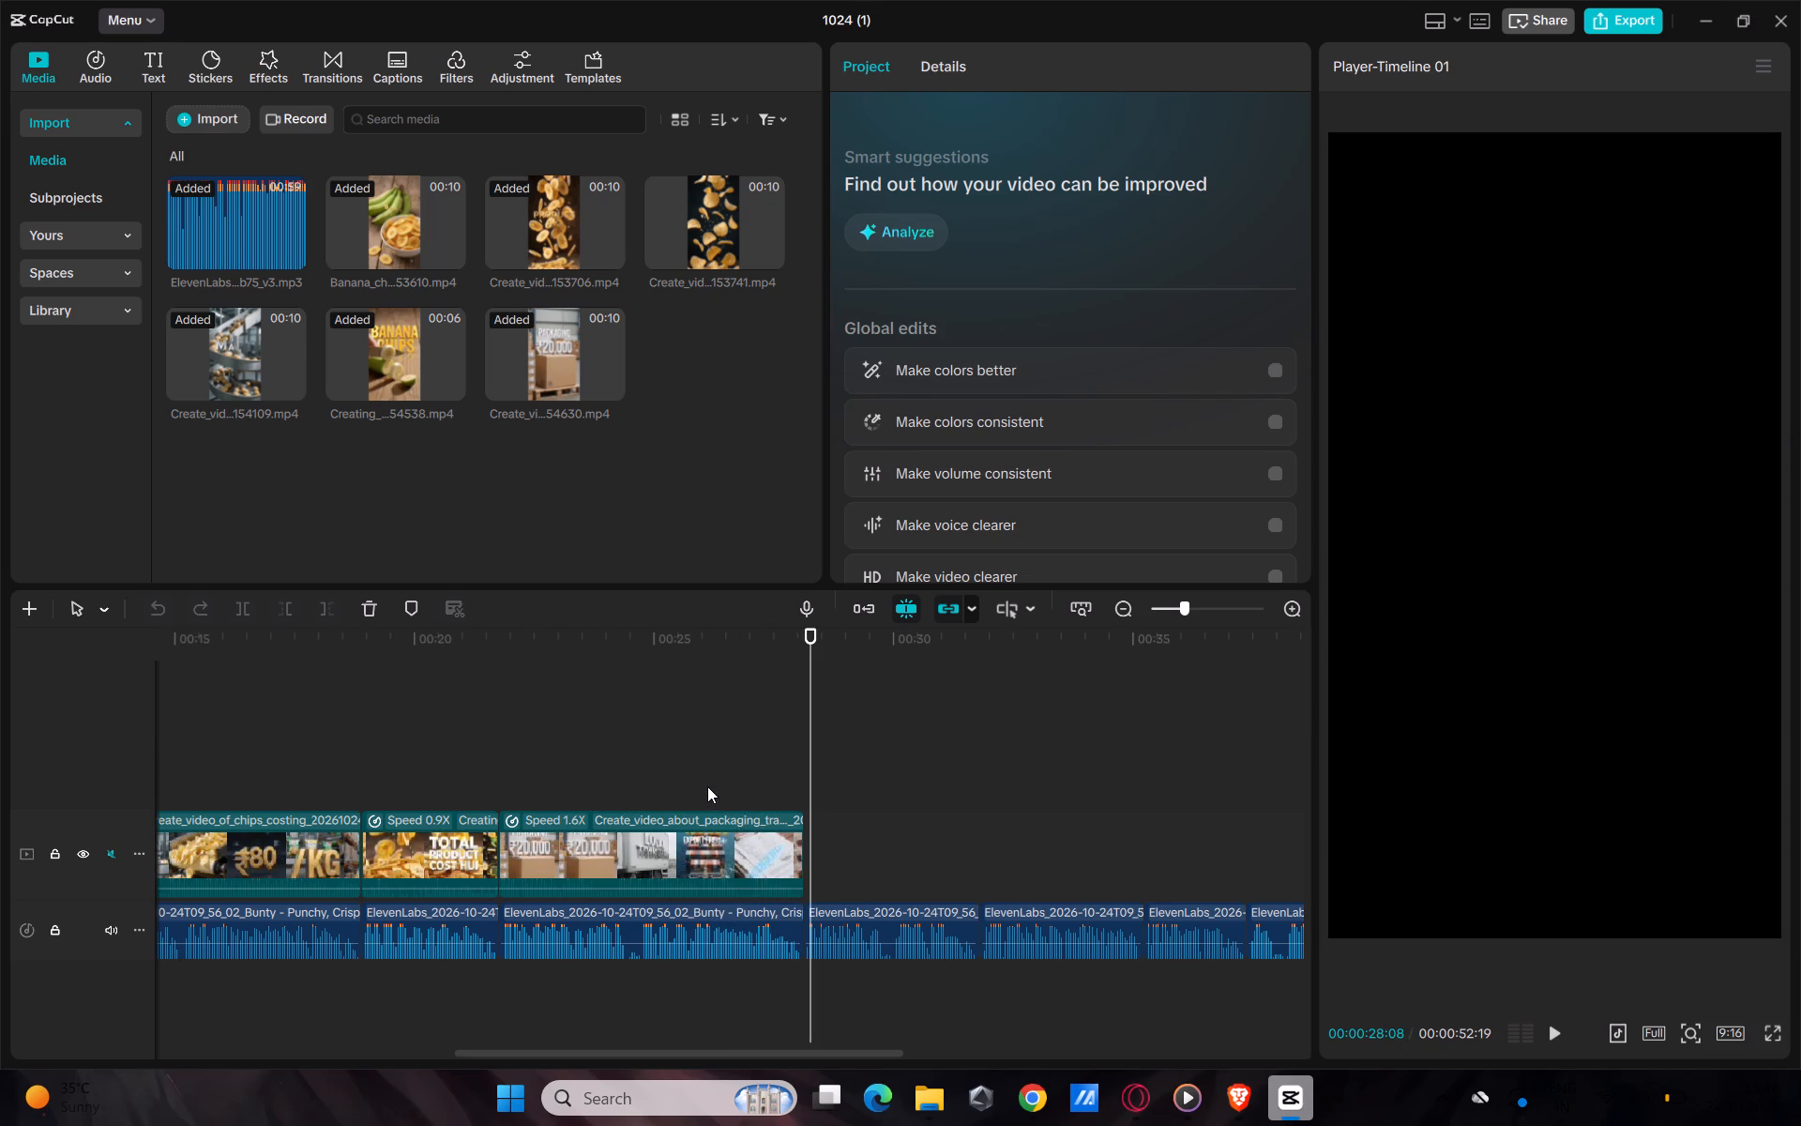
pyautogui.press('space')
pyautogui.press('space')
pyautogui.click(548, 626)
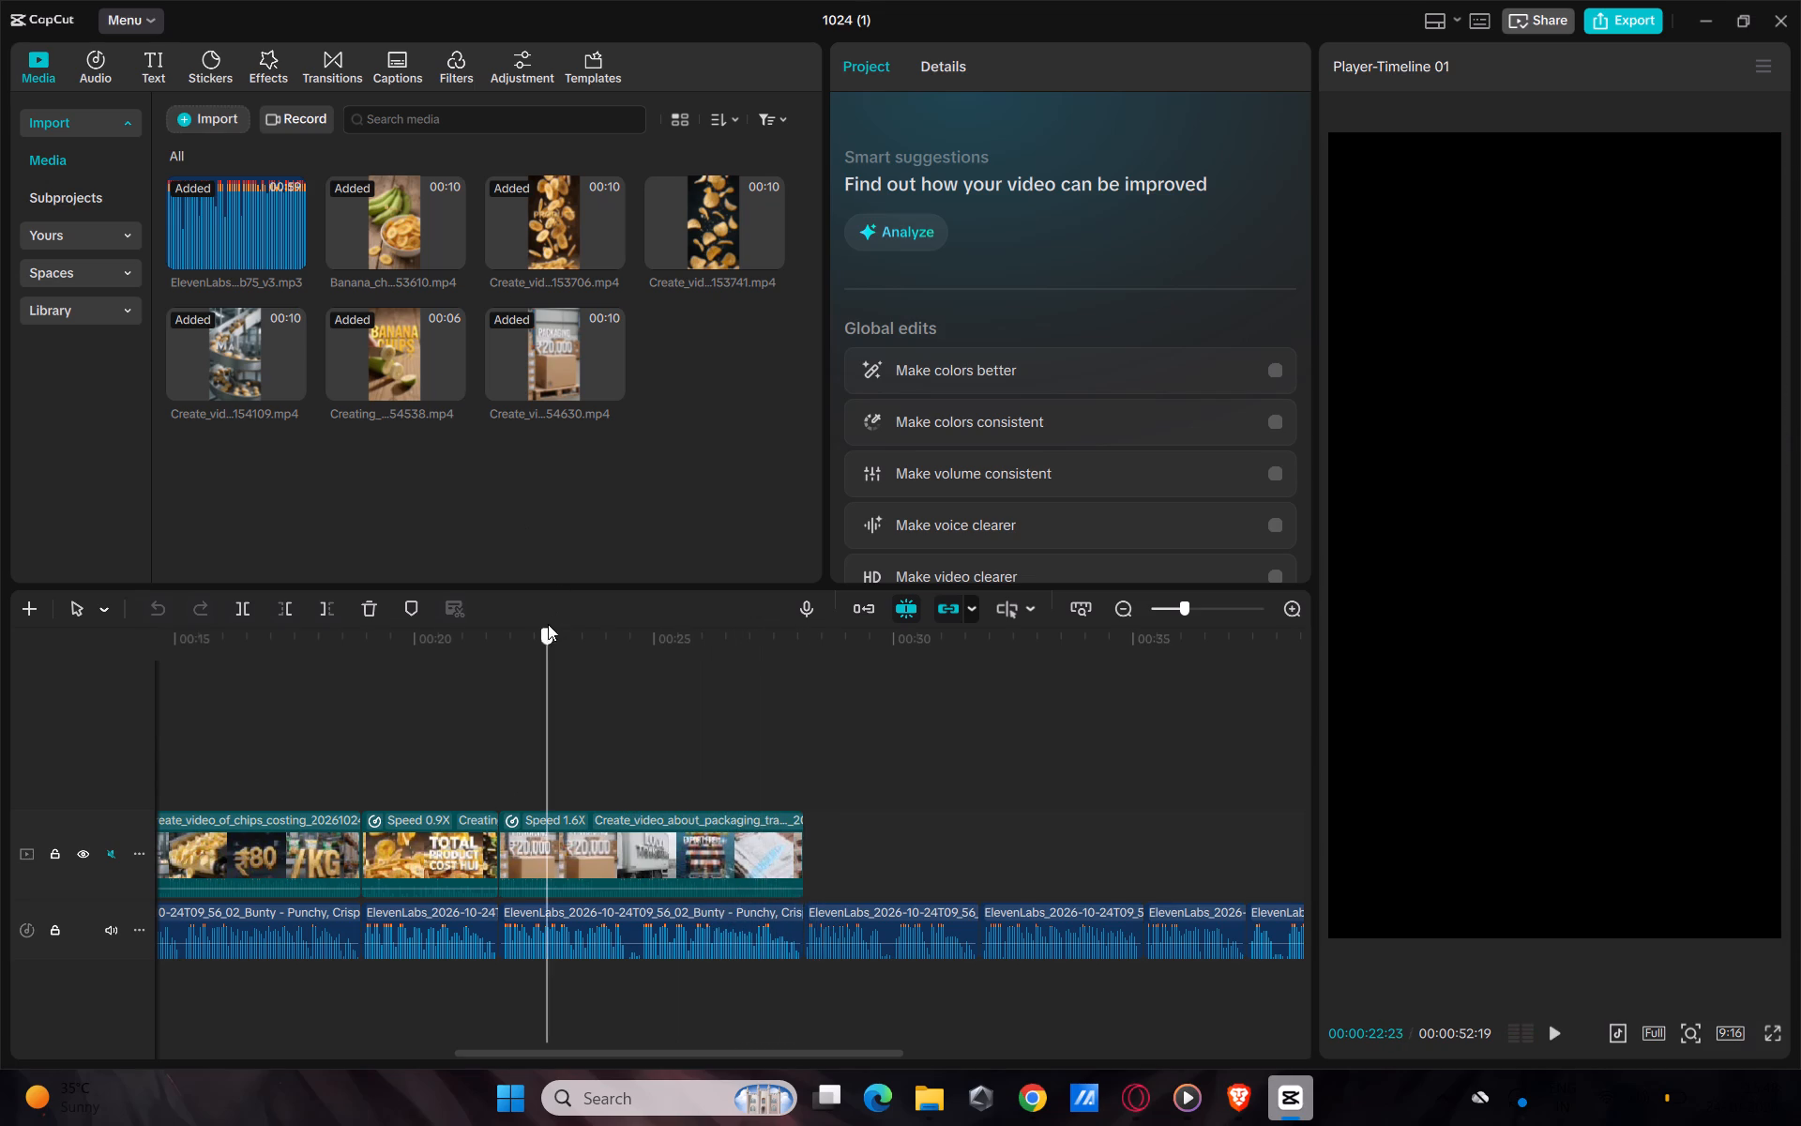
pyautogui.press('space')
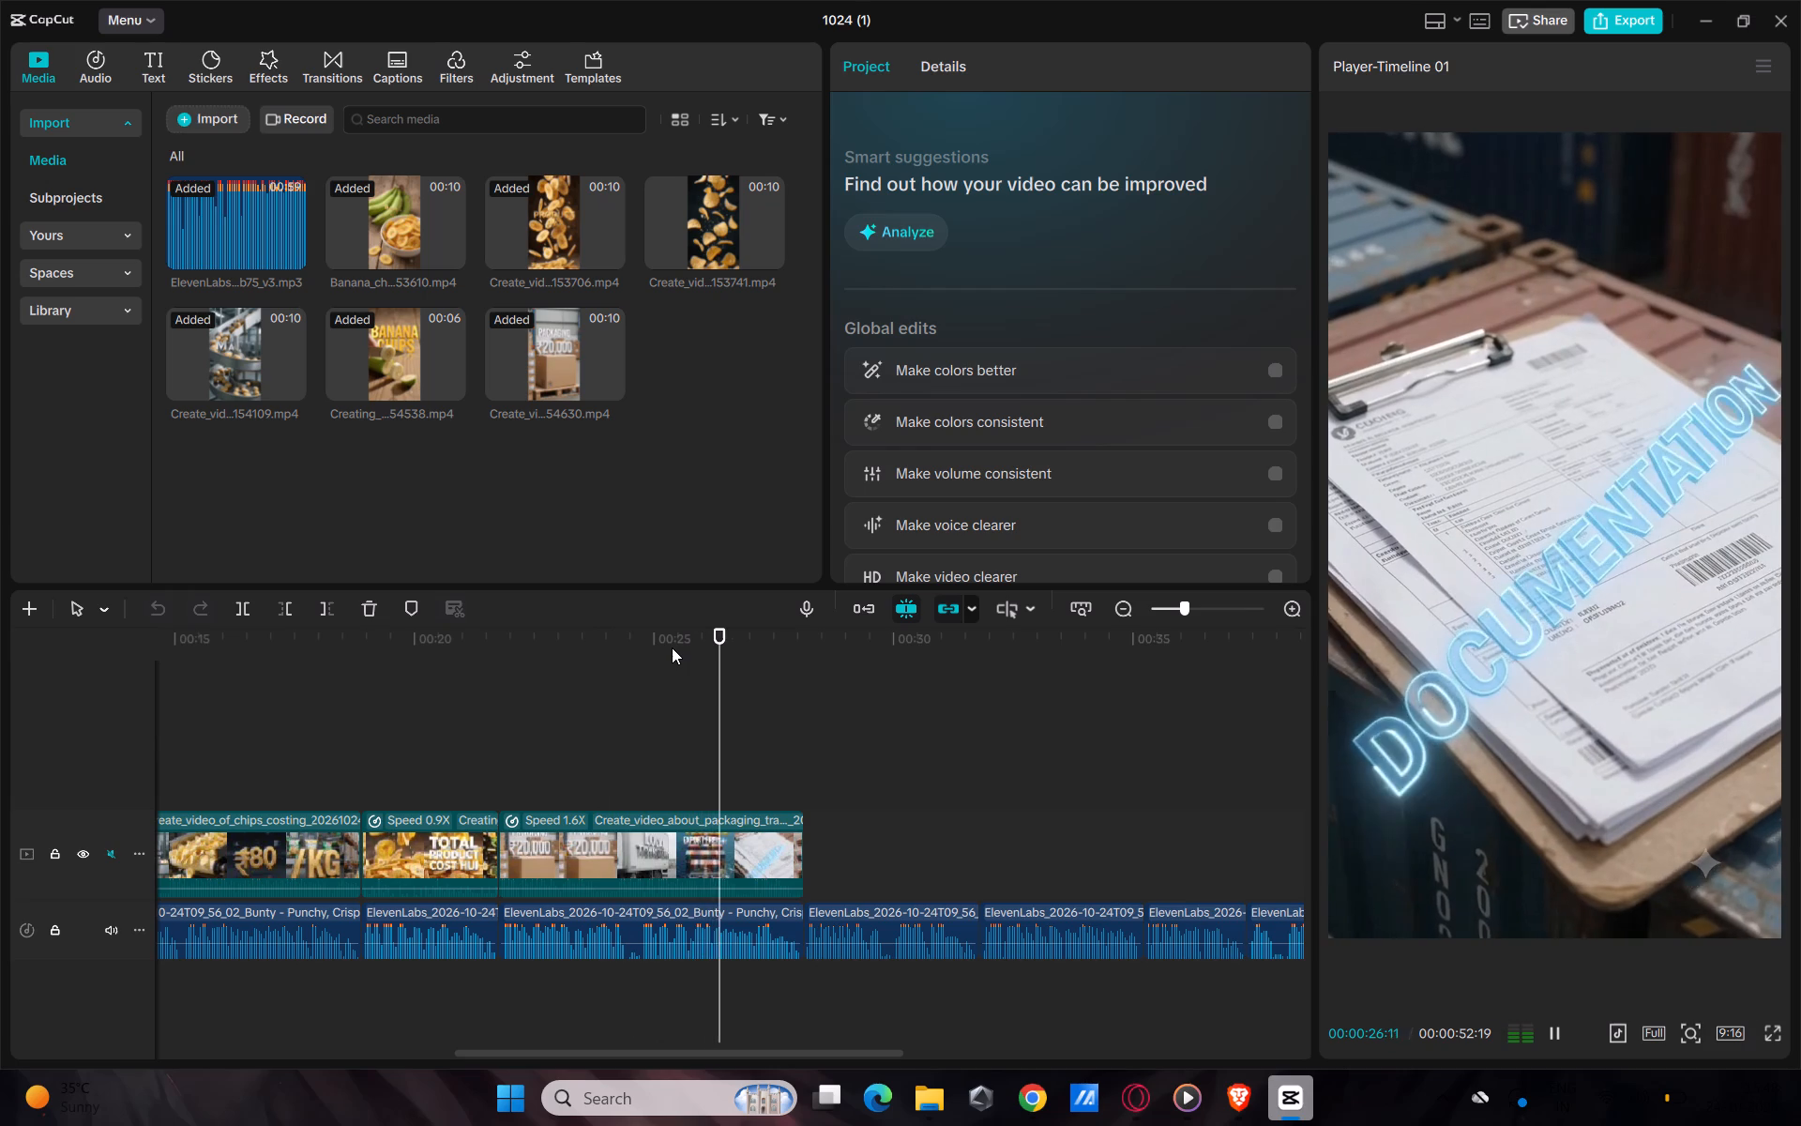
pyautogui.press('space')
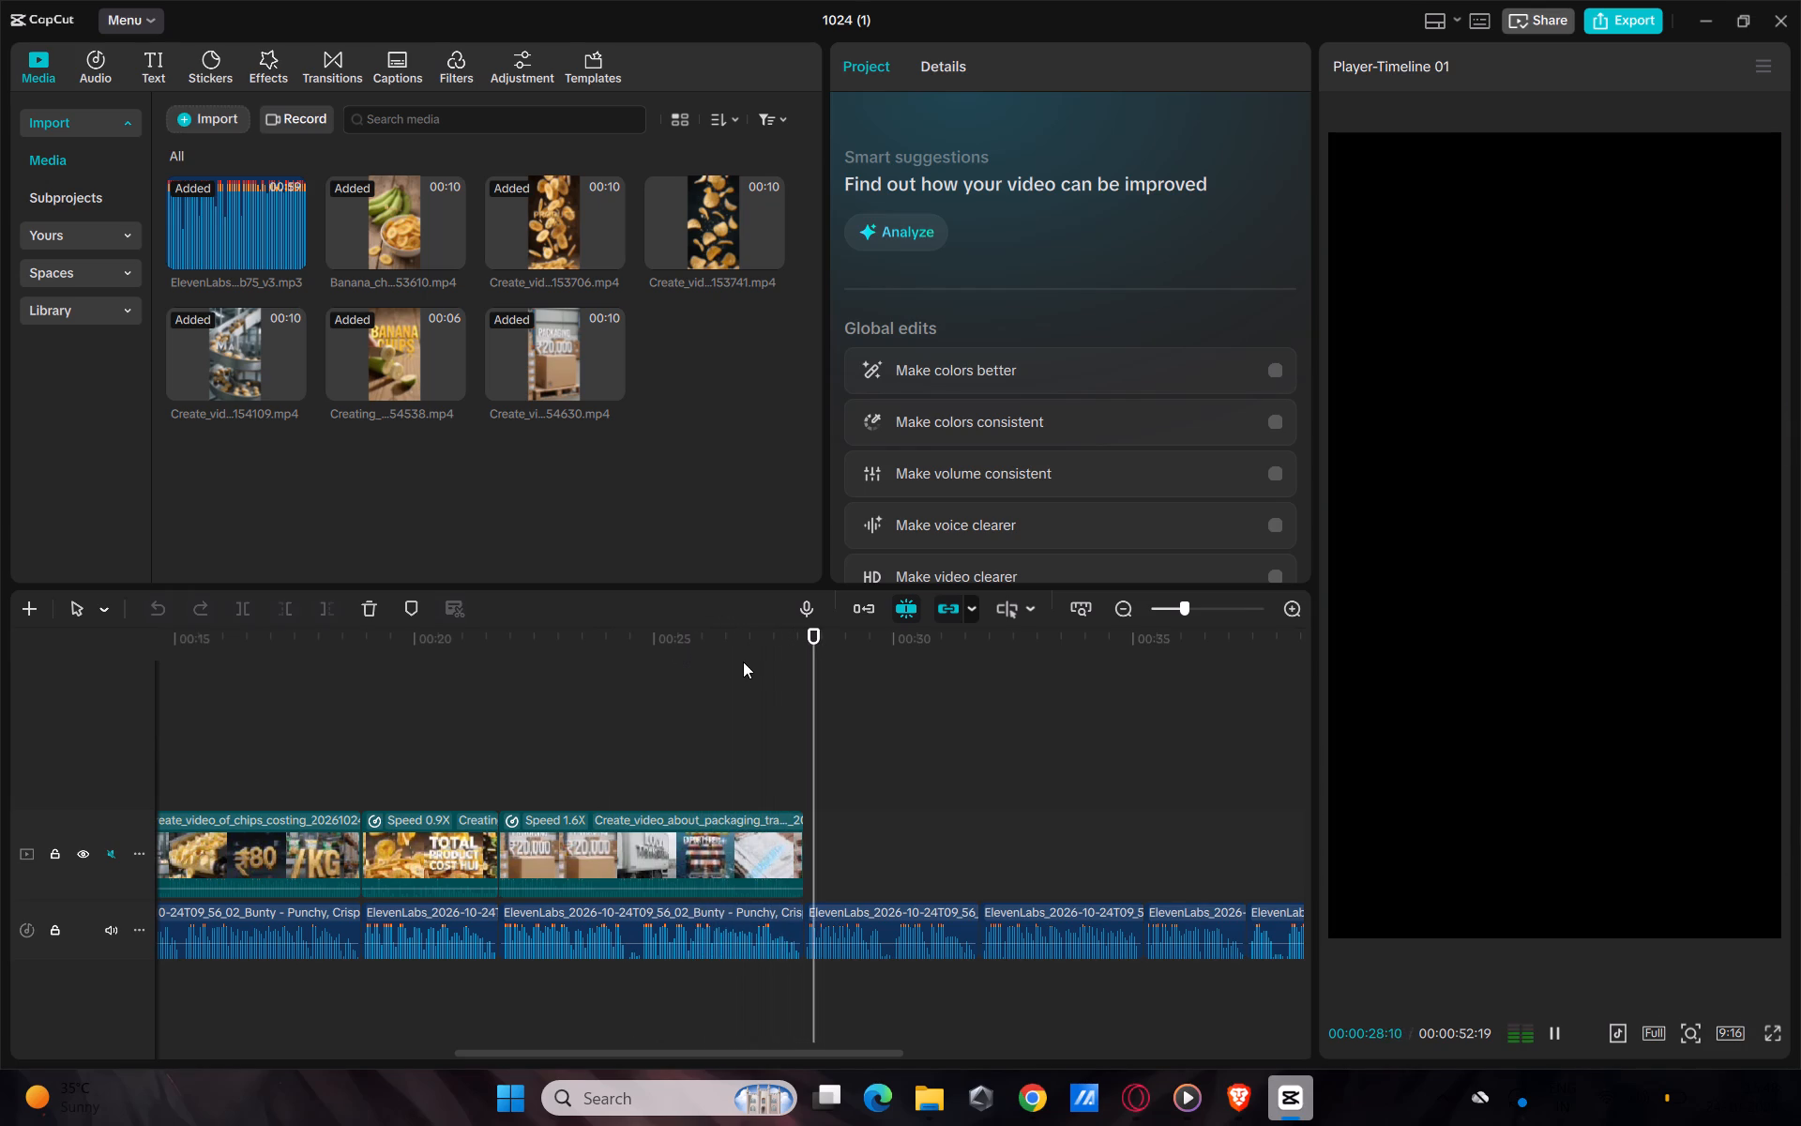
pyautogui.moveTo(818, 633); pyautogui.dragTo(804, 662)
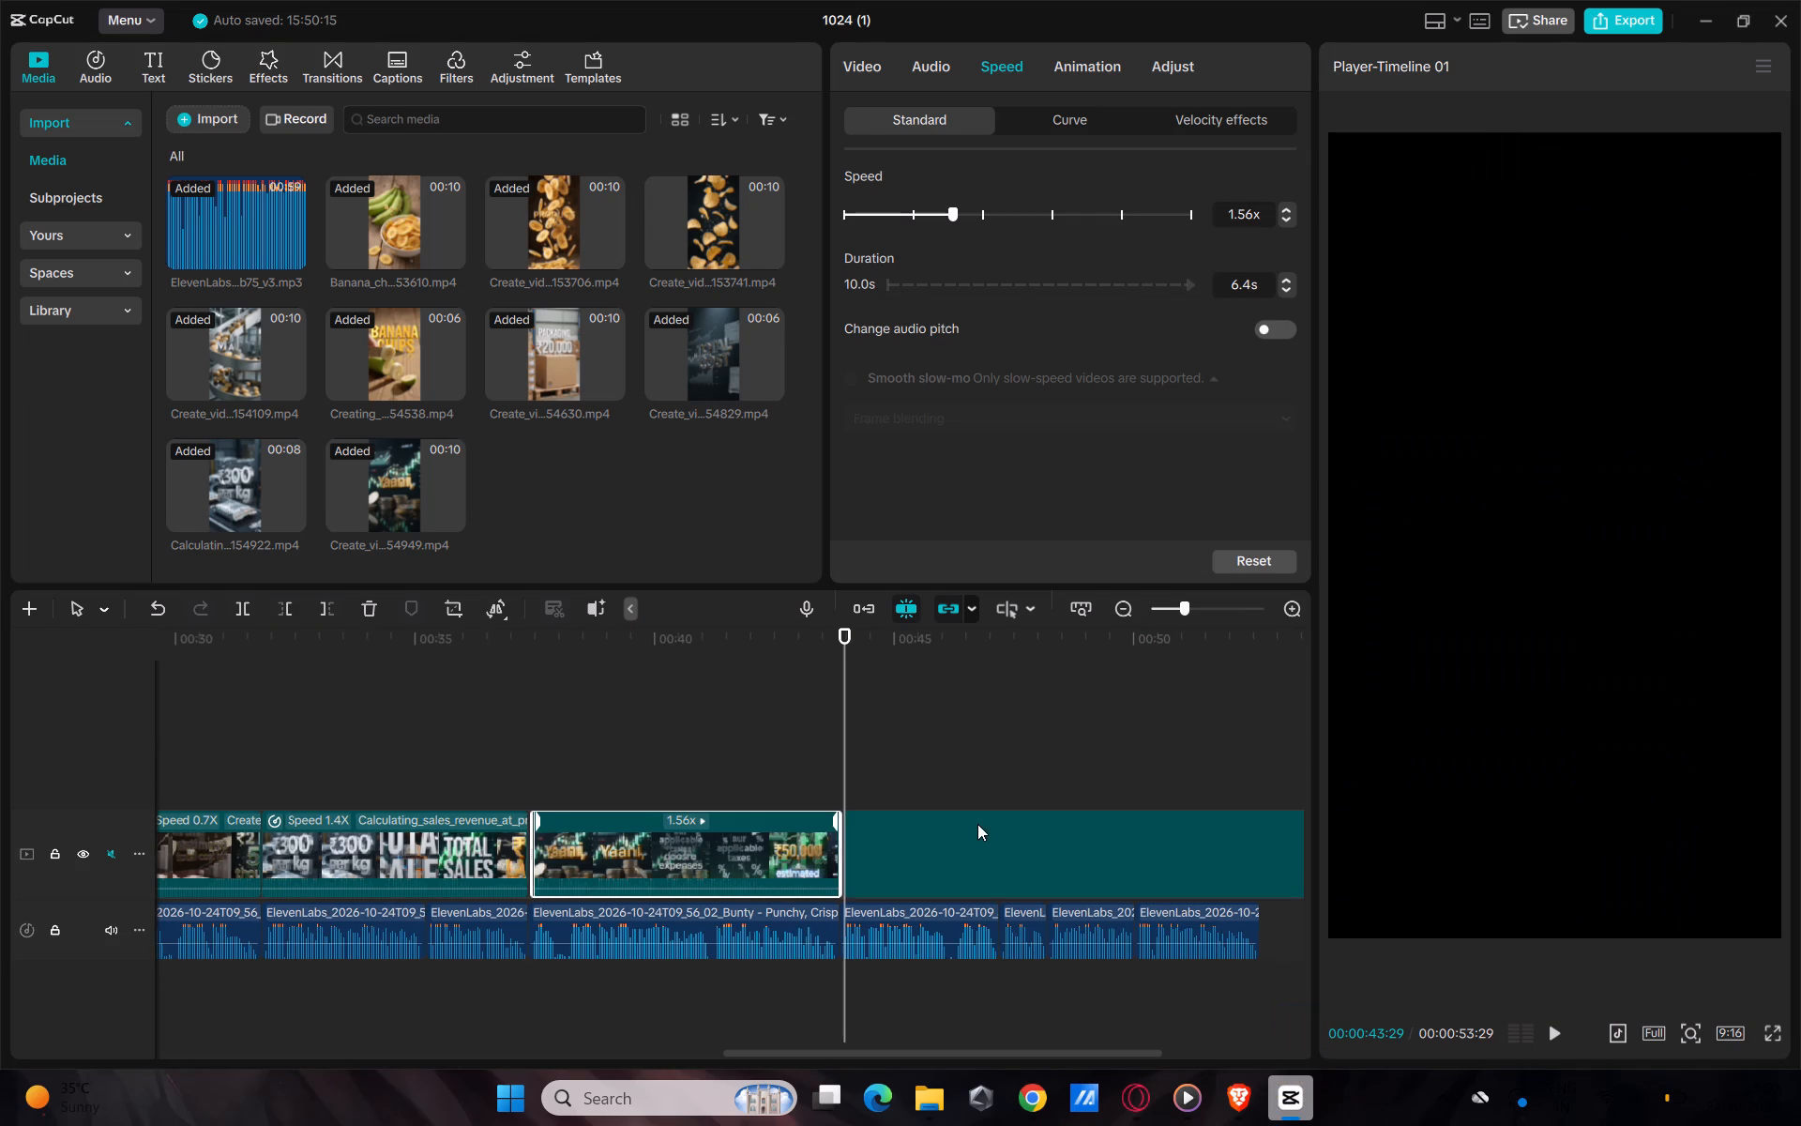
# Set the product verification clip's speed to 1.15x, an 8.7 s duration ending with the voiceover at 00:00:52:19, and preview it.
pyautogui.moveTo(920, 1052); pyautogui.dragTo(1010, 1042)
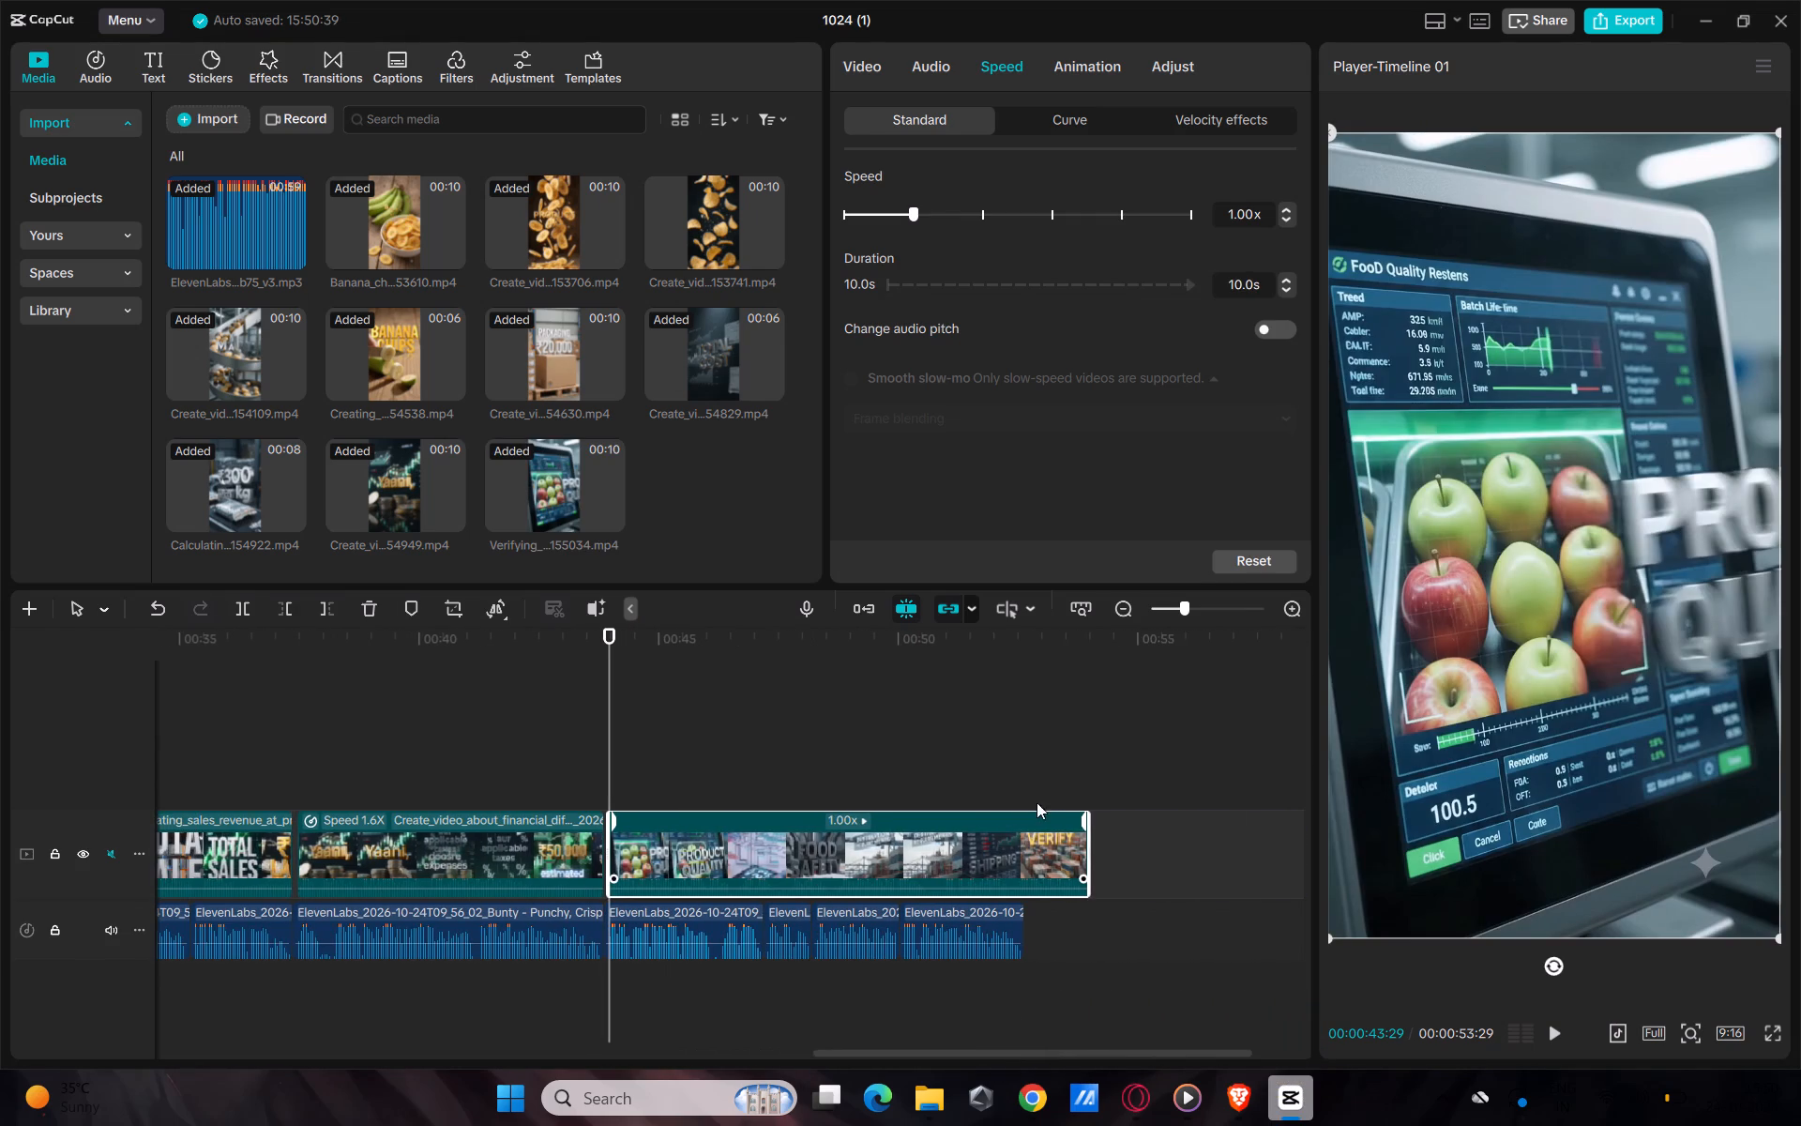
pyautogui.click(1086, 823)
pyautogui.click(1083, 823)
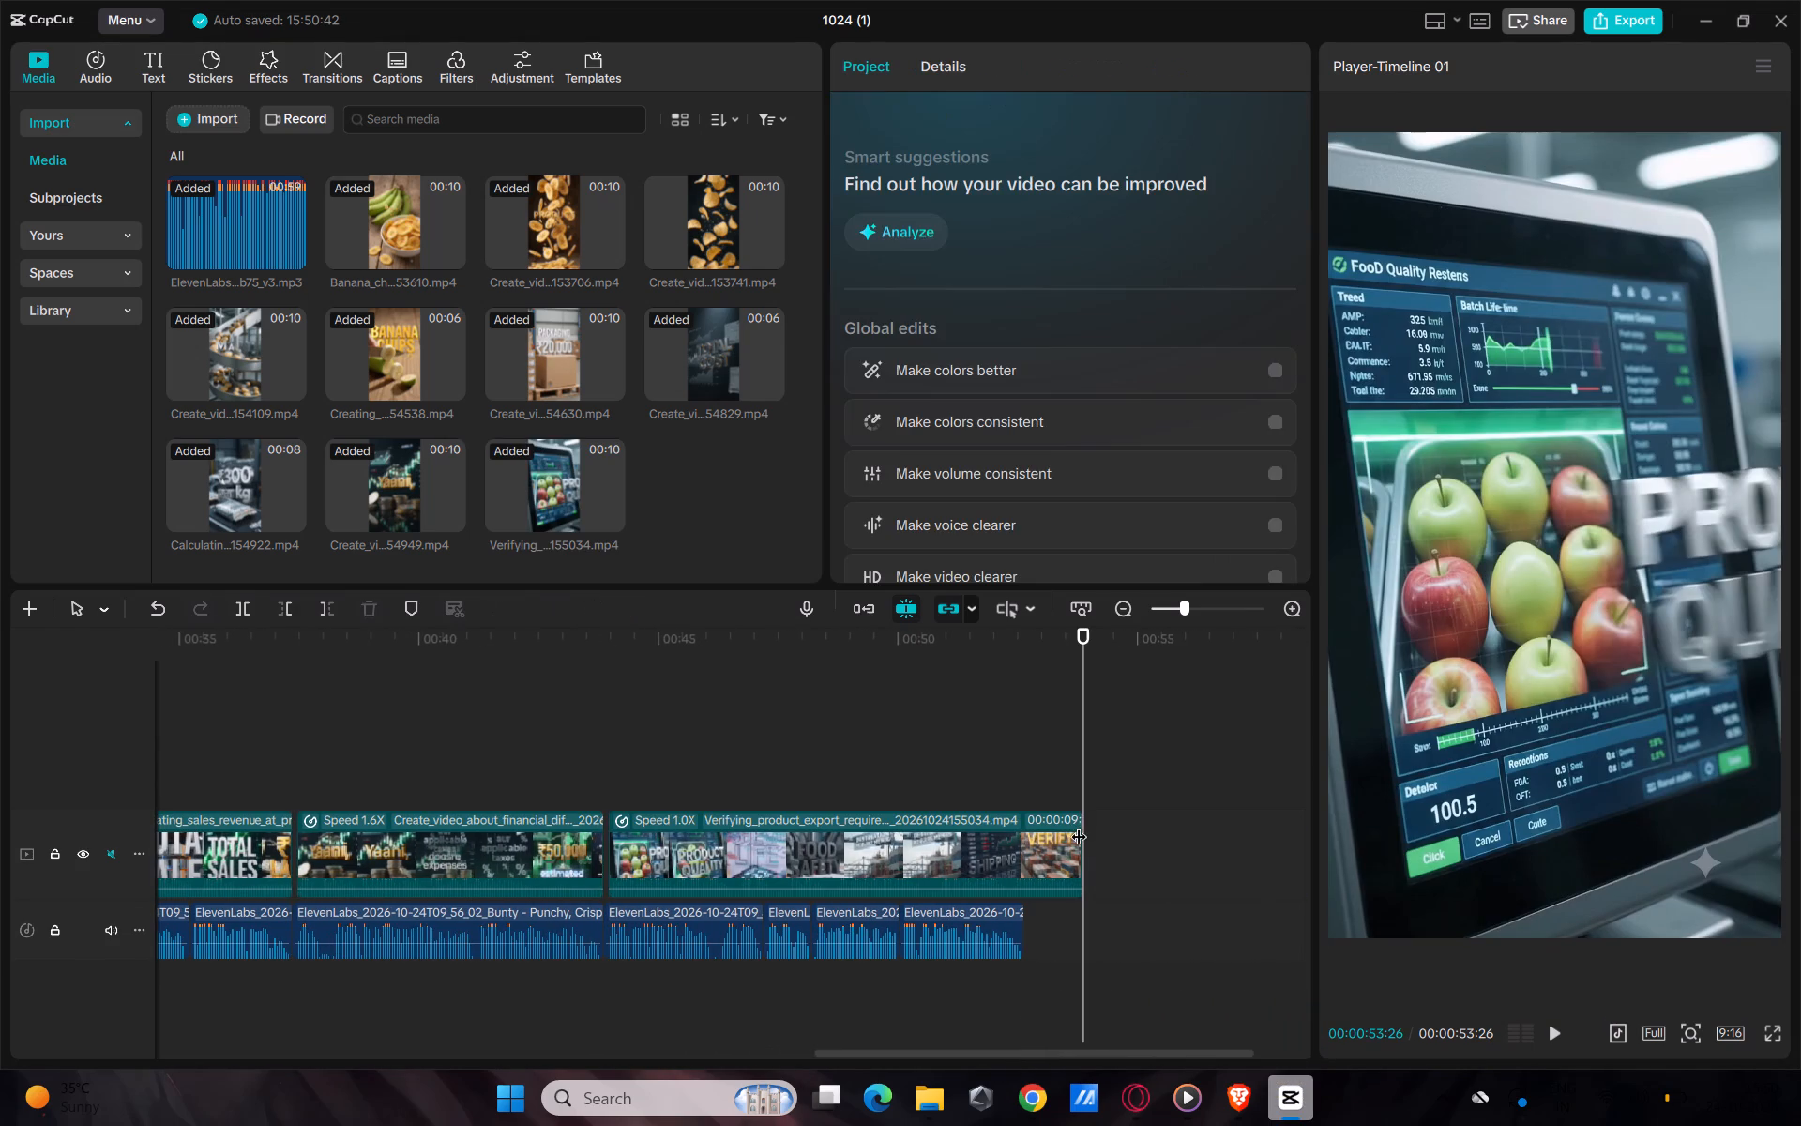
pyautogui.click(1058, 828)
pyautogui.click(1008, 53)
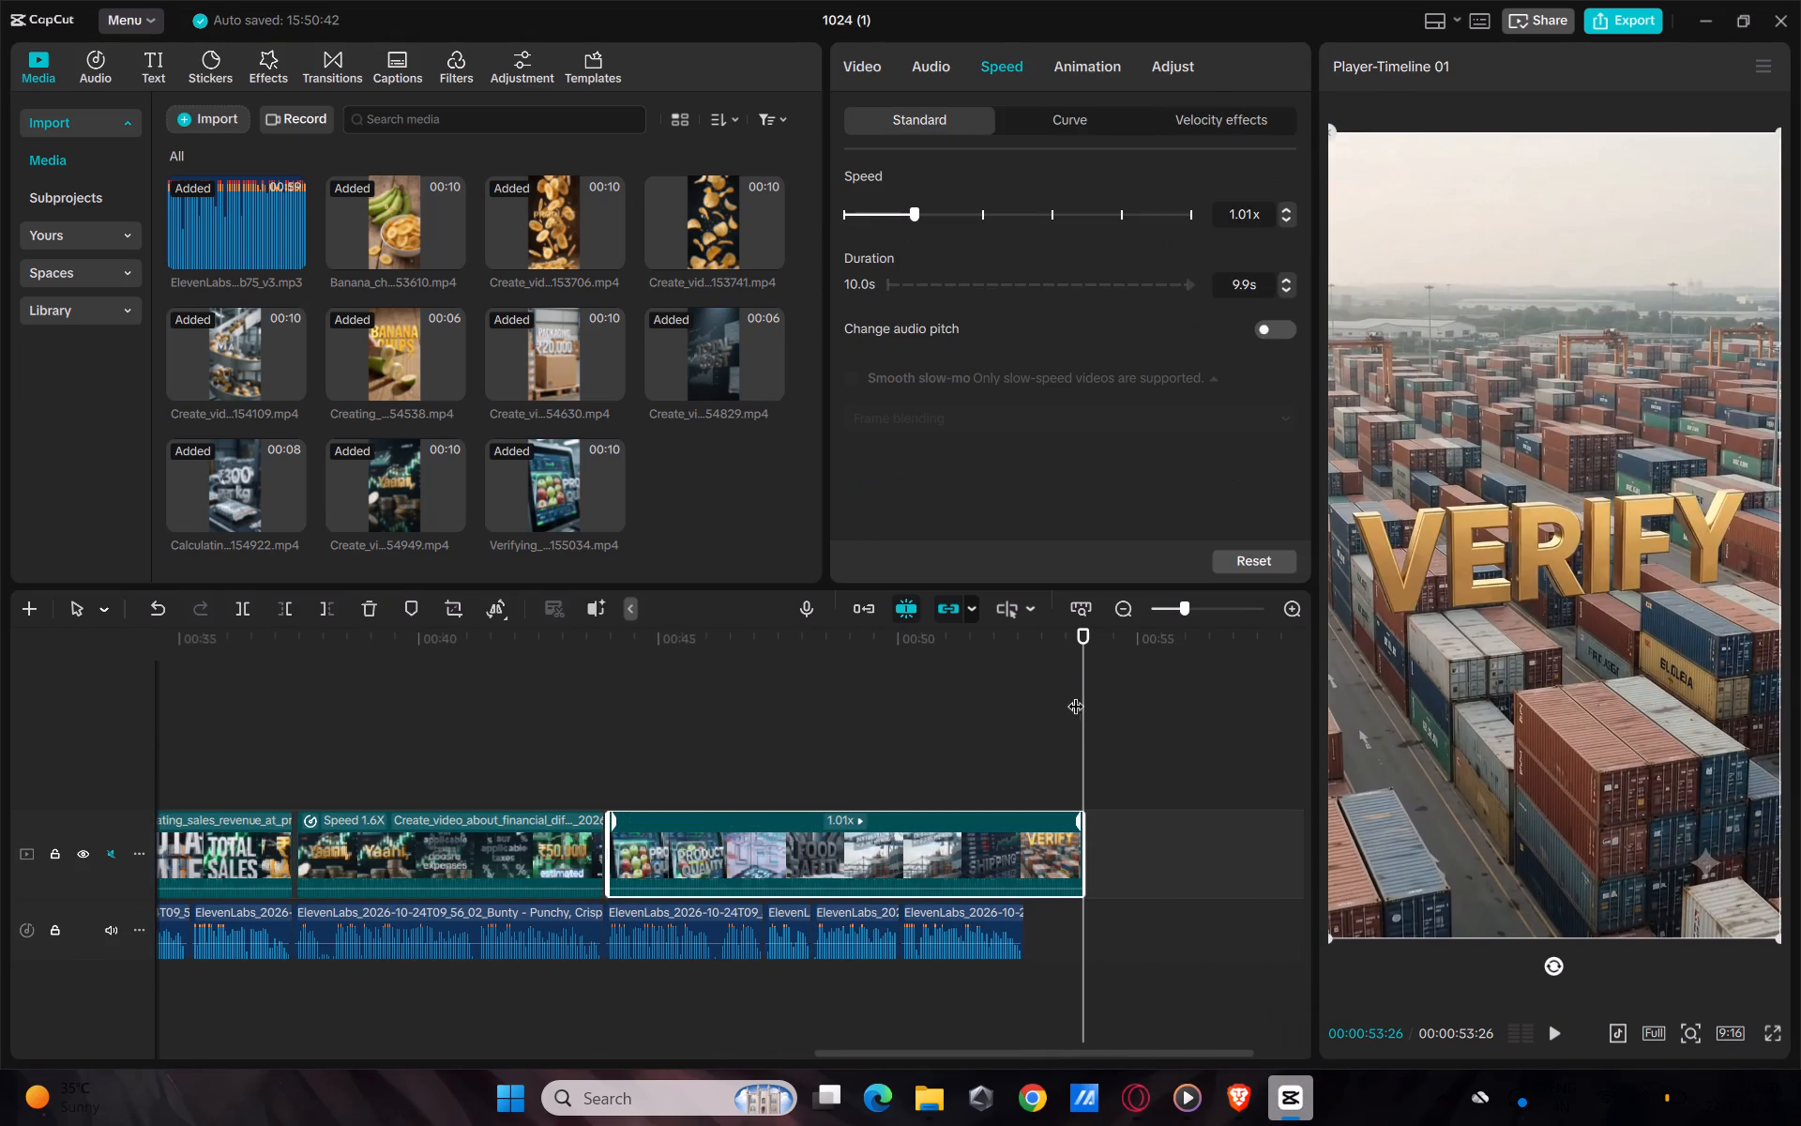
pyautogui.moveTo(1075, 821); pyautogui.dragTo(1034, 842)
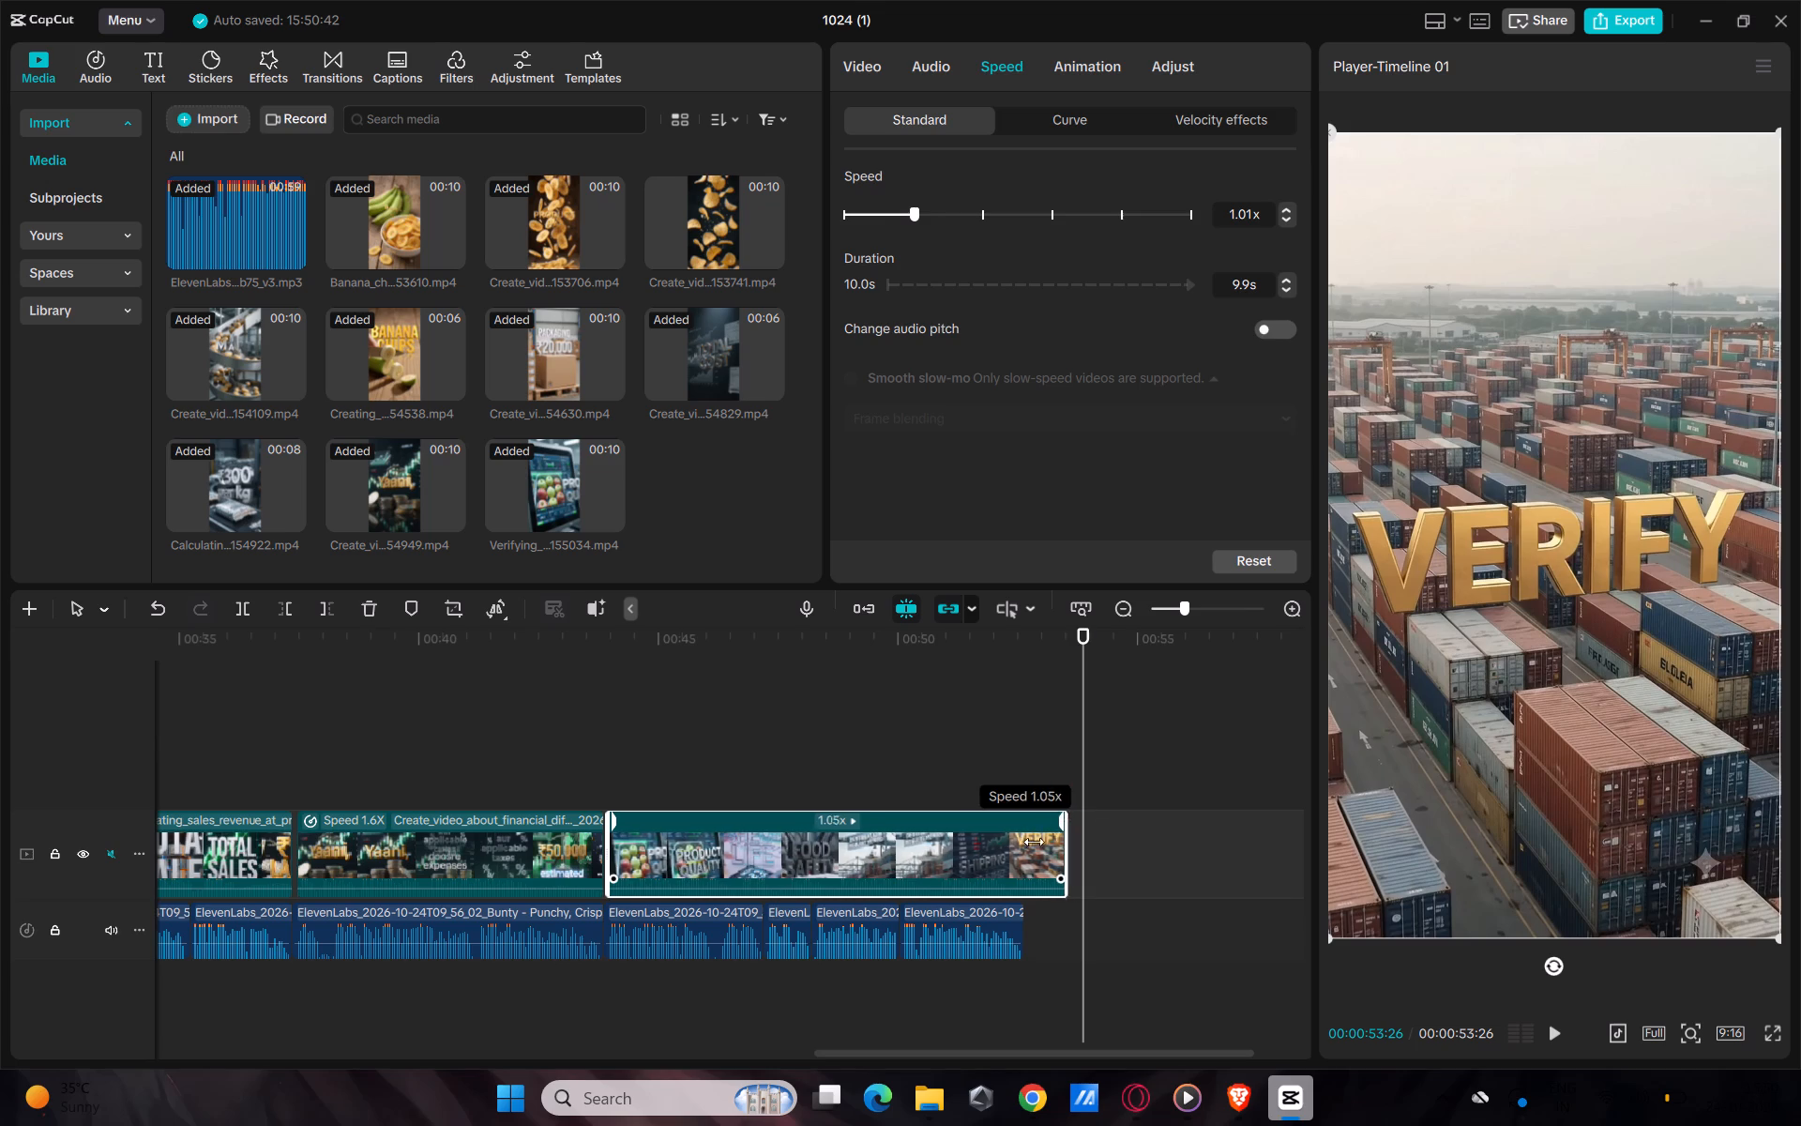
pyautogui.moveTo(1034, 842); pyautogui.dragTo(1012, 856)
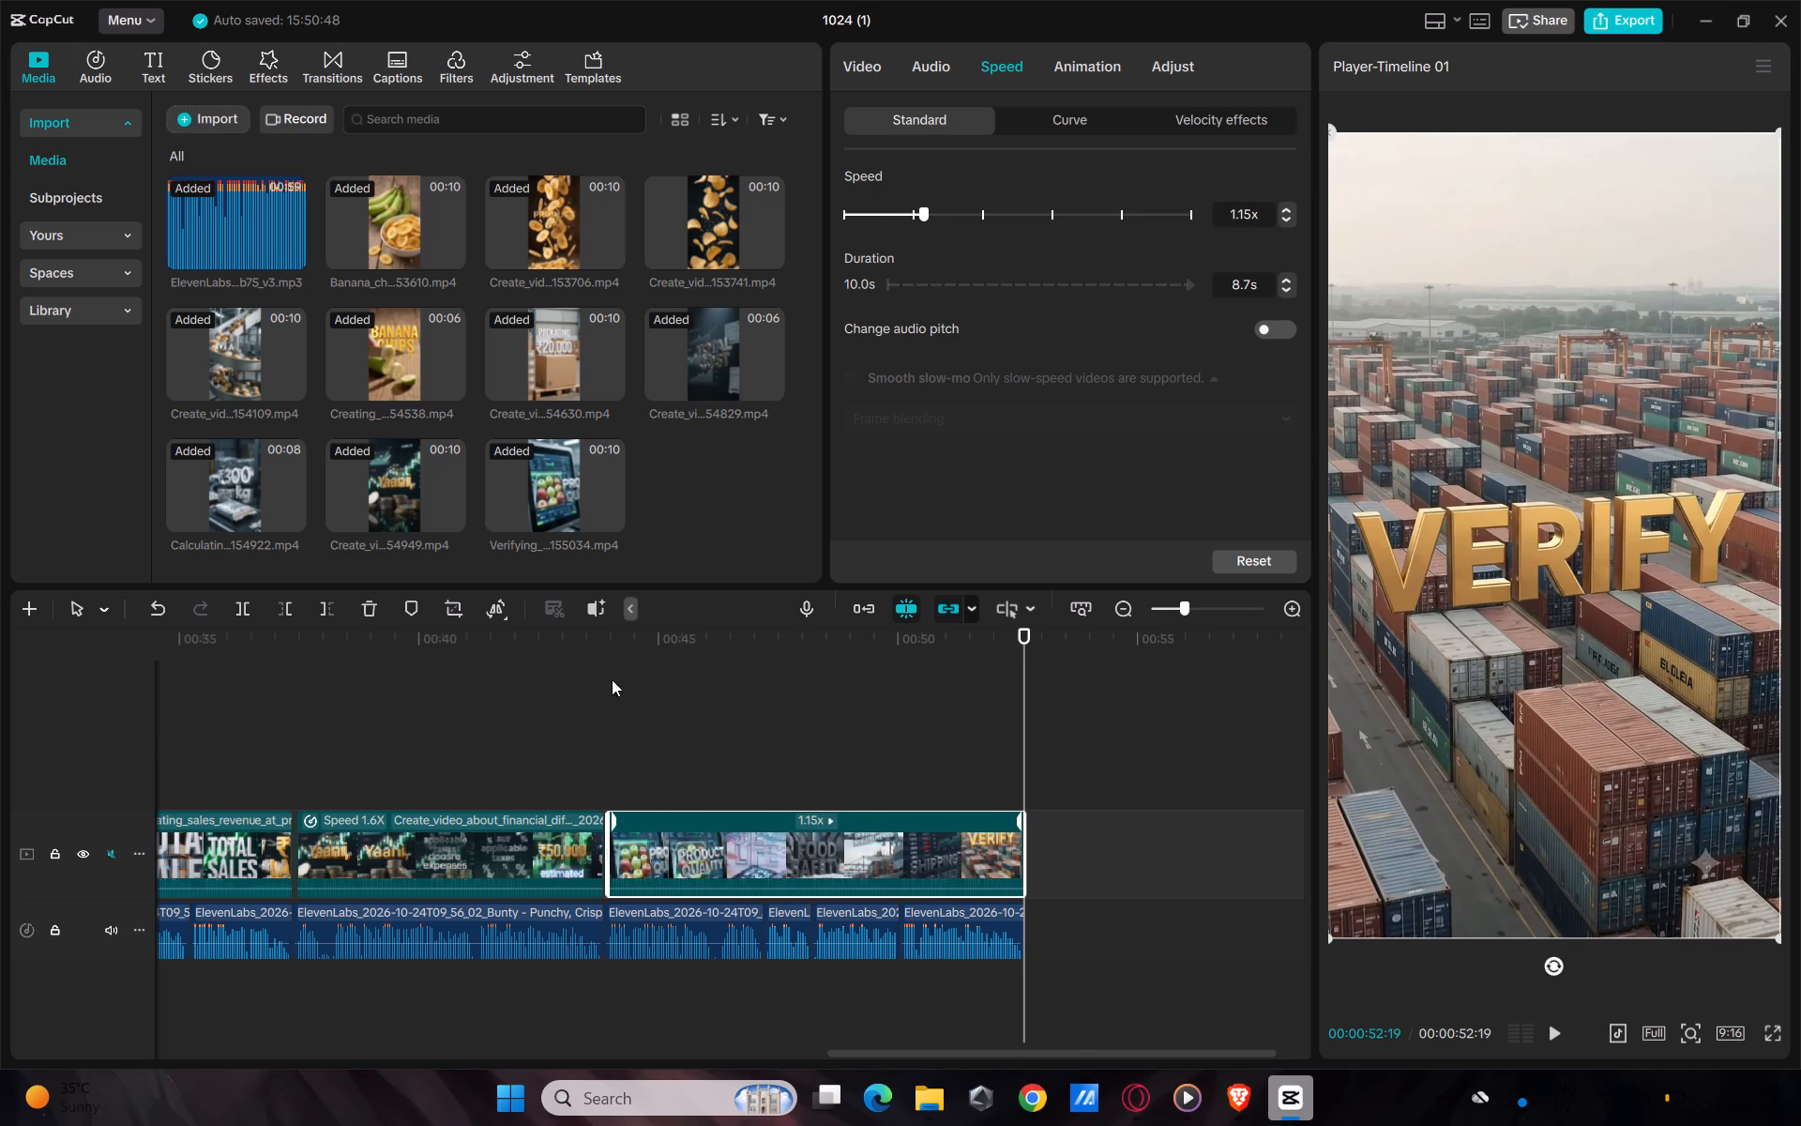
pyautogui.click(606, 659)
pyautogui.press('space')
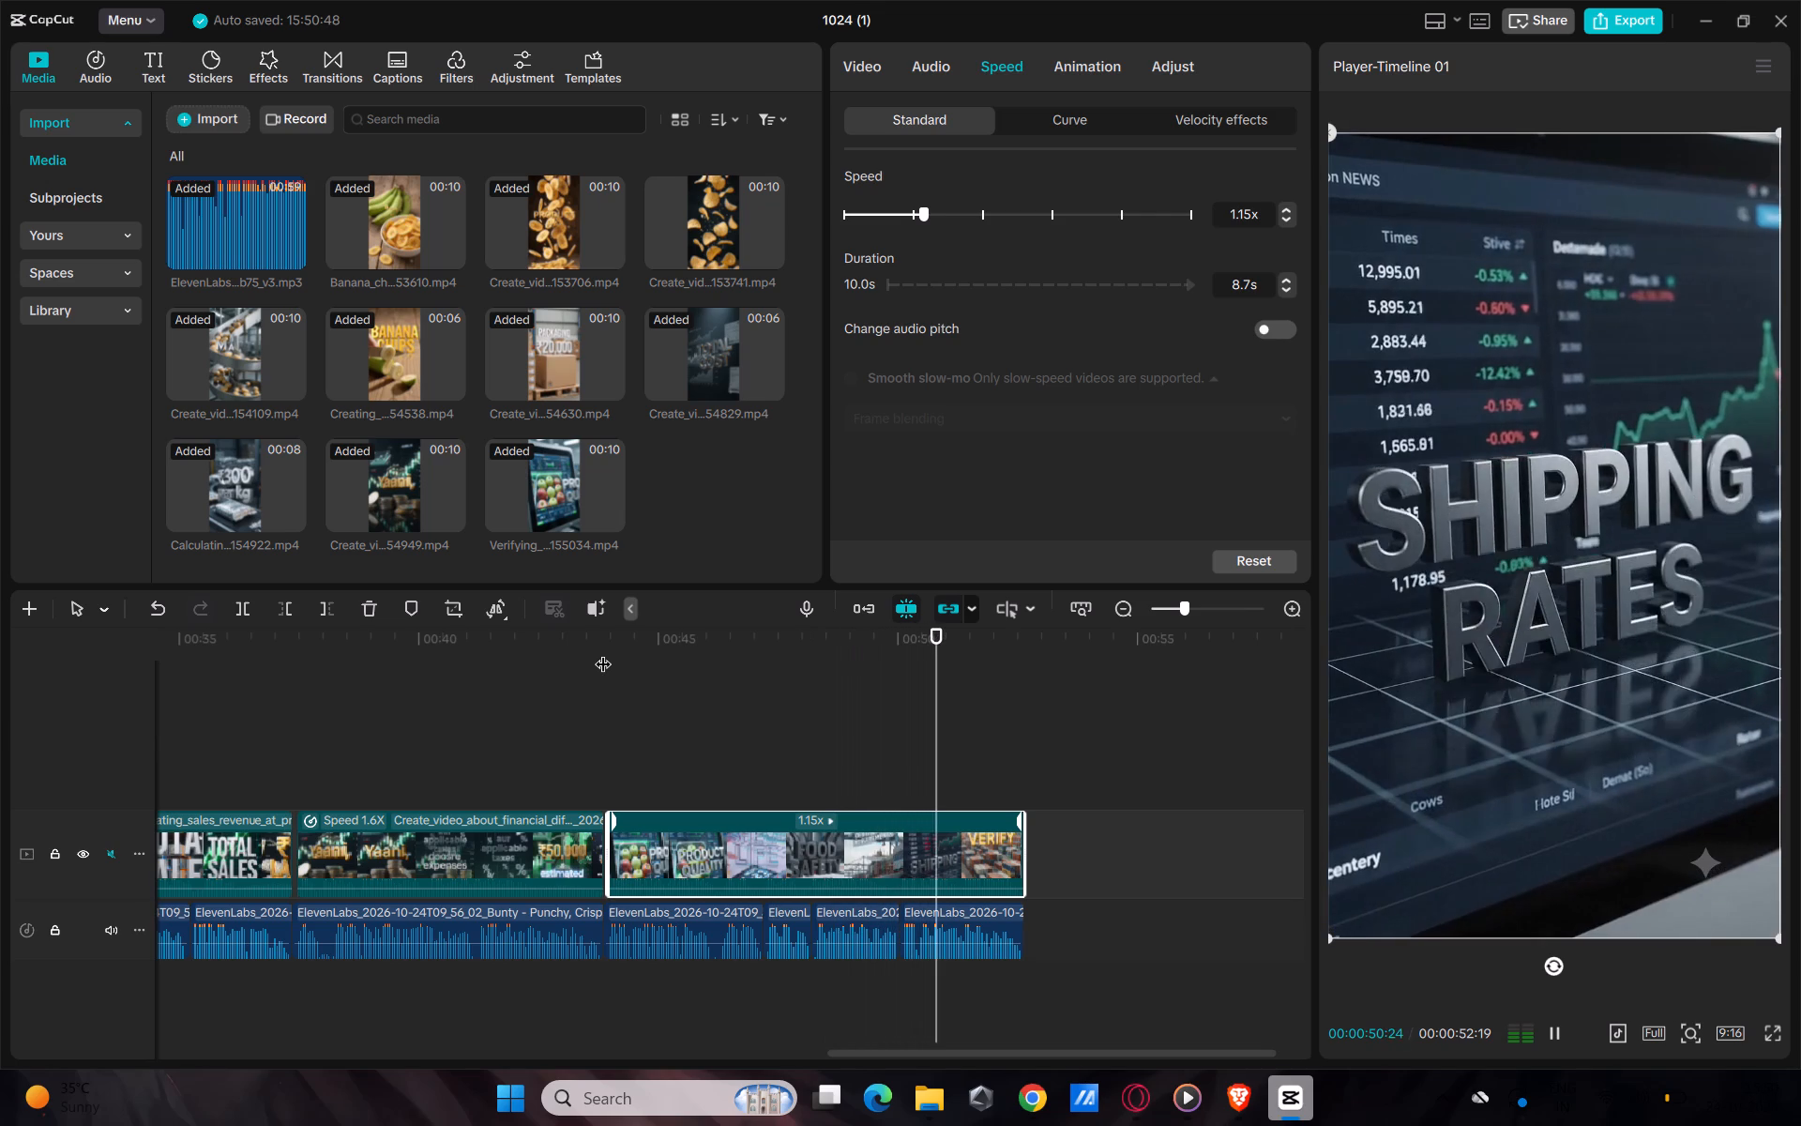
# Place the saved preset My presets12 after the product verification clip at 00:00:52:19 and extract its audio to the audio track.
pyautogui.press('space')
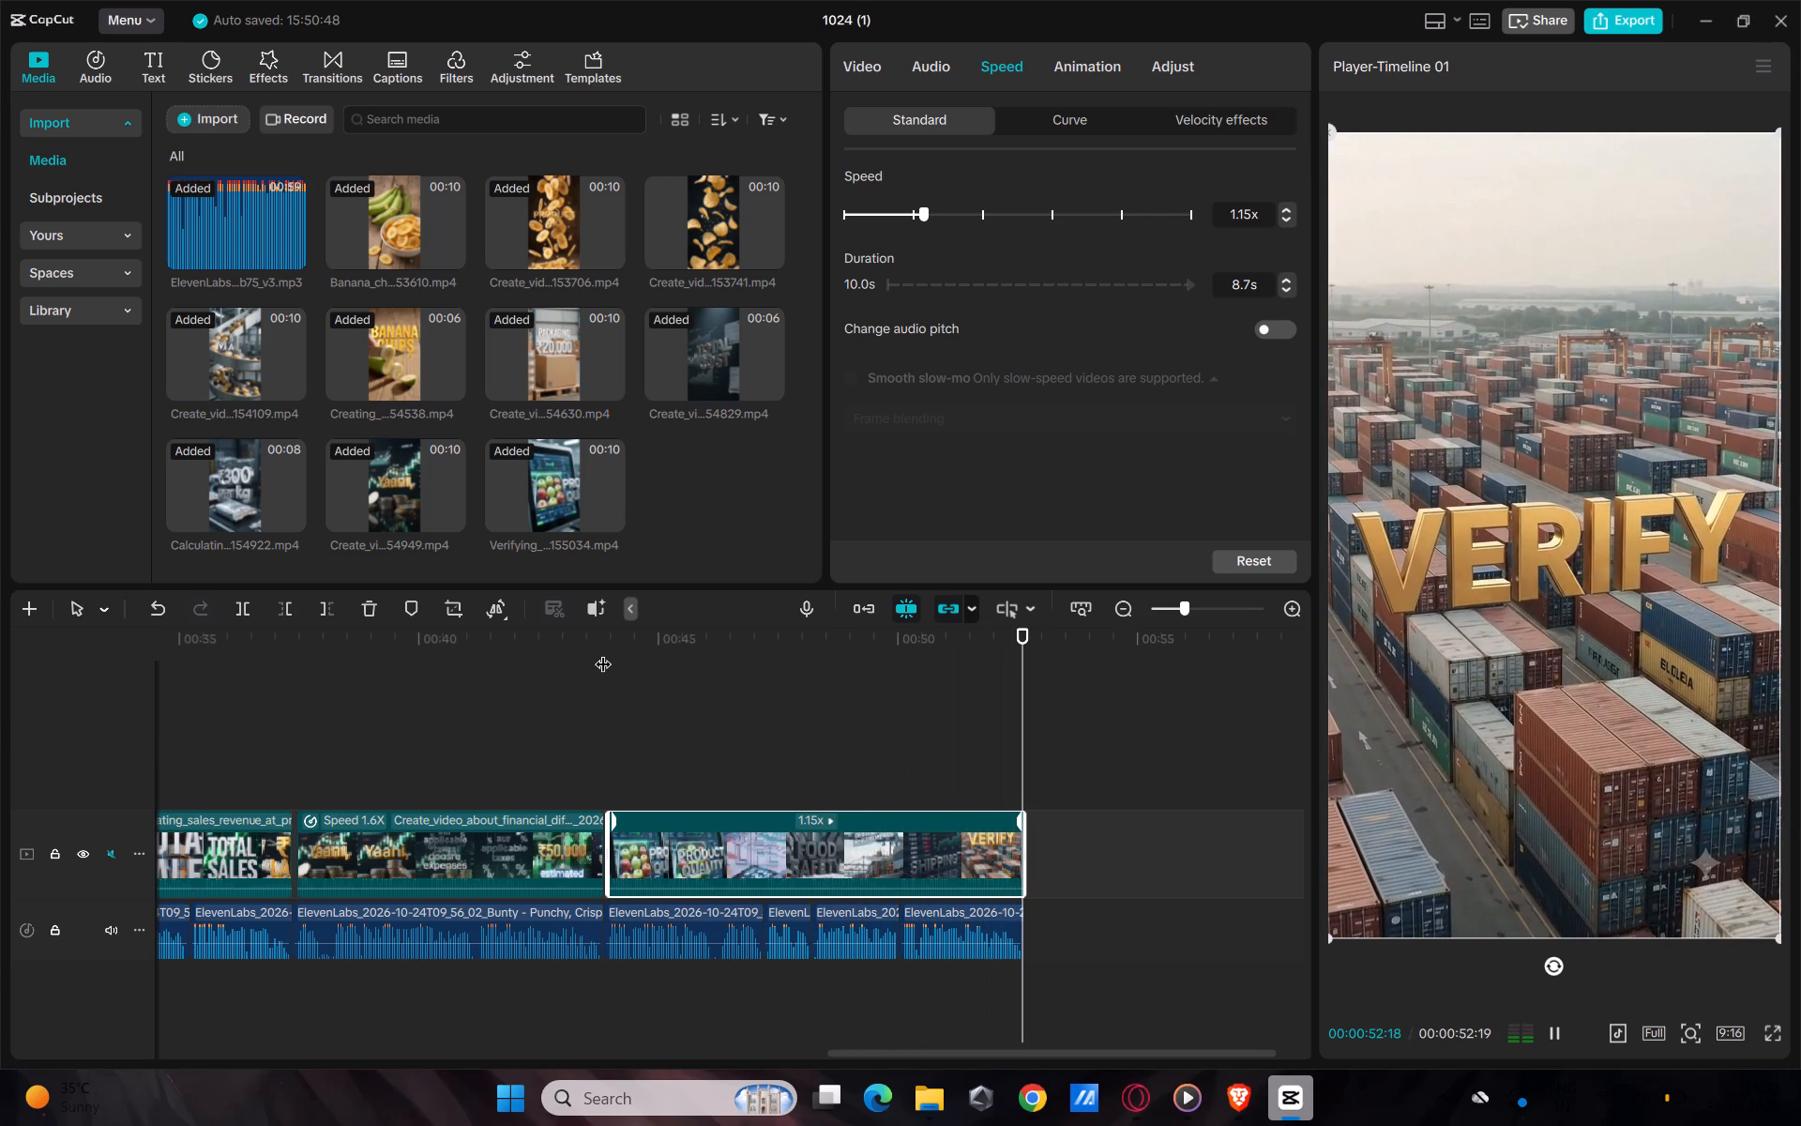
pyautogui.keyDown('ctrl'); pyautogui.scroll(-4, 806, 837); pyautogui.keyUp('ctrl')
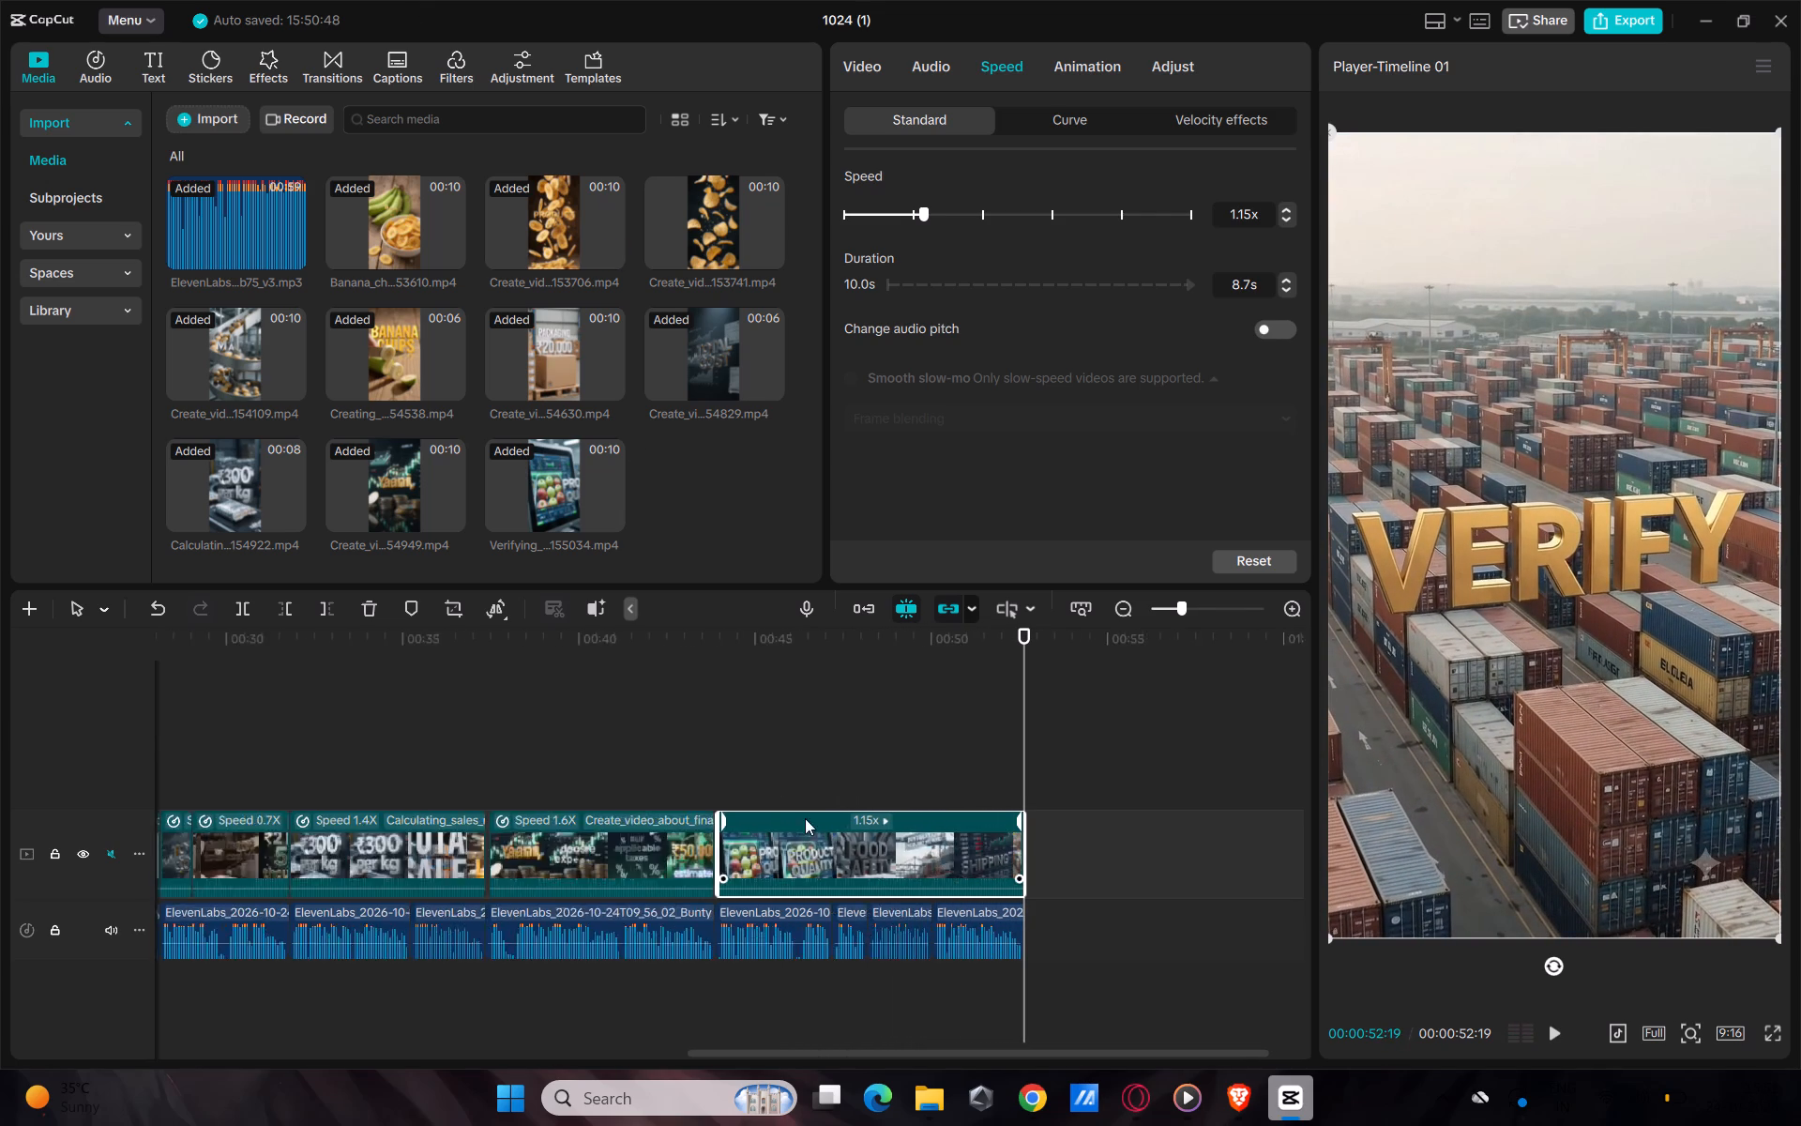
pyautogui.keyDown('ctrl'); pyautogui.scroll(-3, 805, 818); pyautogui.keyUp('ctrl')
pyautogui.click(80, 226)
pyautogui.click(97, 242)
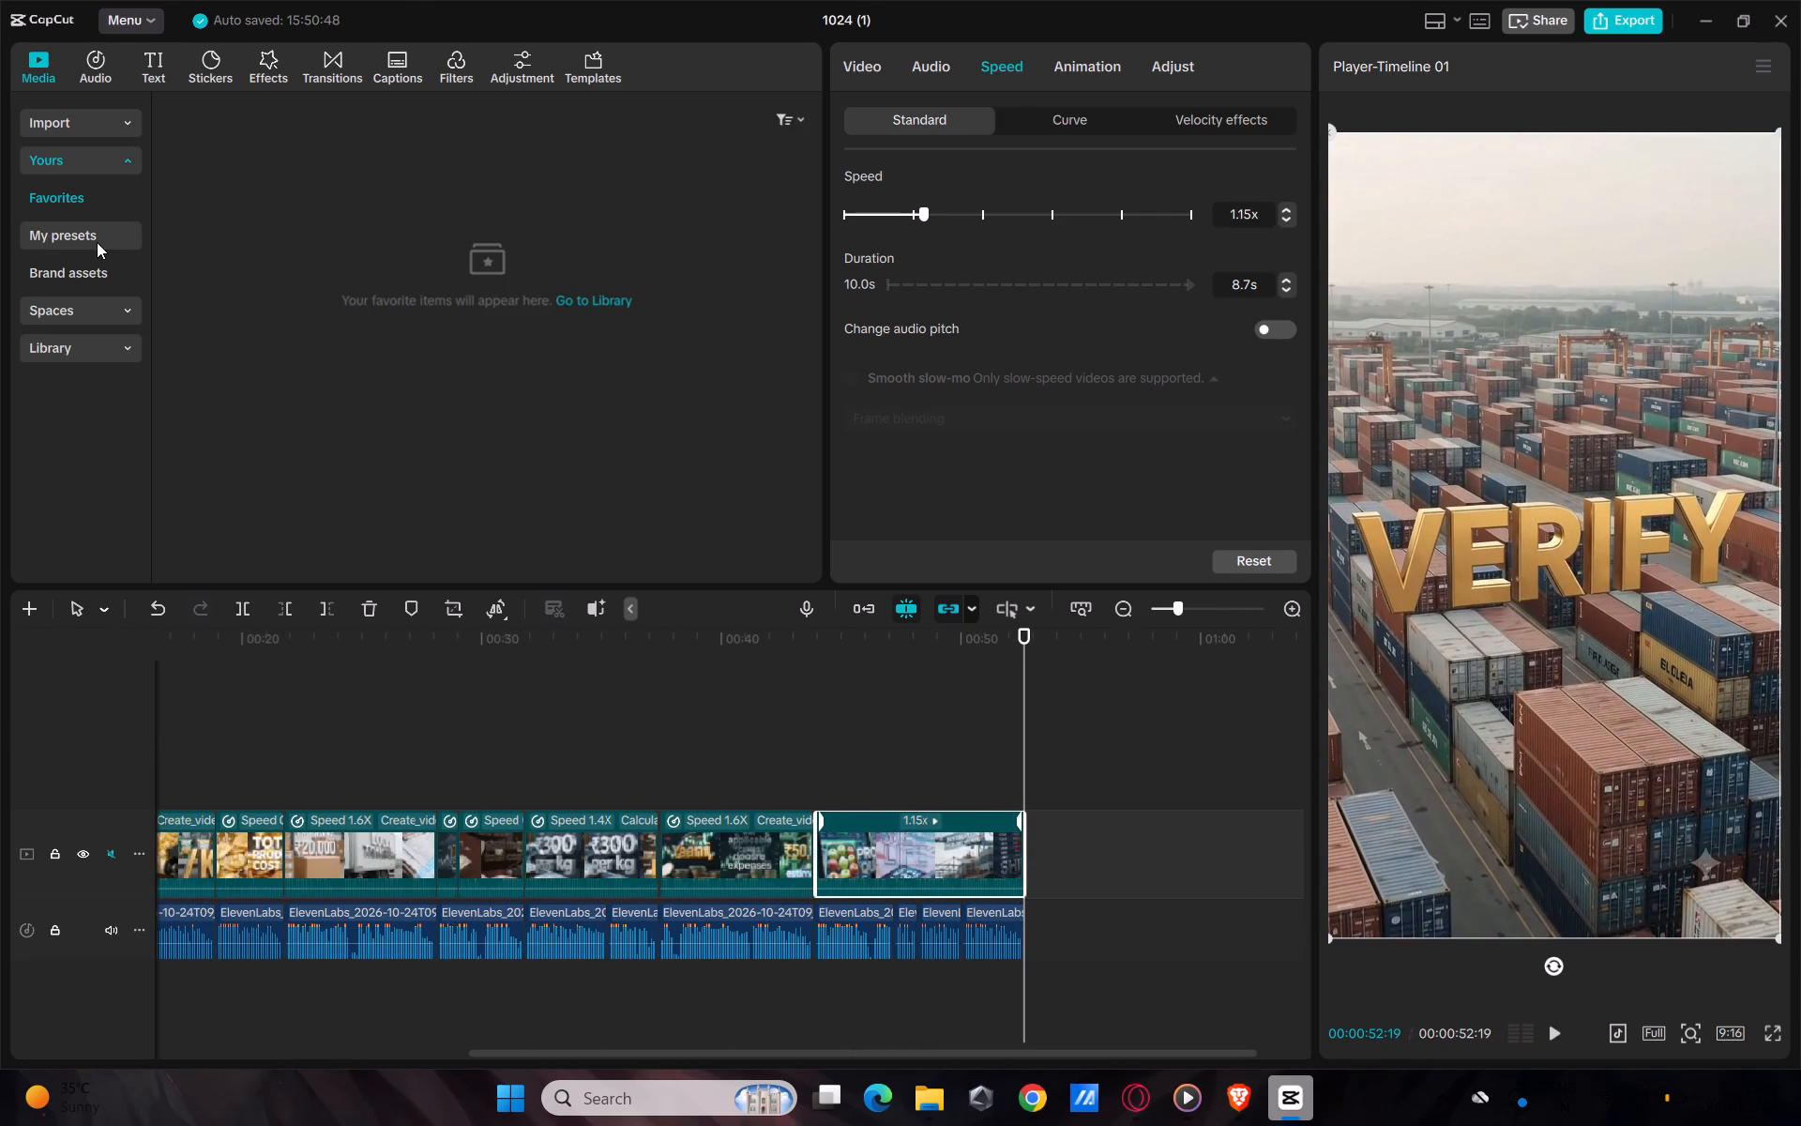
pyautogui.moveTo(693, 543); pyautogui.dragTo(1022, 856)
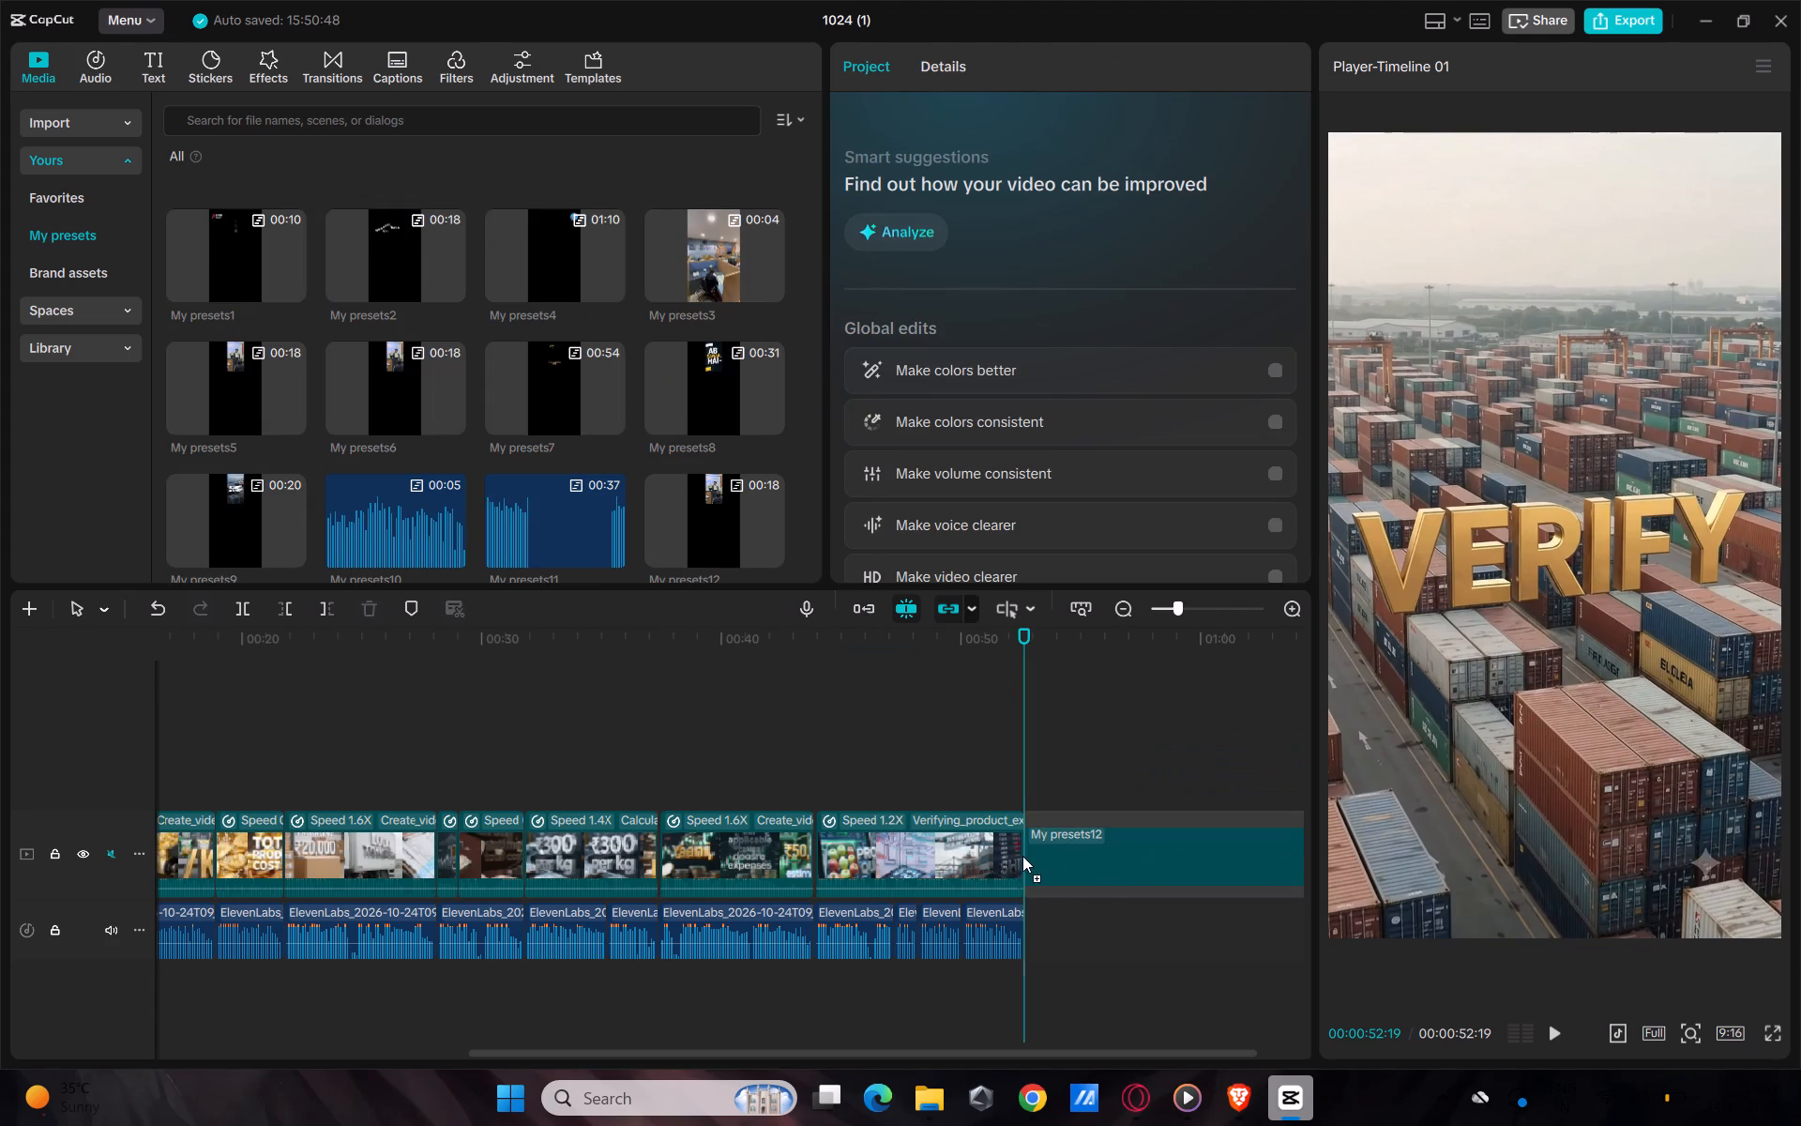
pyautogui.moveTo(1022, 856); pyautogui.dragTo(1022, 854)
pyautogui.rightClick(1071, 840)
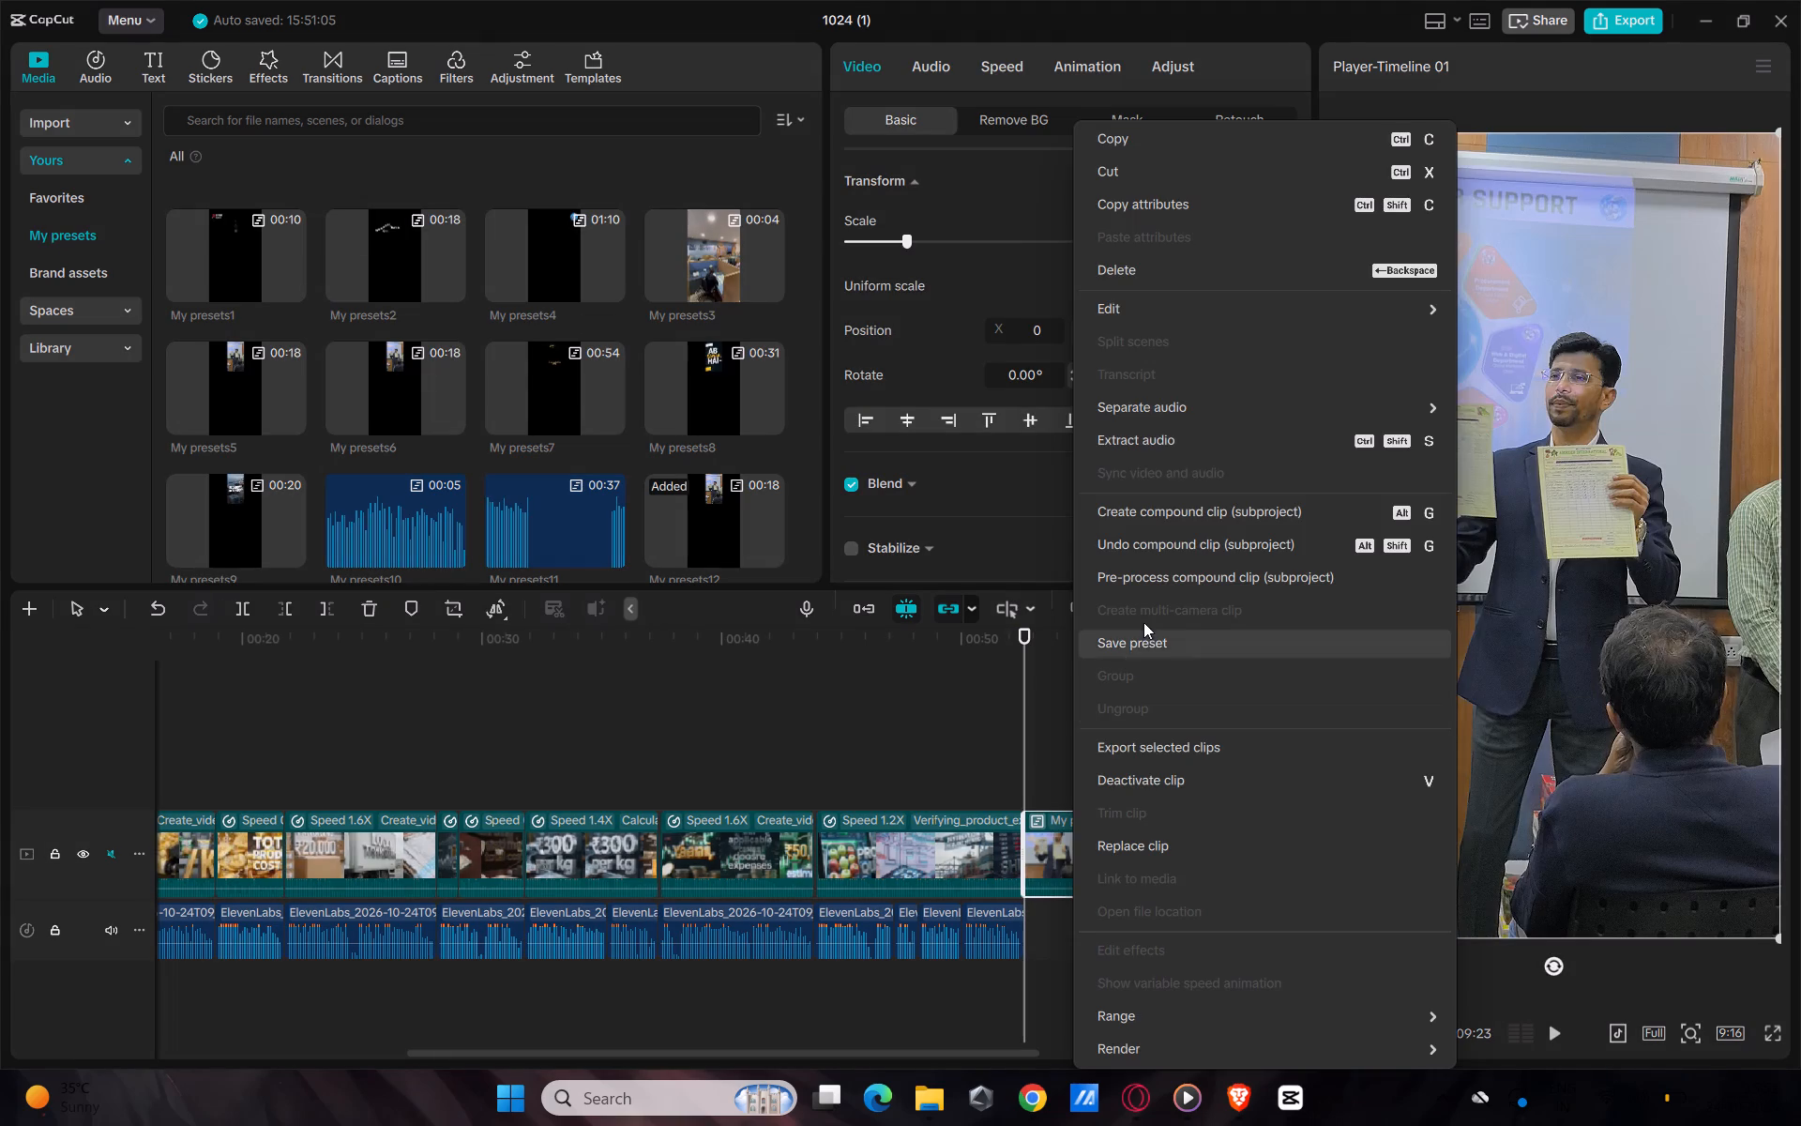
pyautogui.click(1143, 441)
# Place the saved preset My presets4 on a new track above the main clips, starting at 00:00:00:00.
pyautogui.moveTo(1027, 639); pyautogui.dragTo(0, 883)
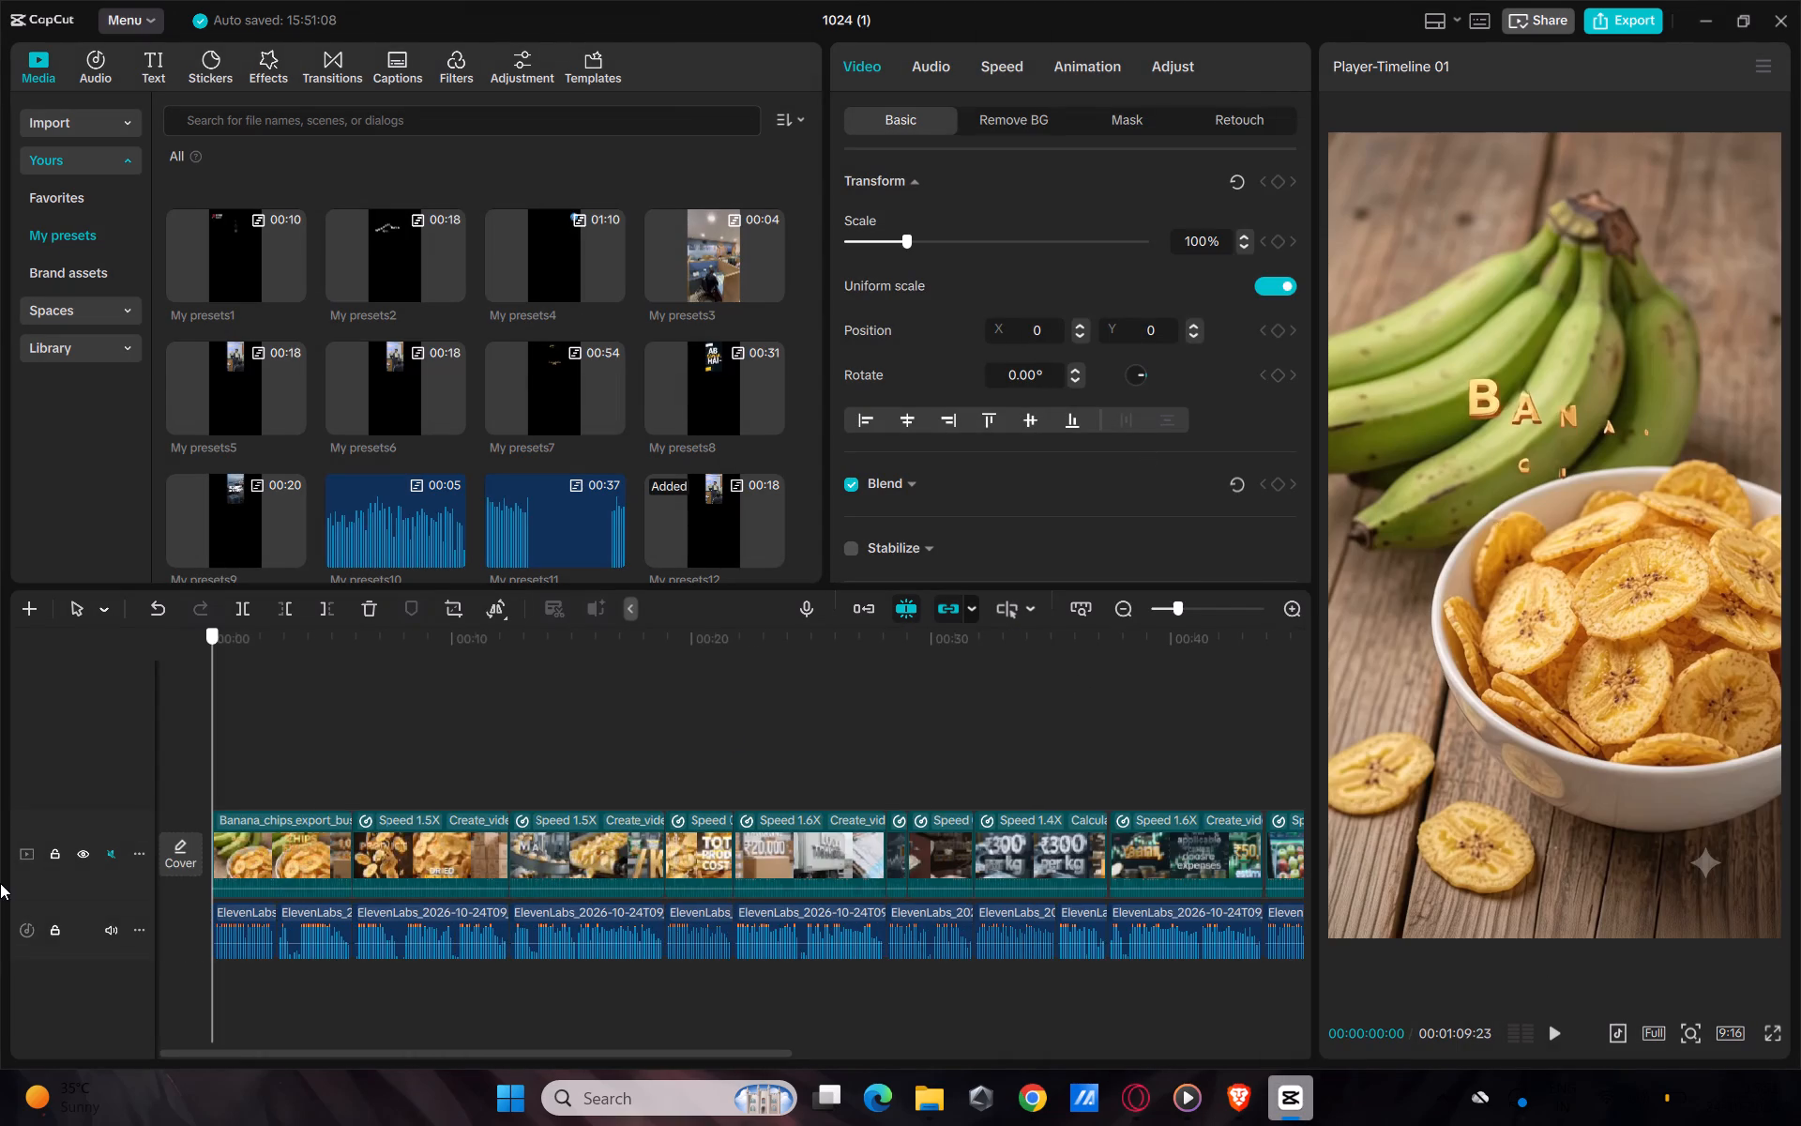
pyautogui.moveTo(0, 883); pyautogui.dragTo(0, 851)
pyautogui.moveTo(560, 283); pyautogui.dragTo(239, 768)
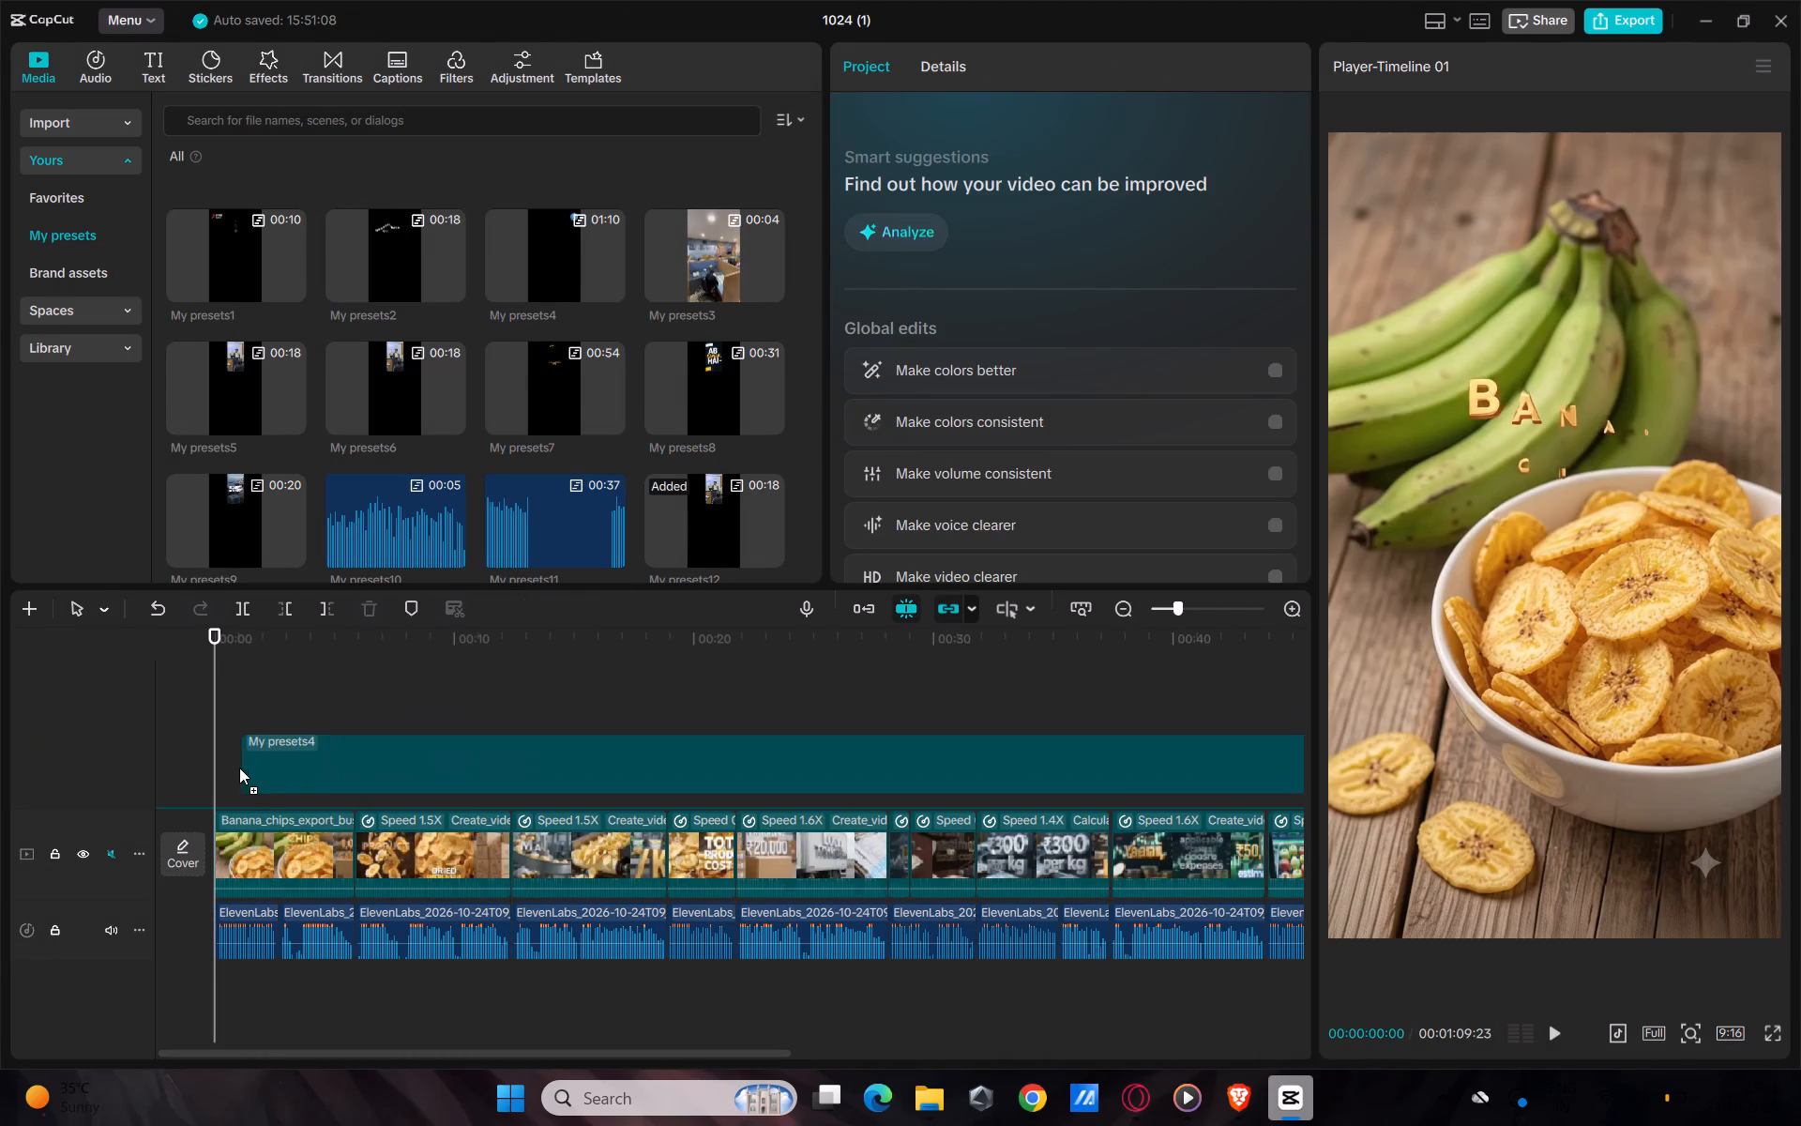
pyautogui.moveTo(239, 768); pyautogui.dragTo(218, 777)
# Split the My presets4 overlay at 00:01:06:28, delete the remainder after the cut, and check the frame just before it.
pyautogui.moveTo(215, 631); pyautogui.dragTo(827, 634)
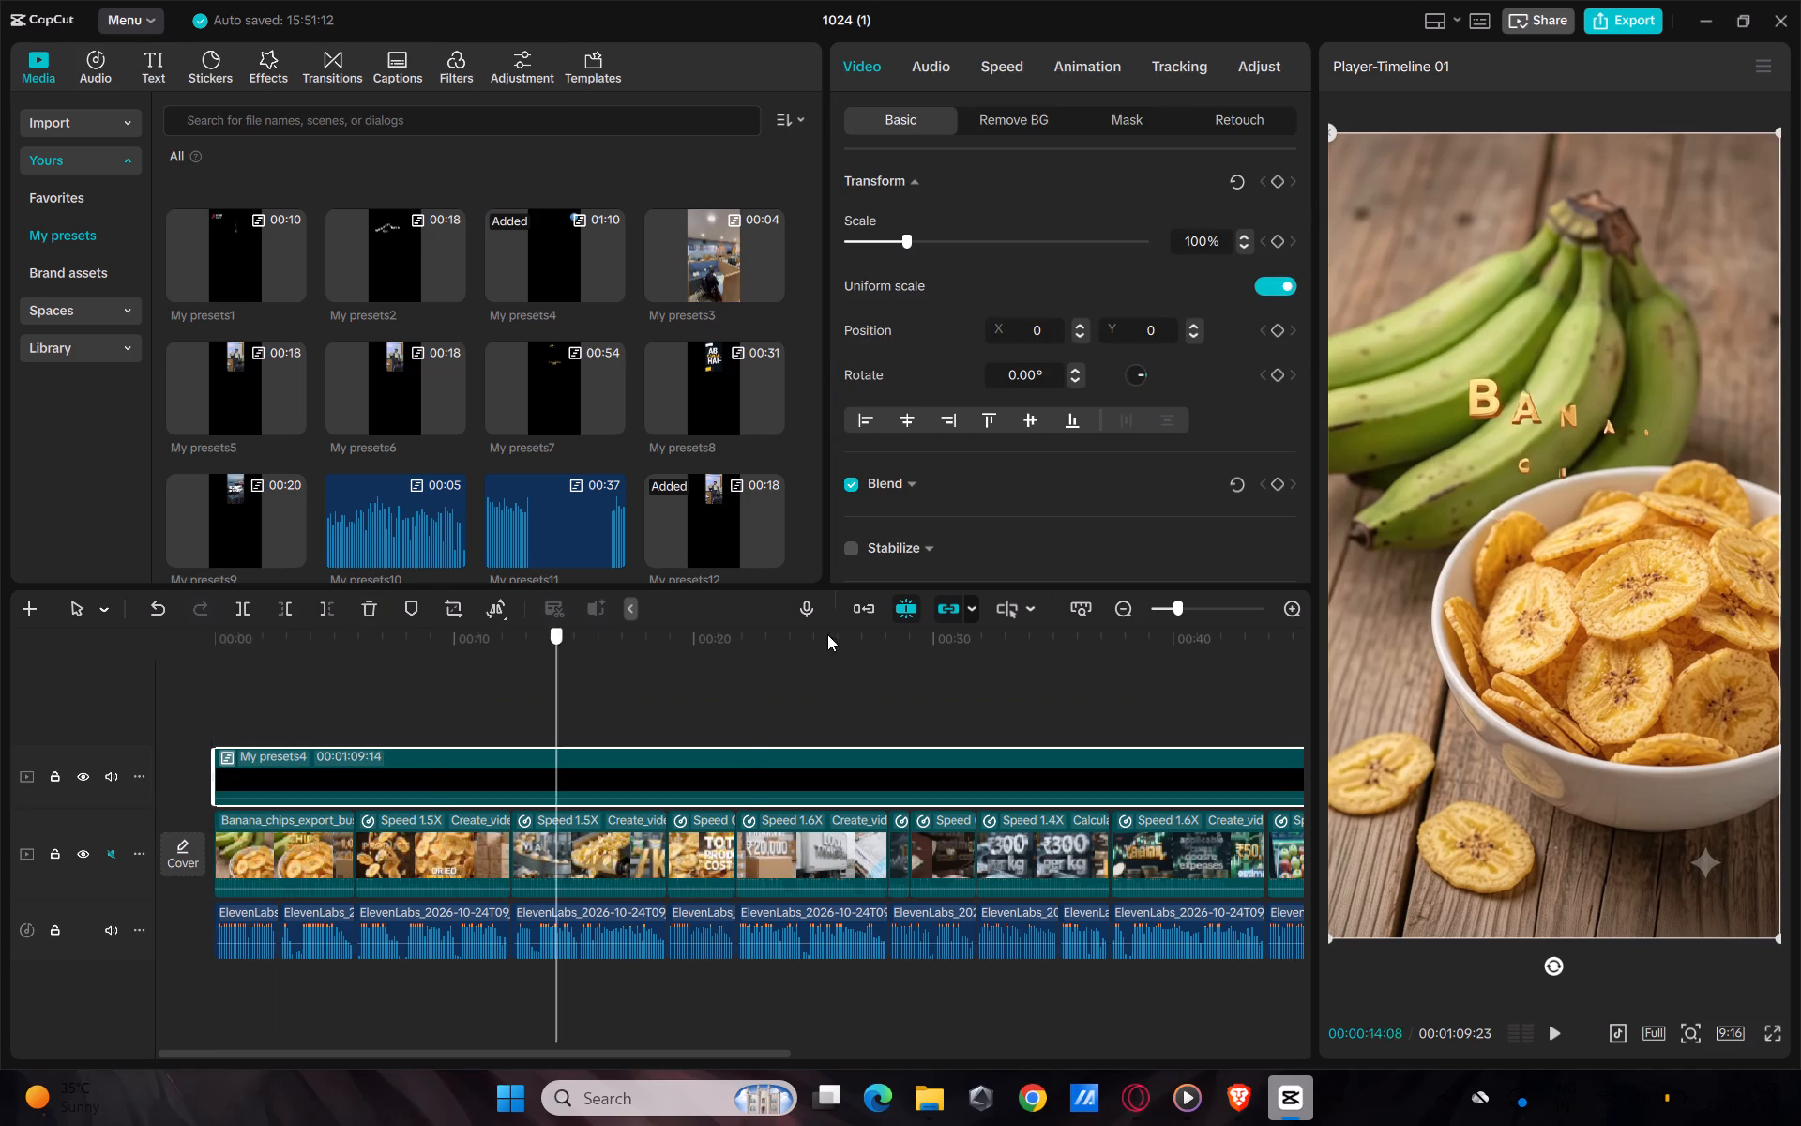
pyautogui.moveTo(827, 634); pyautogui.dragTo(1047, 699)
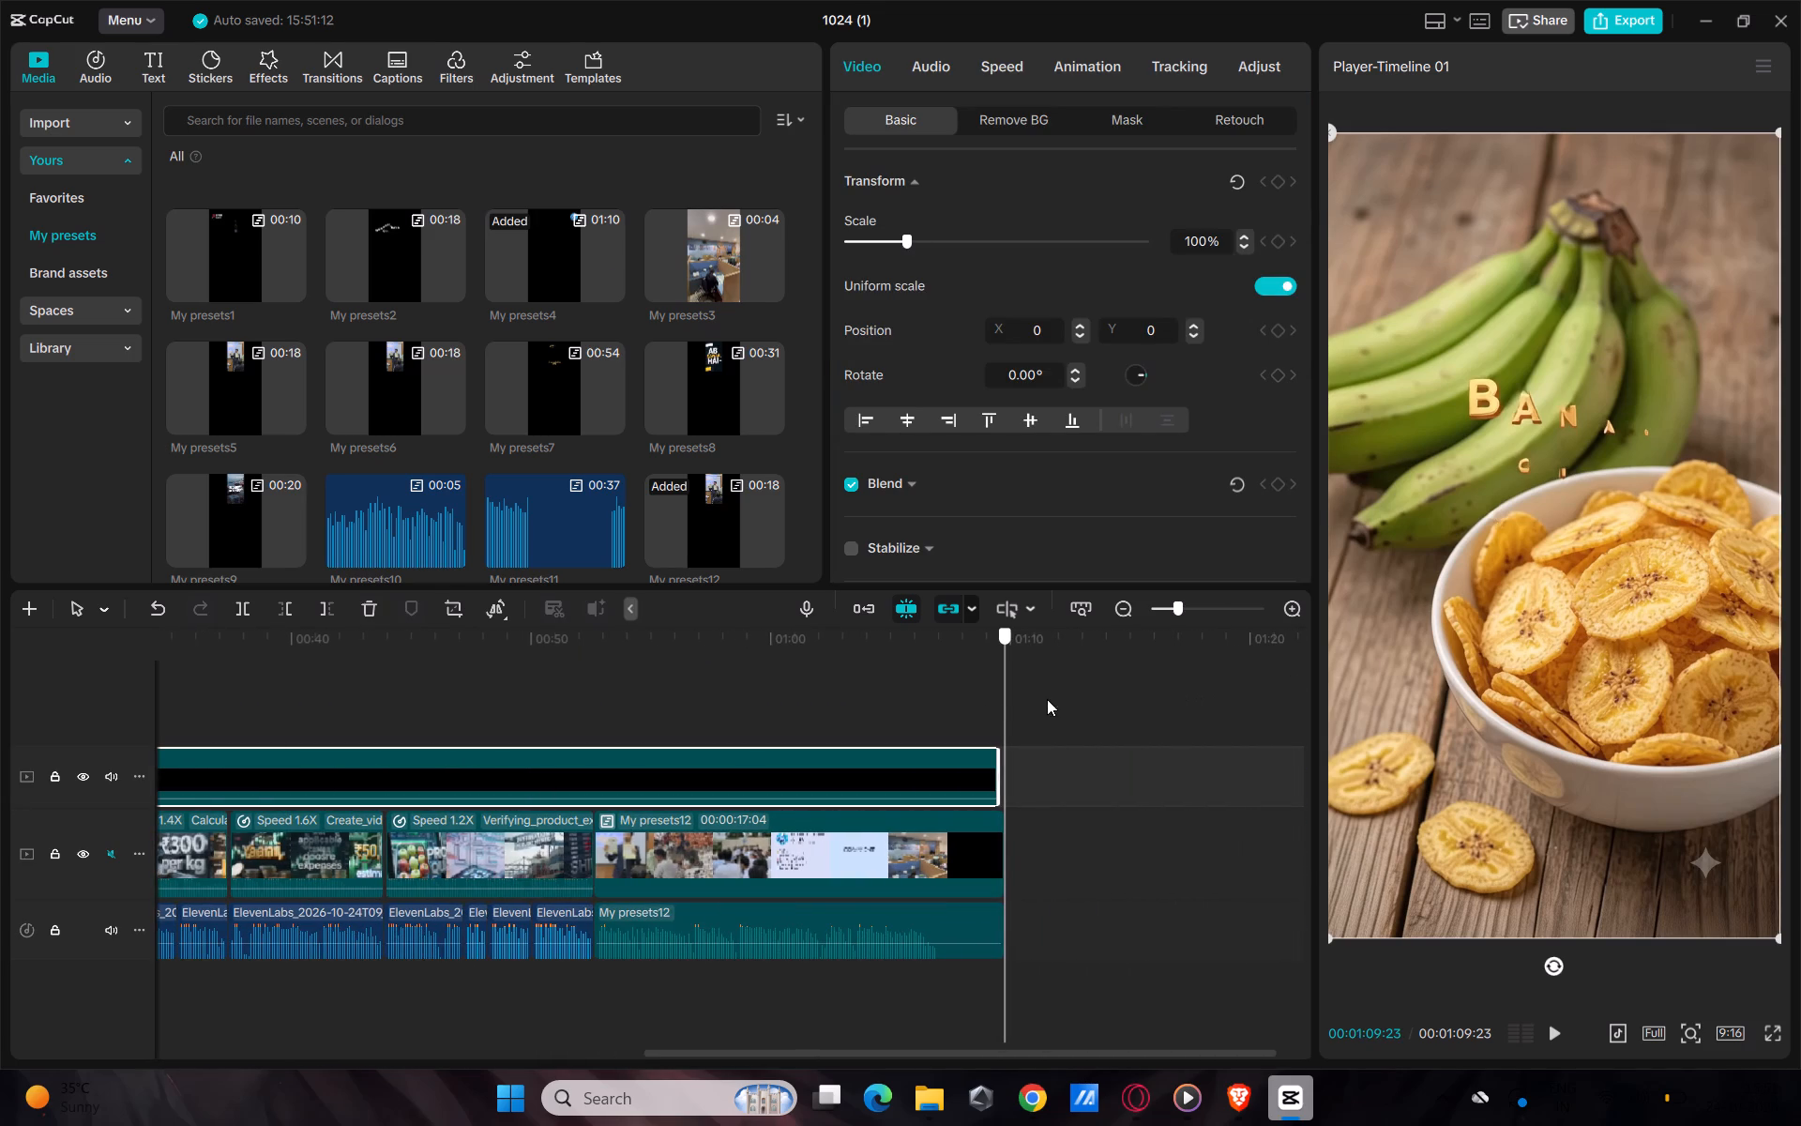
pyautogui.moveTo(1047, 699); pyautogui.dragTo(934, 695)
pyautogui.click(937, 673)
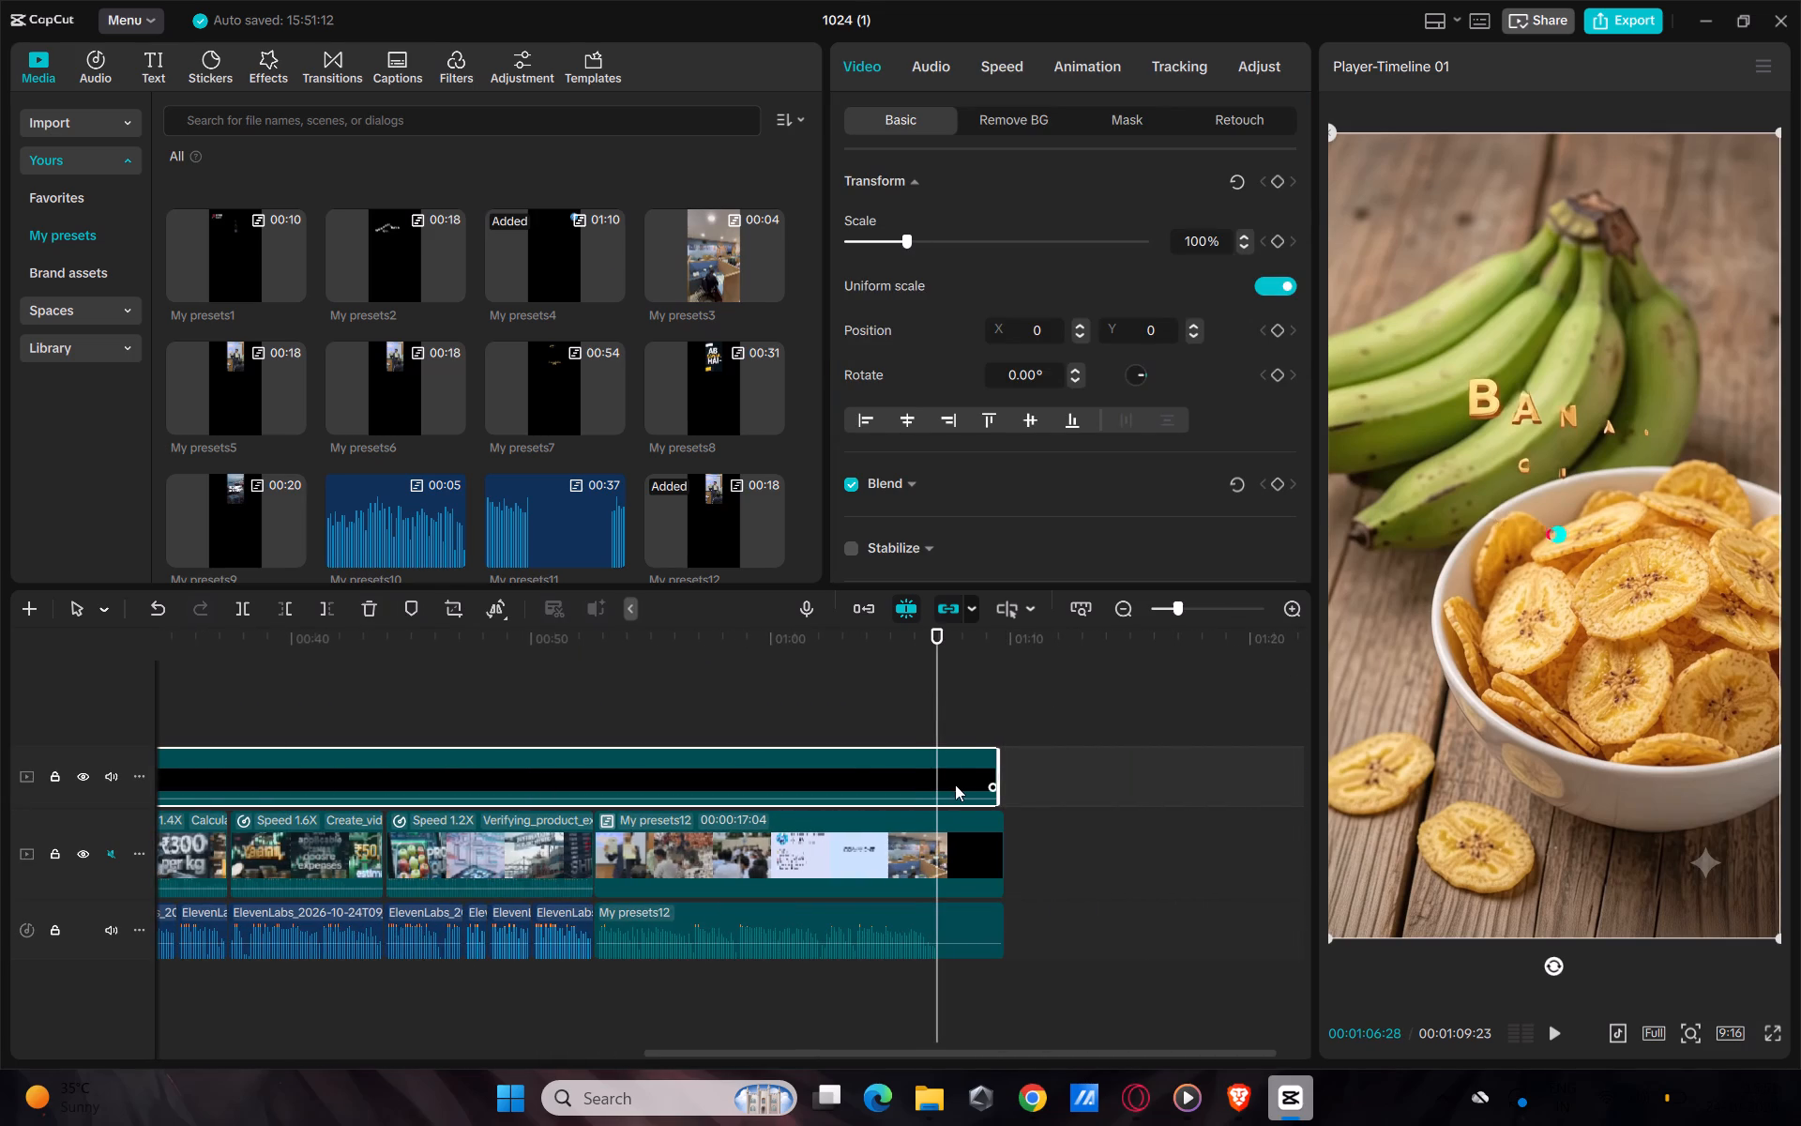
pyautogui.hotkey('ctrl', 'b')
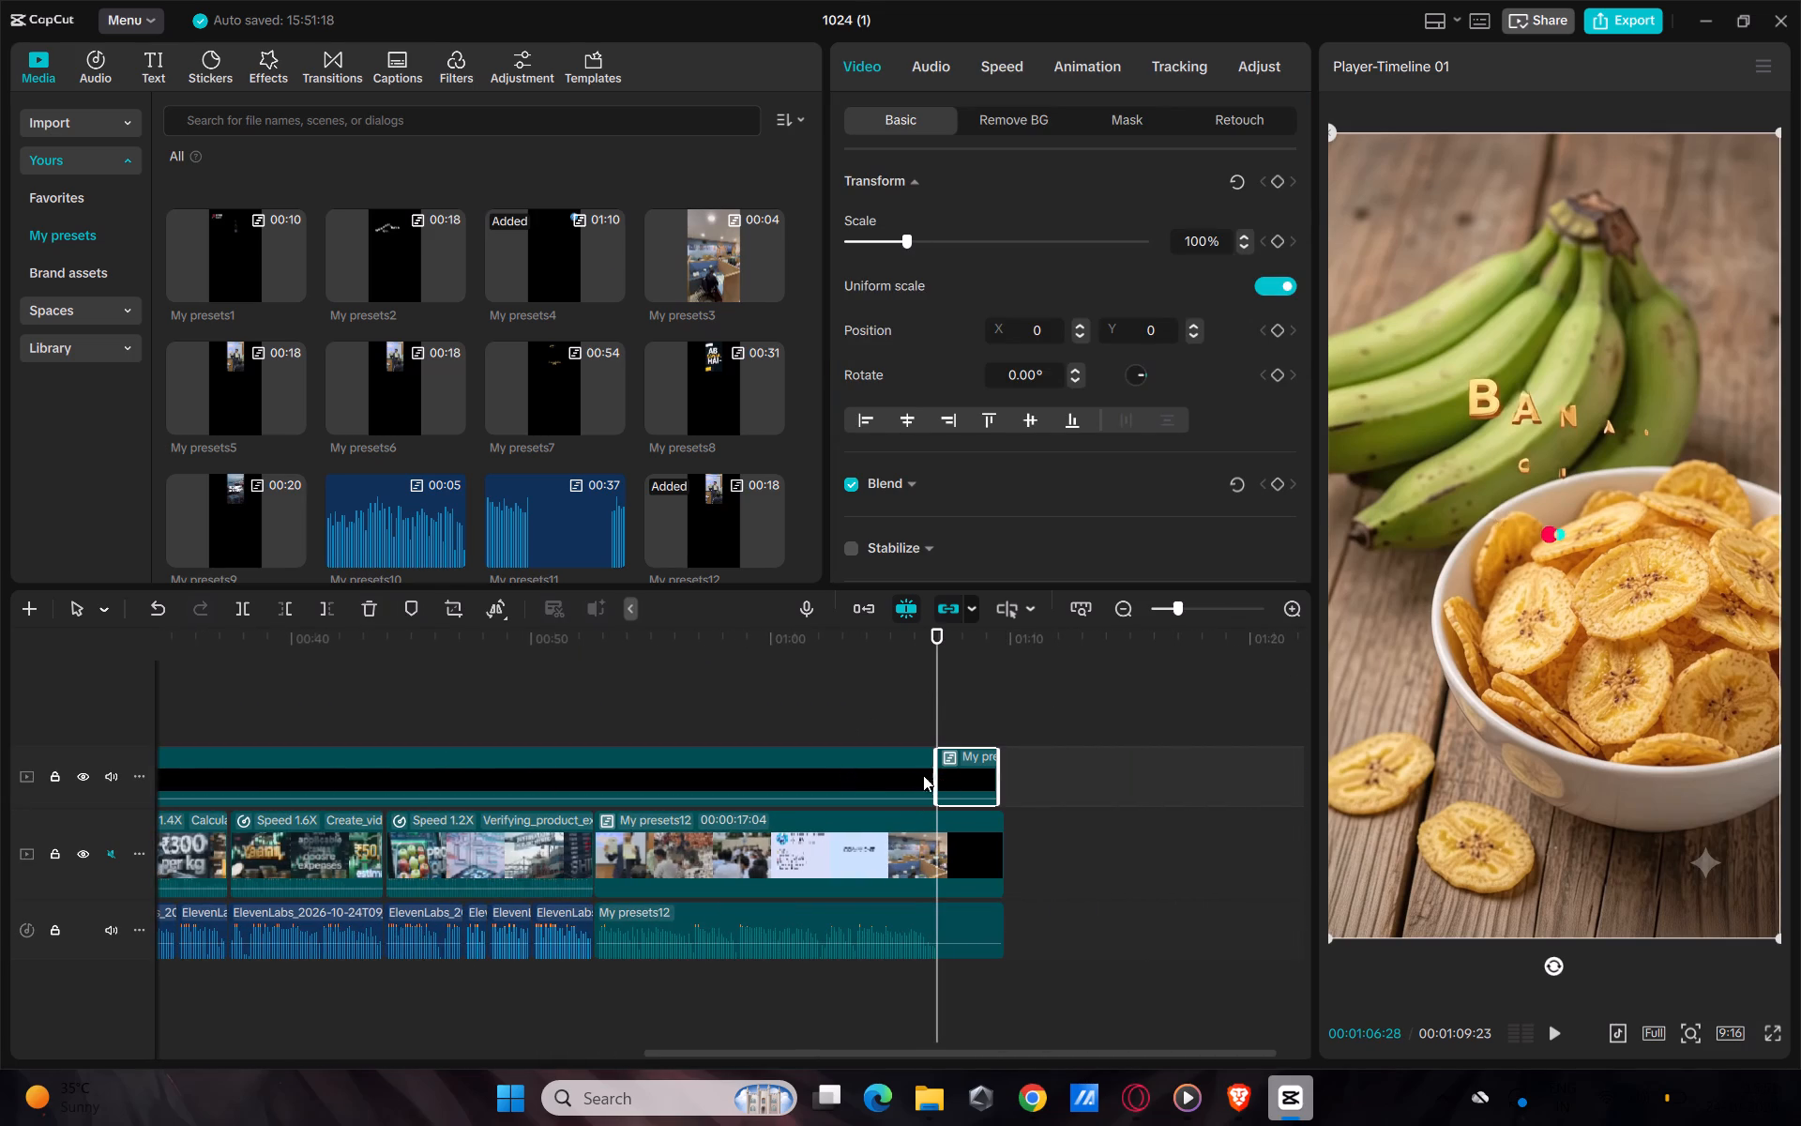
pyautogui.press('BackSpace')
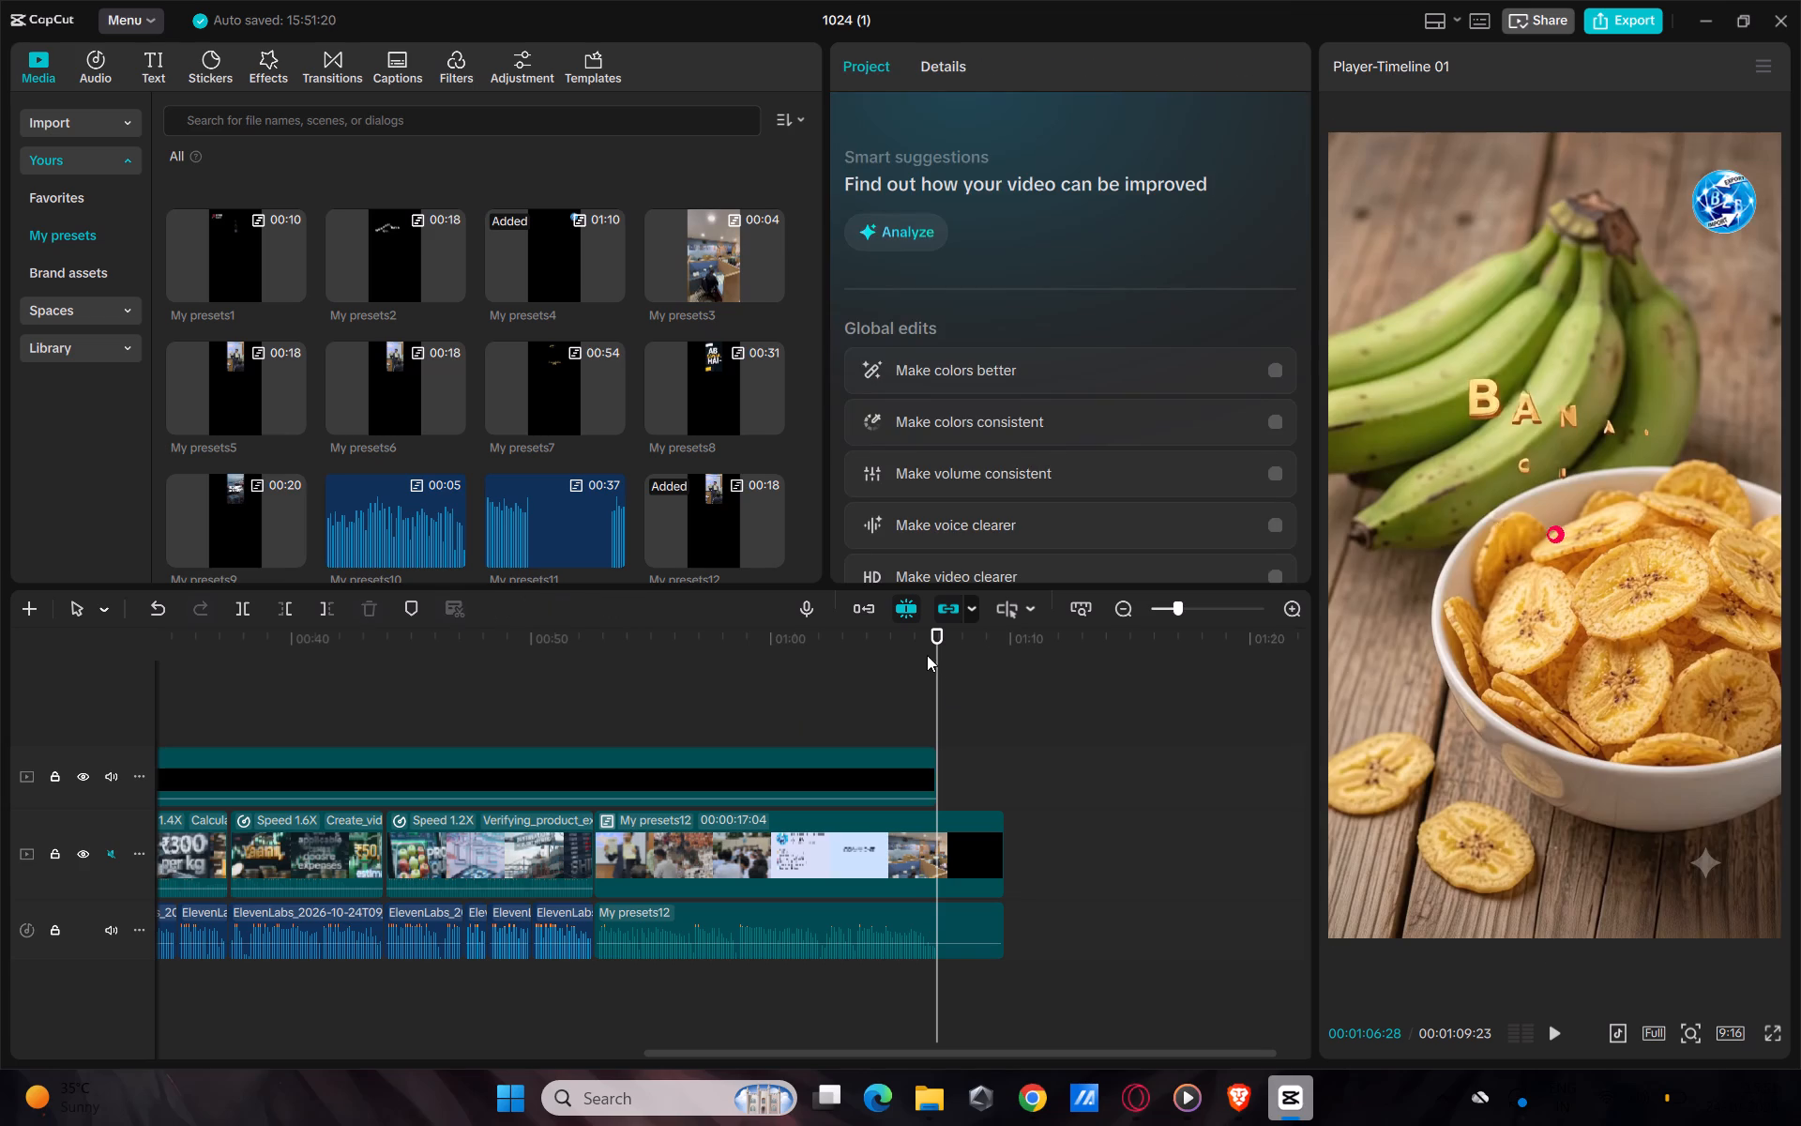
pyautogui.moveTo(929, 635); pyautogui.dragTo(911, 662)
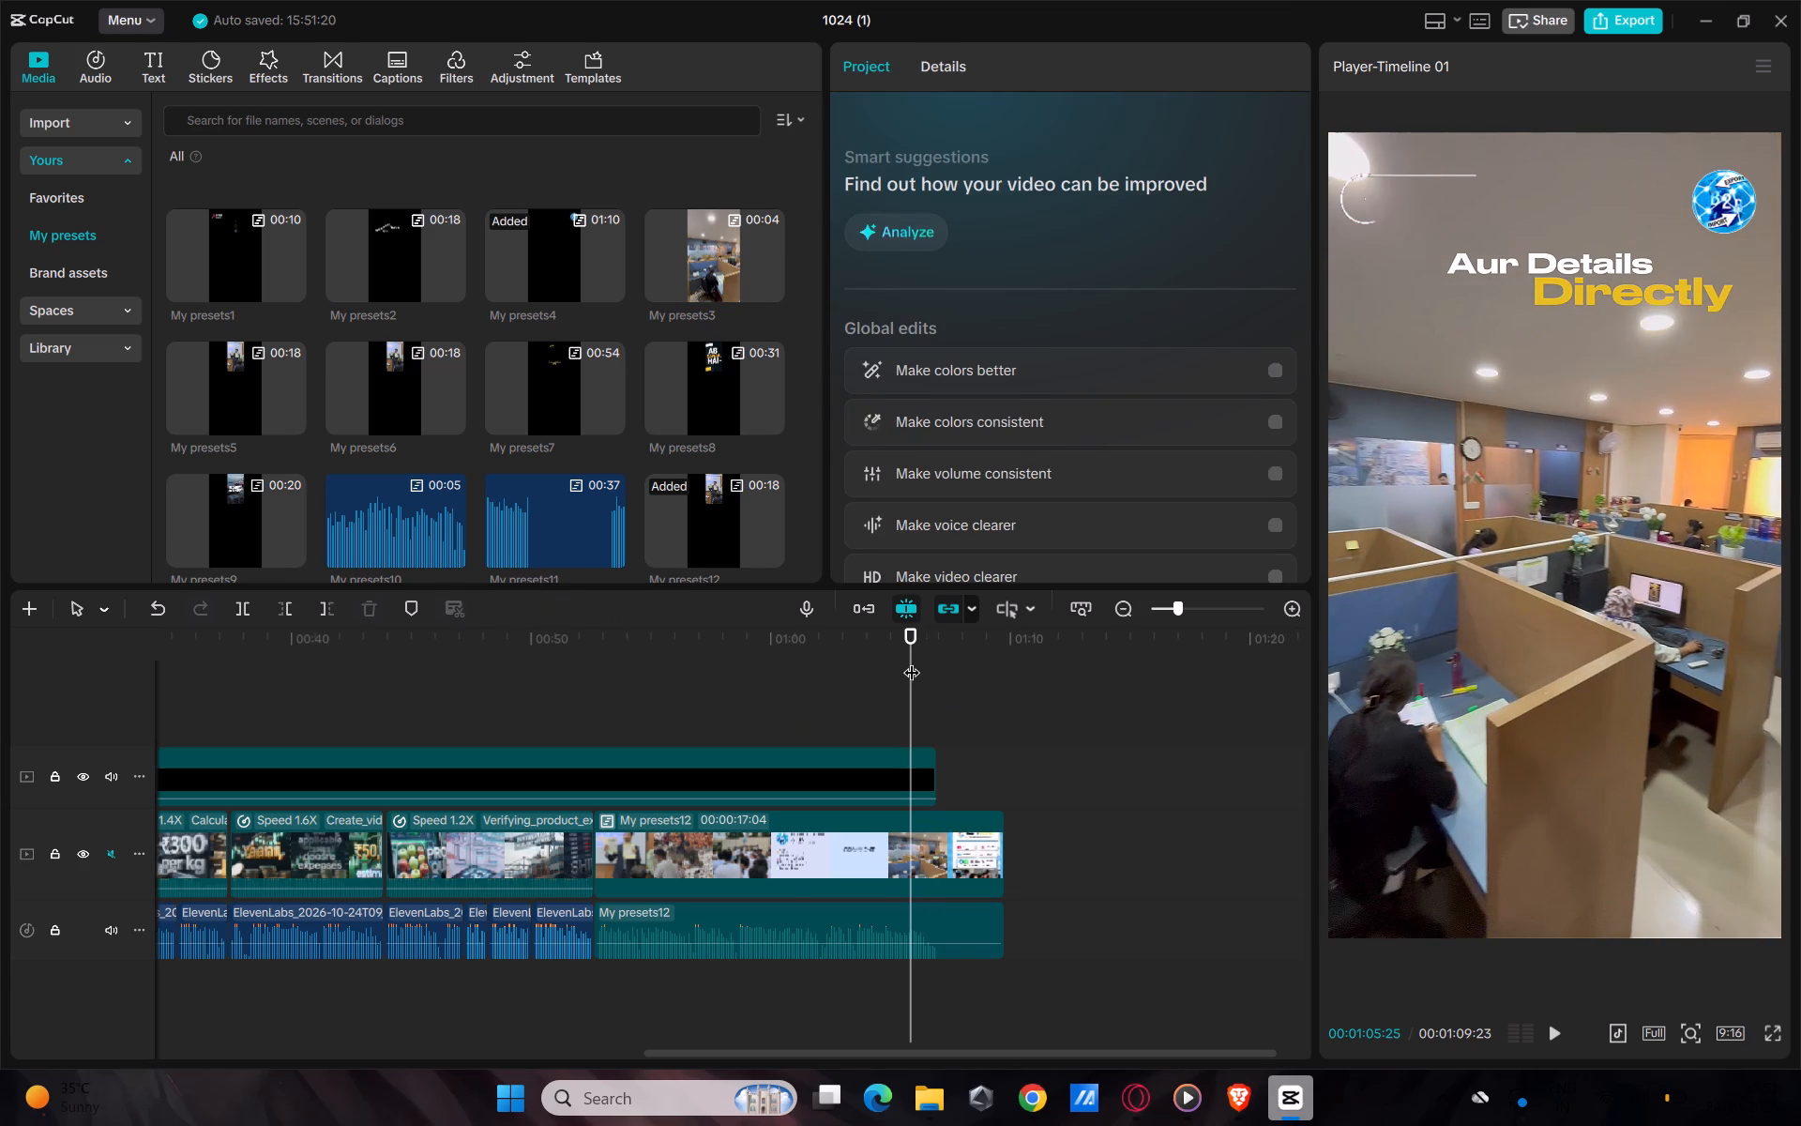
# Return the playhead to the start, open the reel's export settings, and replace the file name with one beginning "ban".
pyautogui.moveTo(912, 661); pyautogui.dragTo(0, 1088)
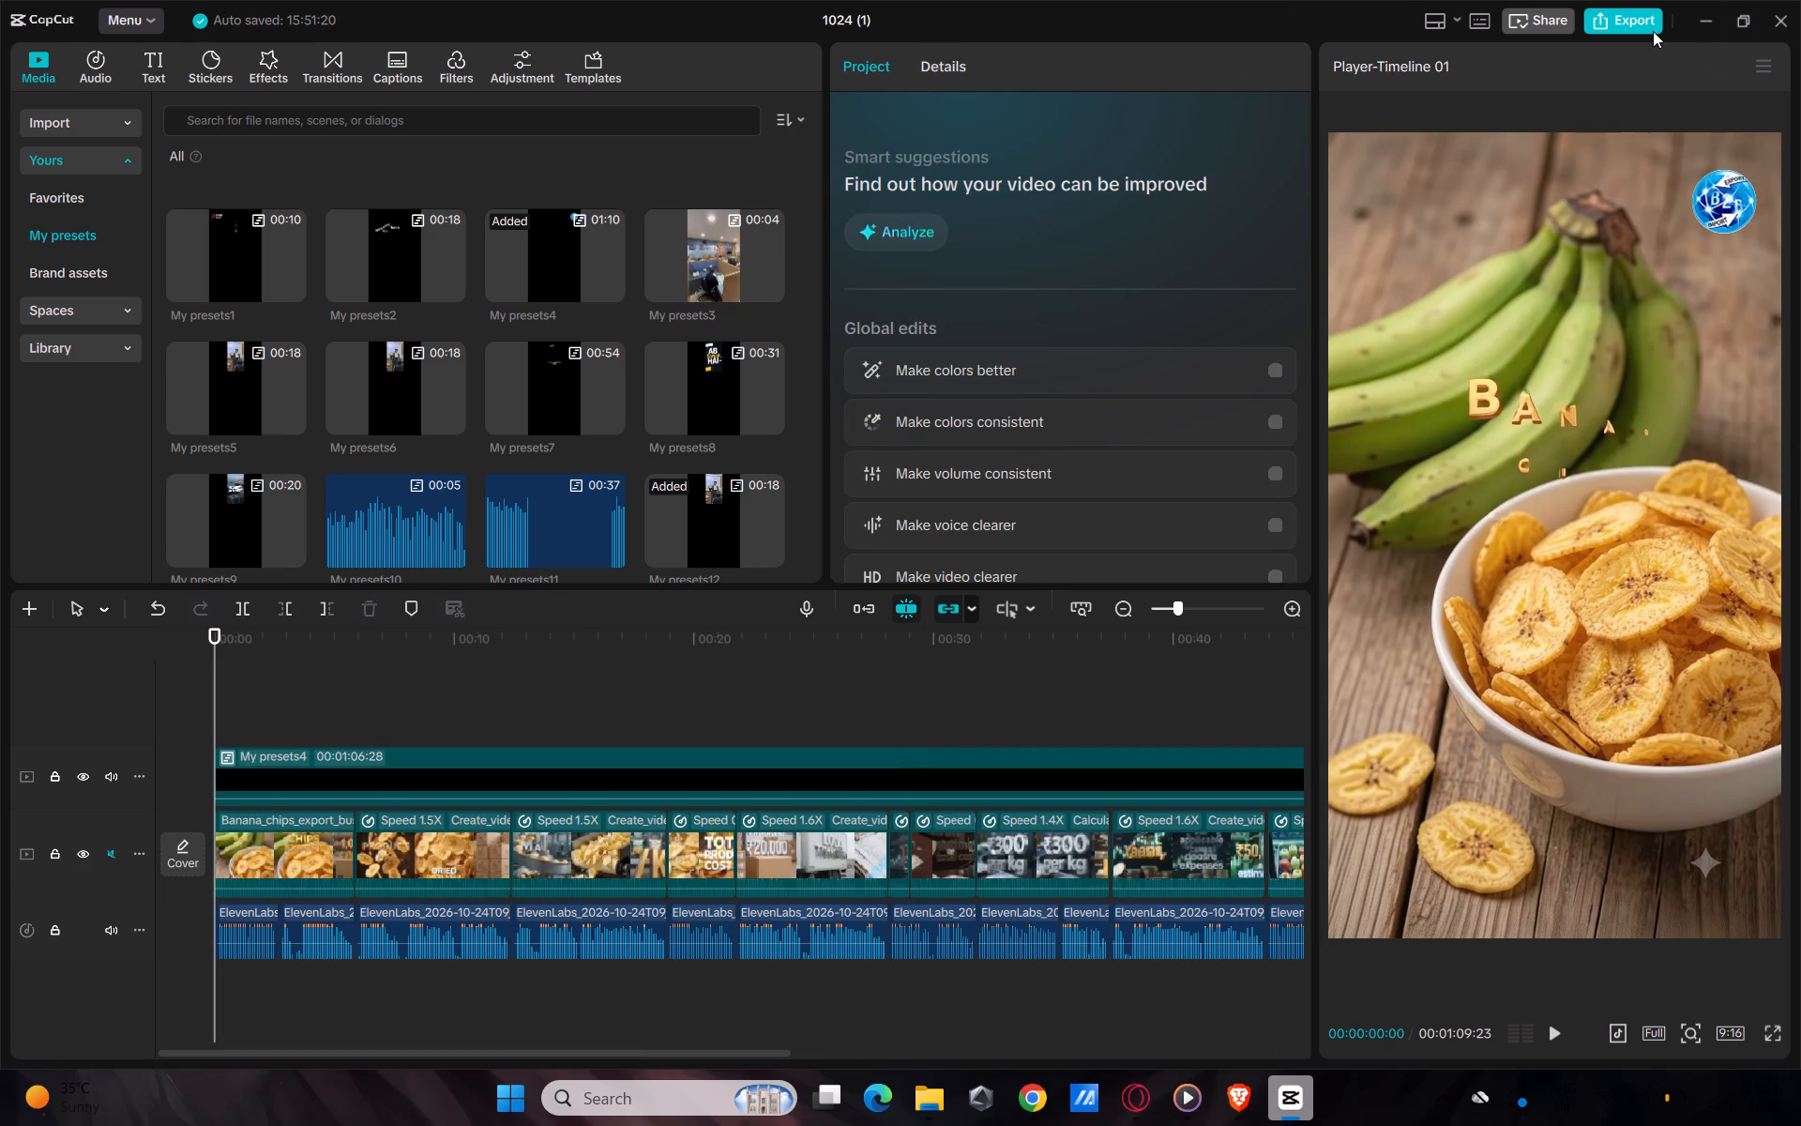
pyautogui.click(1652, 28)
pyautogui.click(1110, 242)
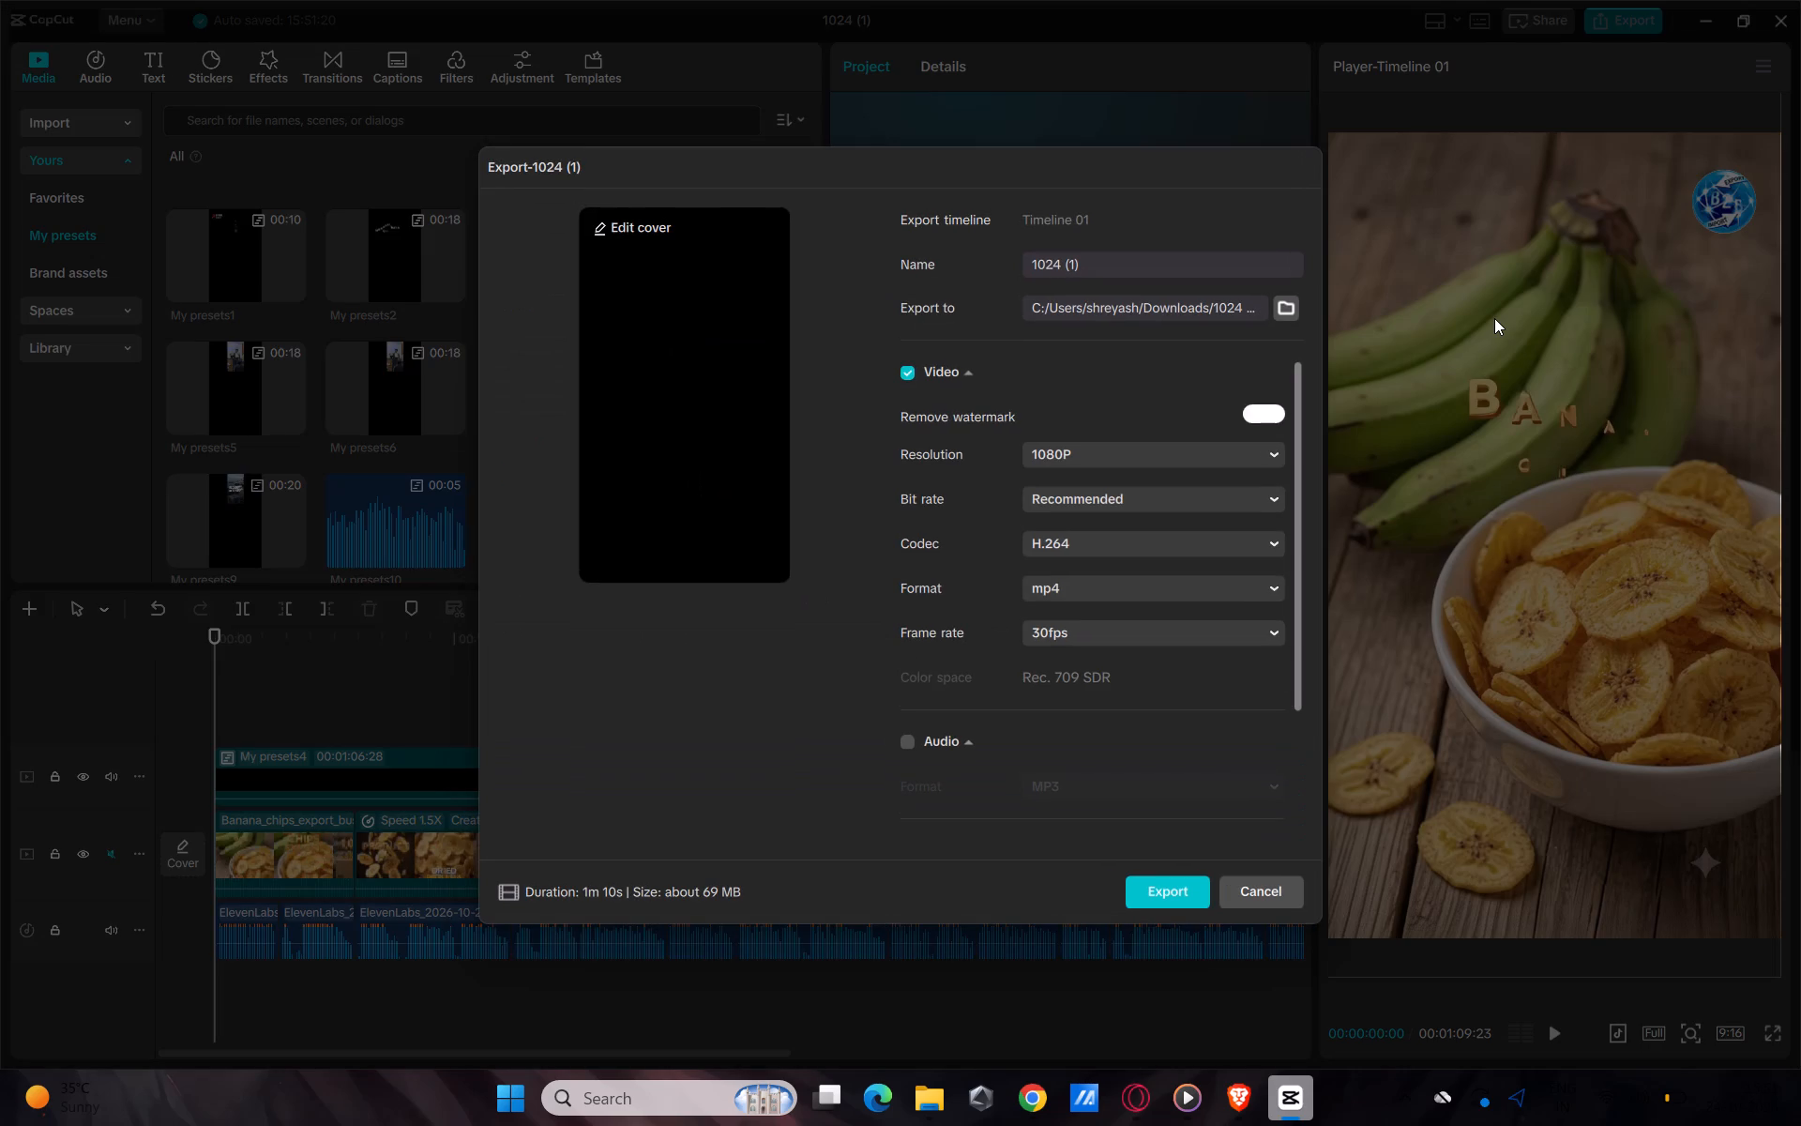
pyautogui.moveTo(1115, 254); pyautogui.dragTo(1000, 280)
pyautogui.press('BackSpace')
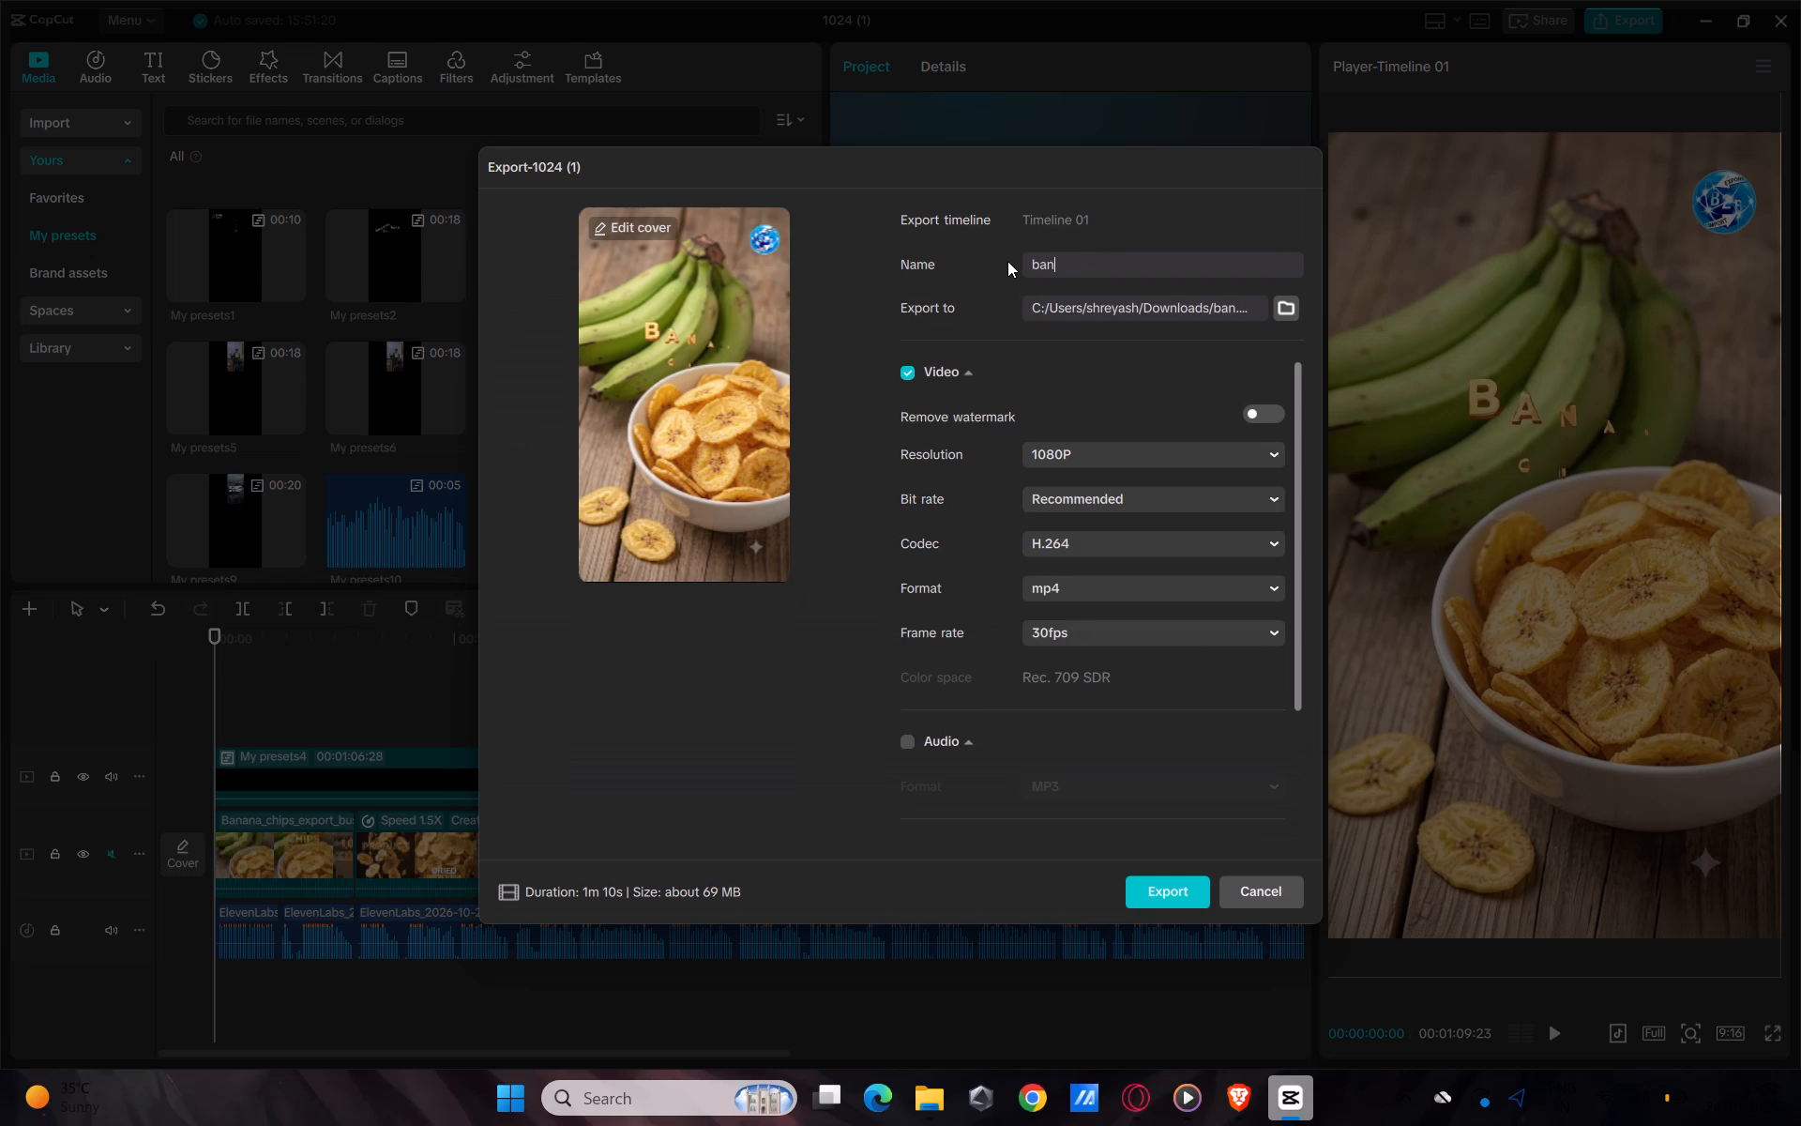